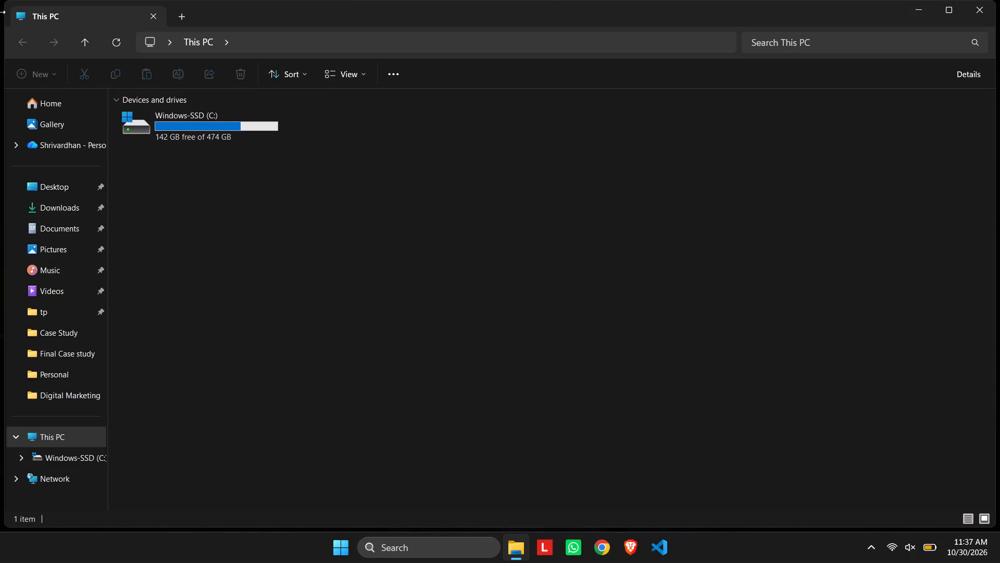
Open the Word document Deadlock_Database_Transaction_Case_Study from the Final Case study folder.
left_click(94, 360)
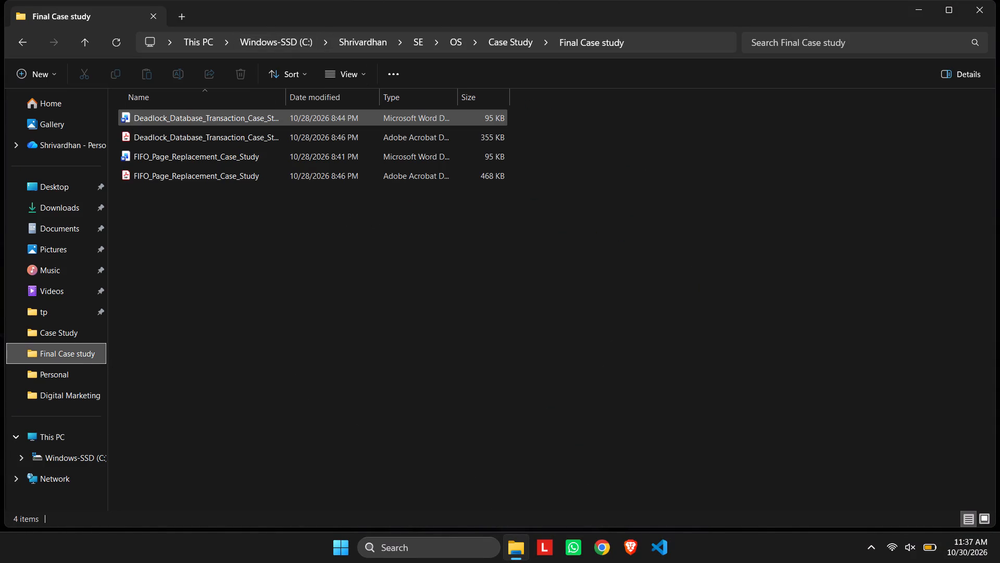
double_click(232, 112)
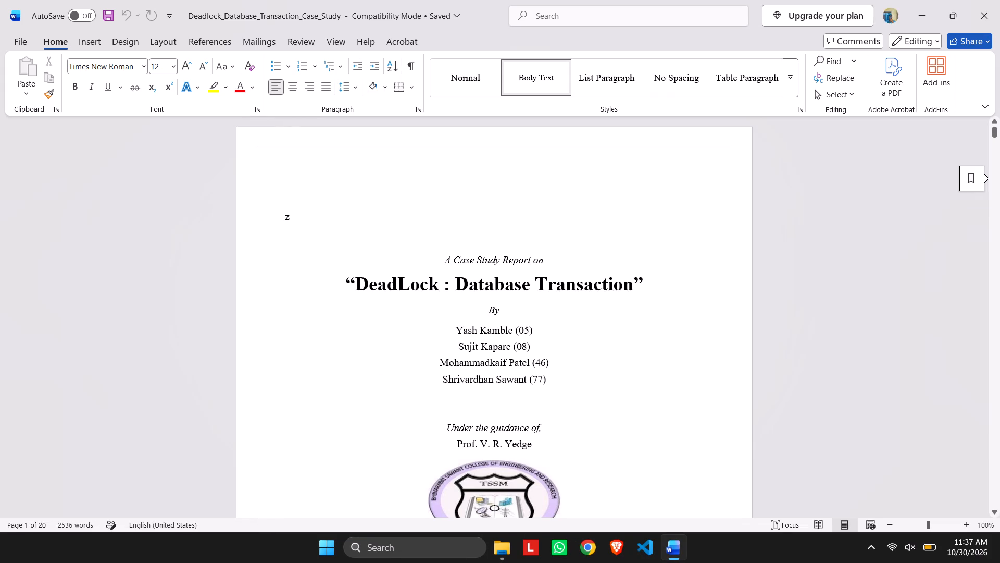
Look through the report's front pages, from the cover and certificate to the Acknowledgement and Index, to check their layout.
scroll(599, 304, "up", 10)
scroll(599, 304, "down", 1)
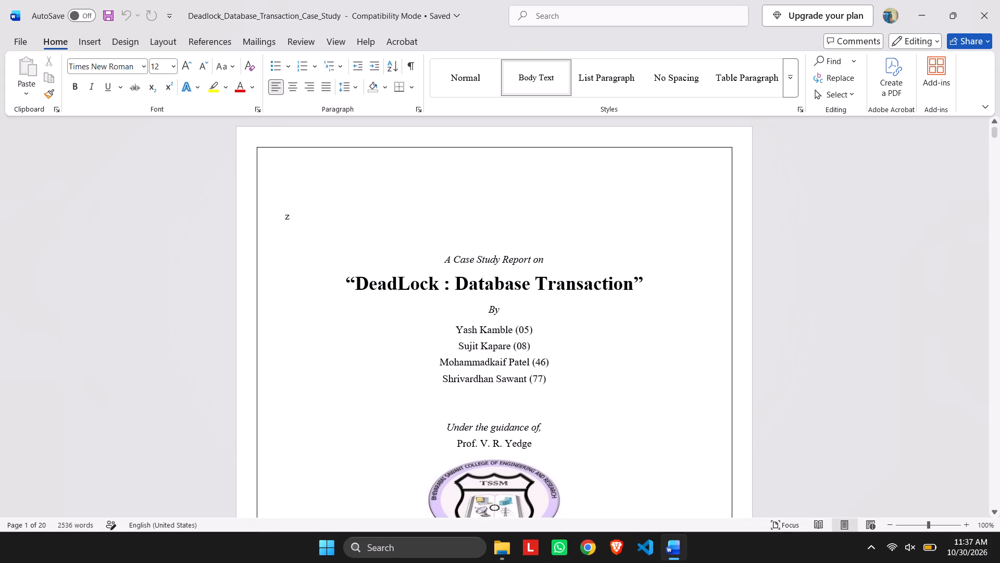
scroll(599, 304, "down", 7)
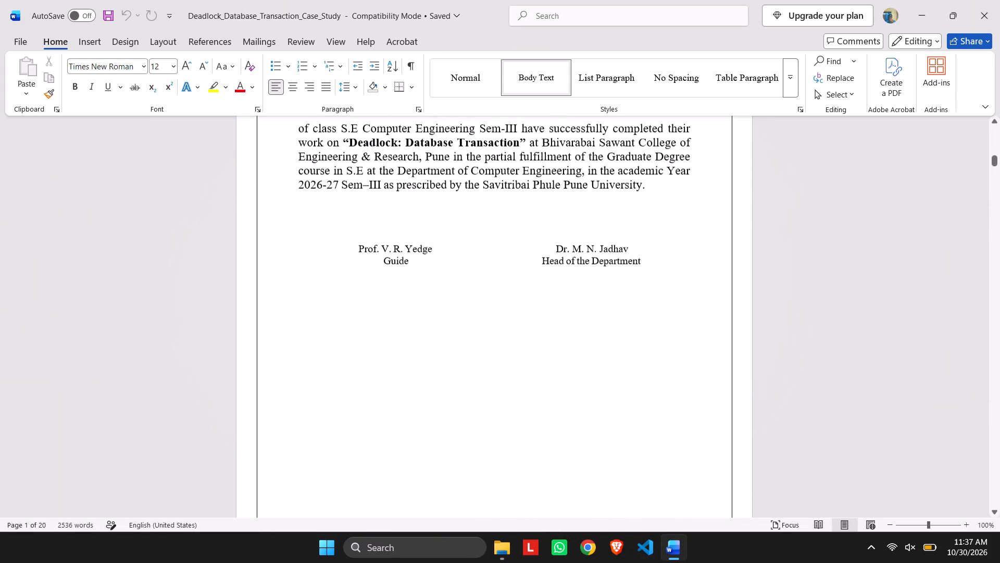
scroll(599, 304, "down", 2)
scroll(599, 304, "up", 1)
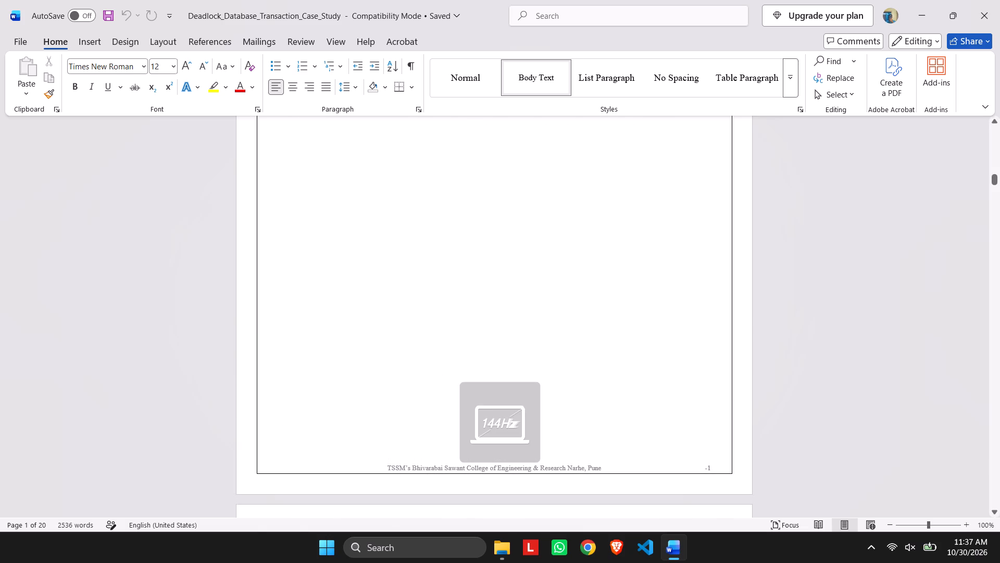
scroll(546, 298, "up", 2)
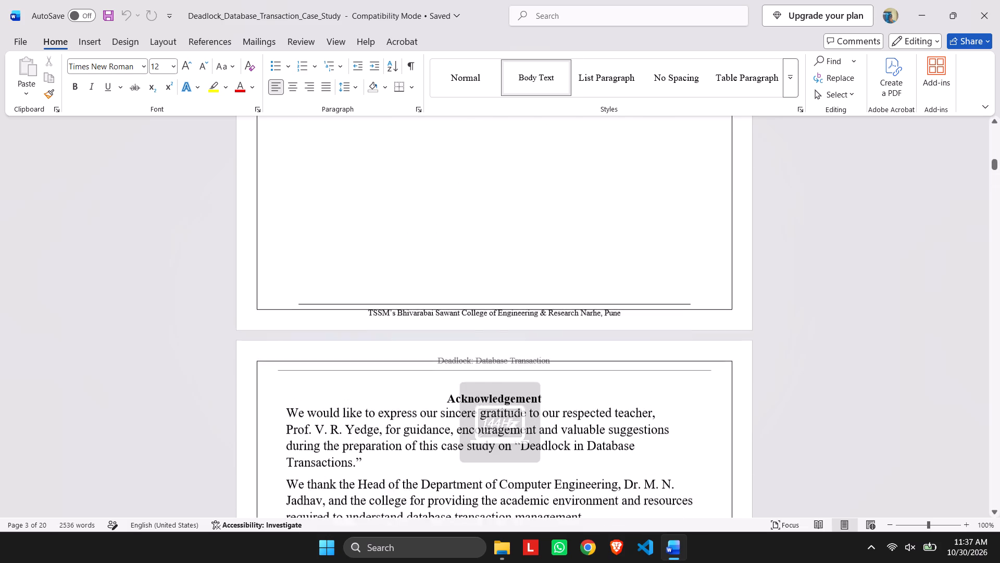
scroll(546, 298, "up", 2)
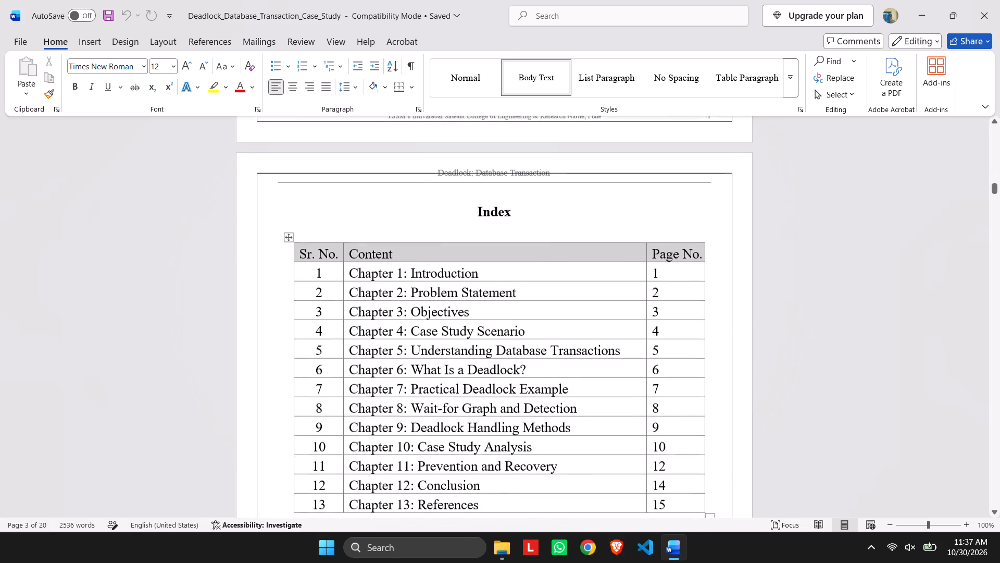
scroll(546, 298, "up", 1)
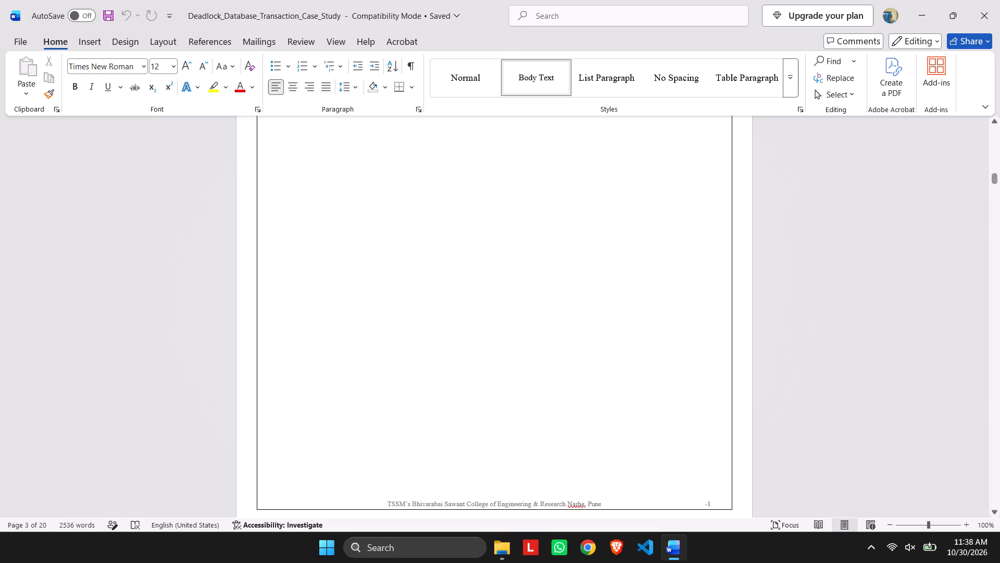
Justify all the body paragraphs under the Acknowledgement heading.
scroll(458, 334, "up", 15)
scroll(683, 409, "down", 3)
left_click_drag(667, 407, 504, 339)
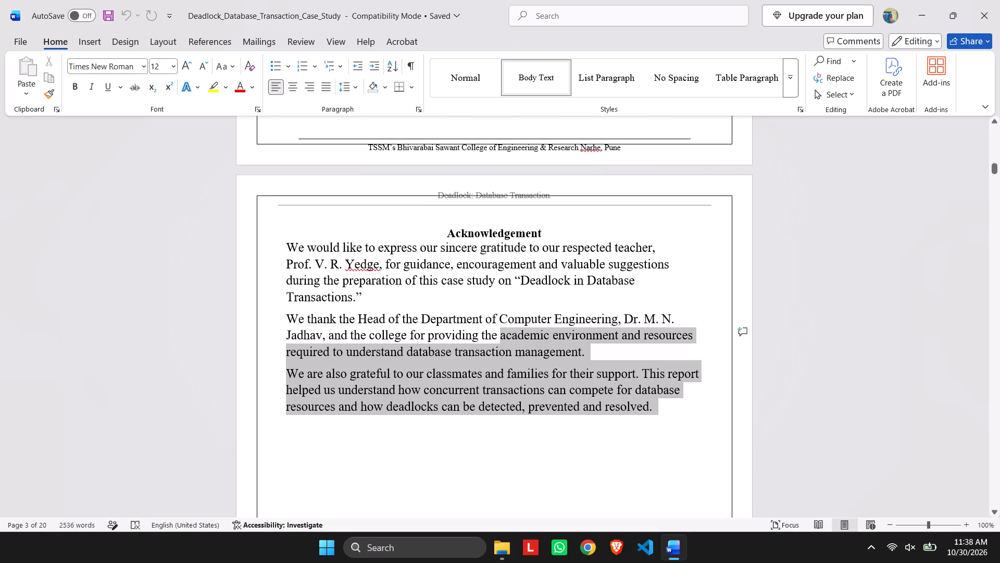
left_click_drag(504, 339, 287, 243)
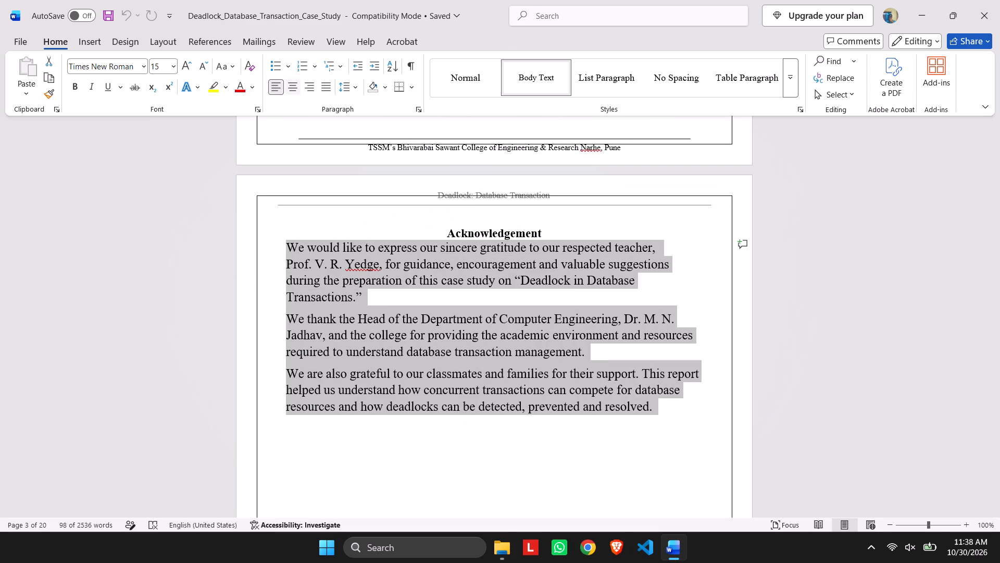
left_click(296, 81)
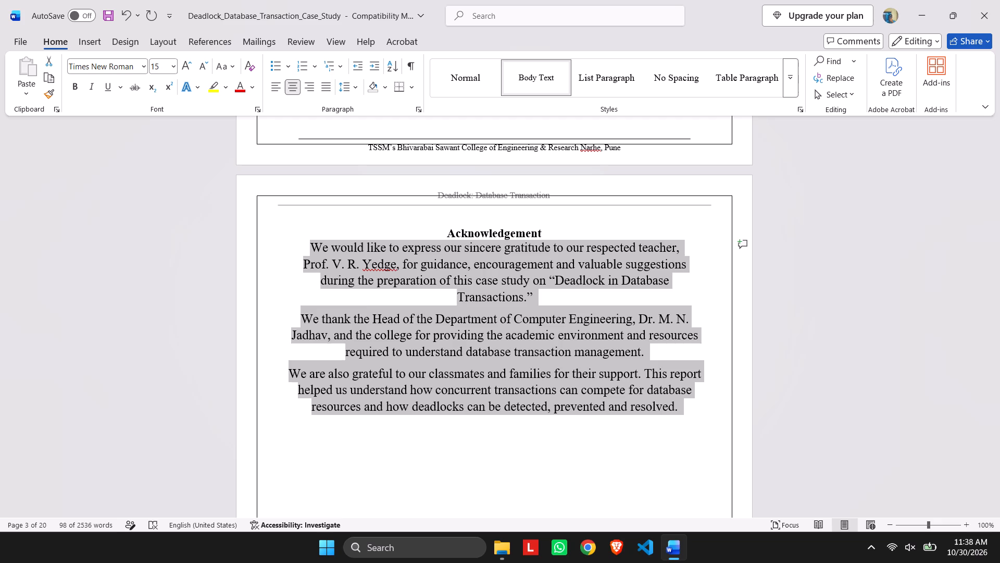
left_click(322, 84)
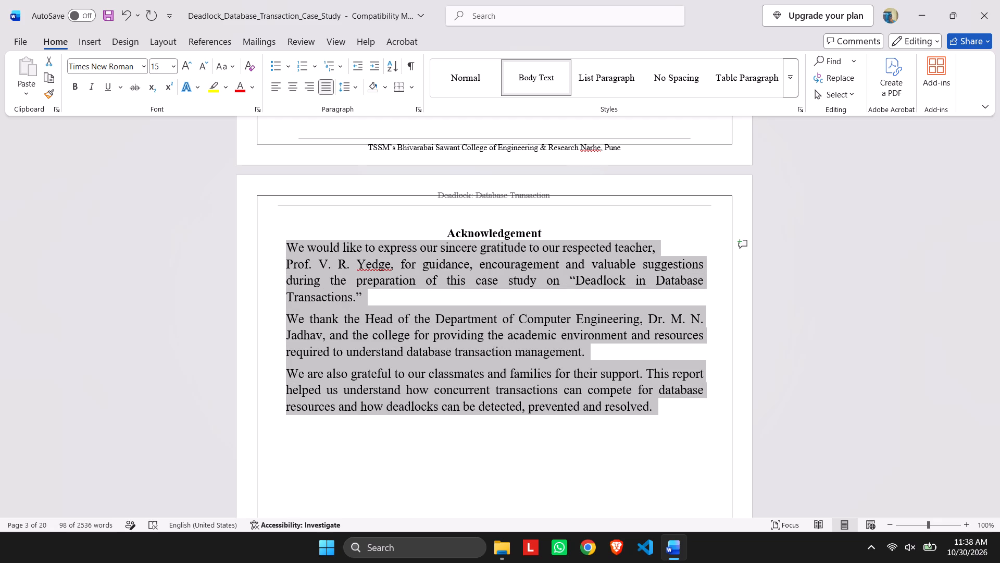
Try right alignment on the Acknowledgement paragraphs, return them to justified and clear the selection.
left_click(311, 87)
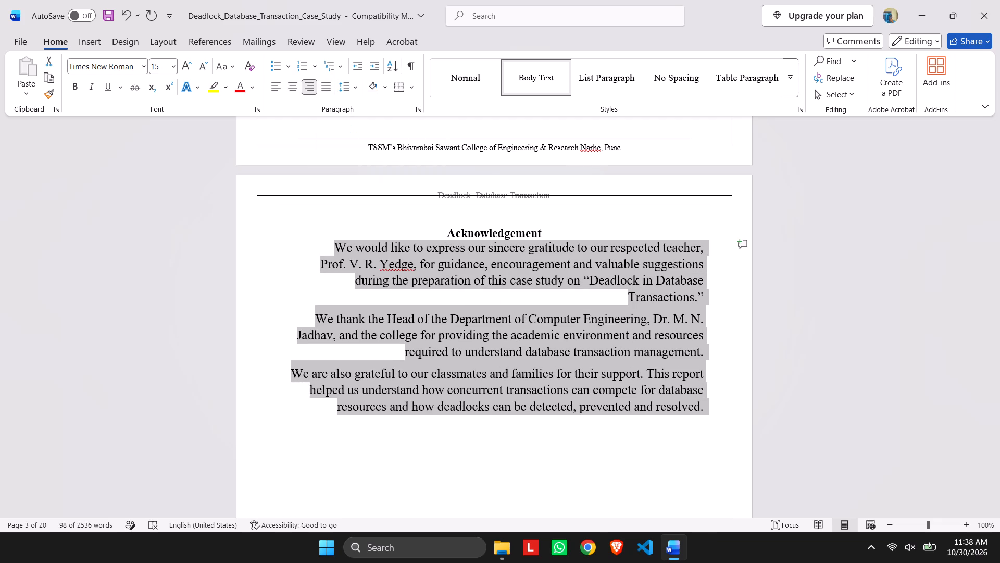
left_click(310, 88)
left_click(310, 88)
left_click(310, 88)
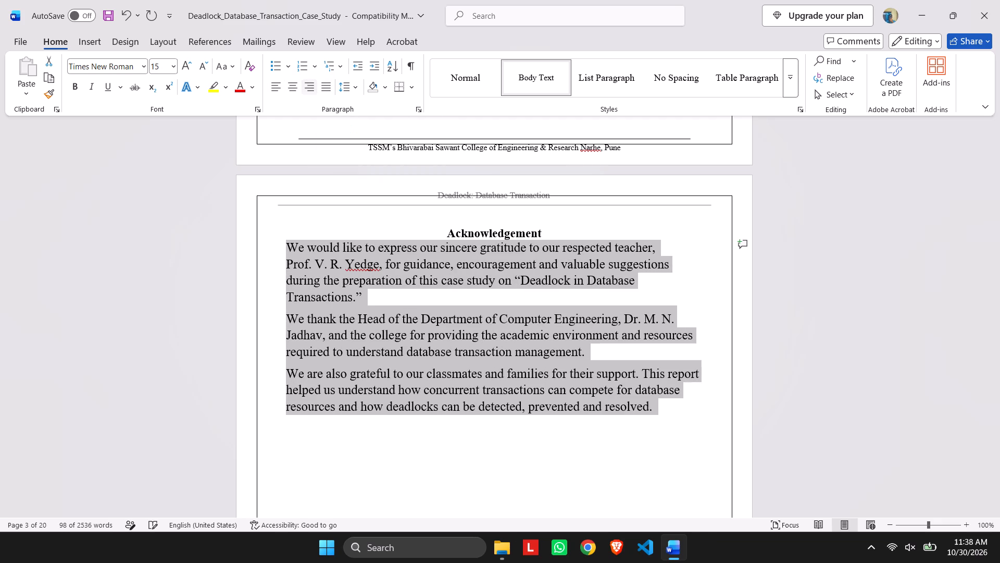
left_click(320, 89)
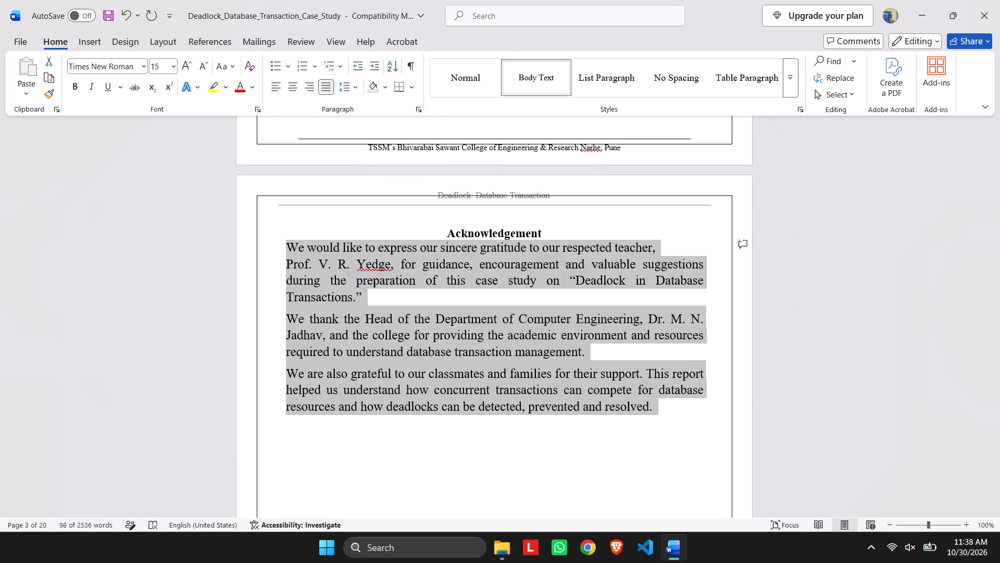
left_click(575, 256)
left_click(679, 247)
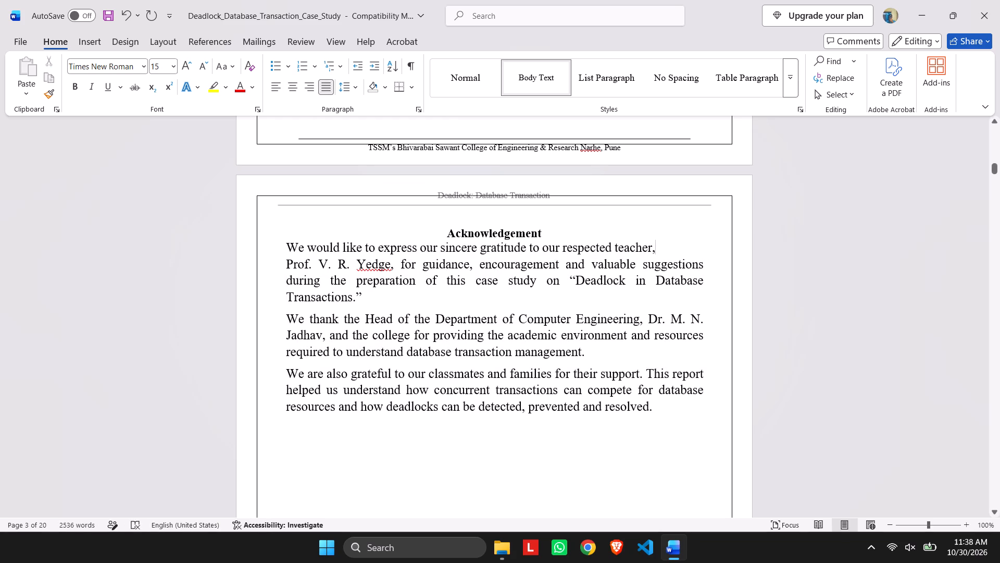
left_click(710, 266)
Justify the three body paragraphs under the Abstract heading.
scroll(601, 266, "down", 2)
scroll(601, 266, "down", 20)
scroll(601, 266, "down", 14)
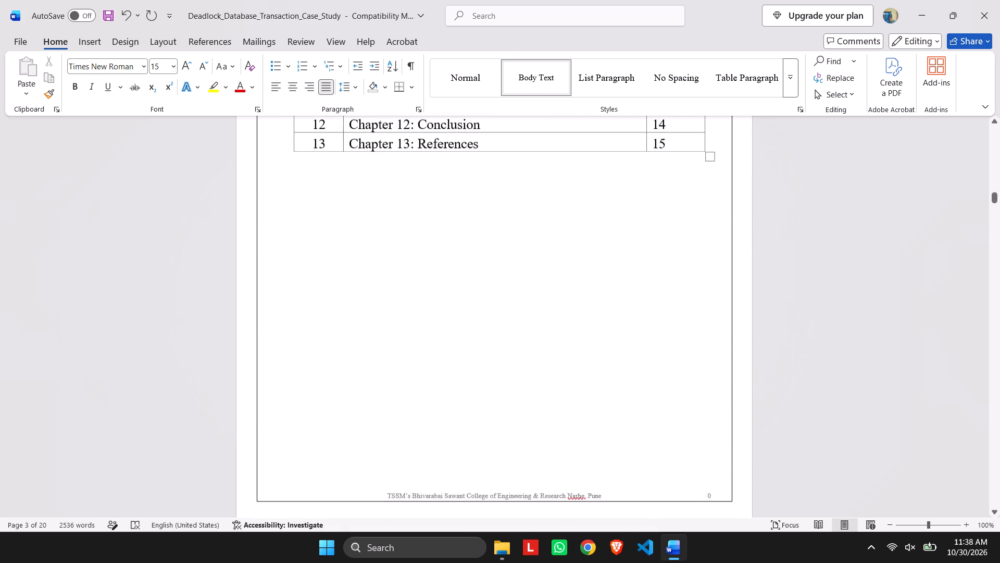
scroll(564, 249, "down", 15)
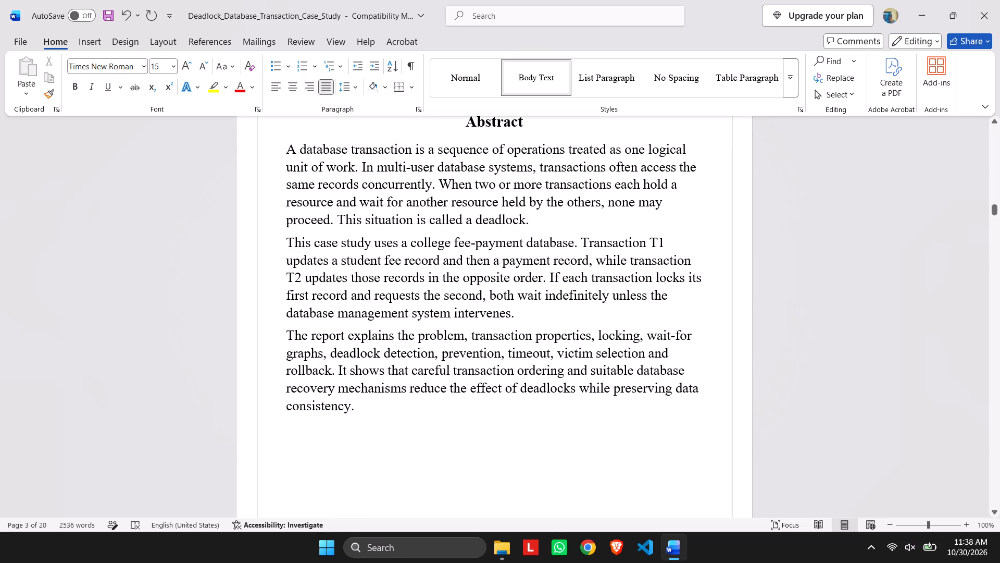
left_click_drag(372, 405, 276, 157)
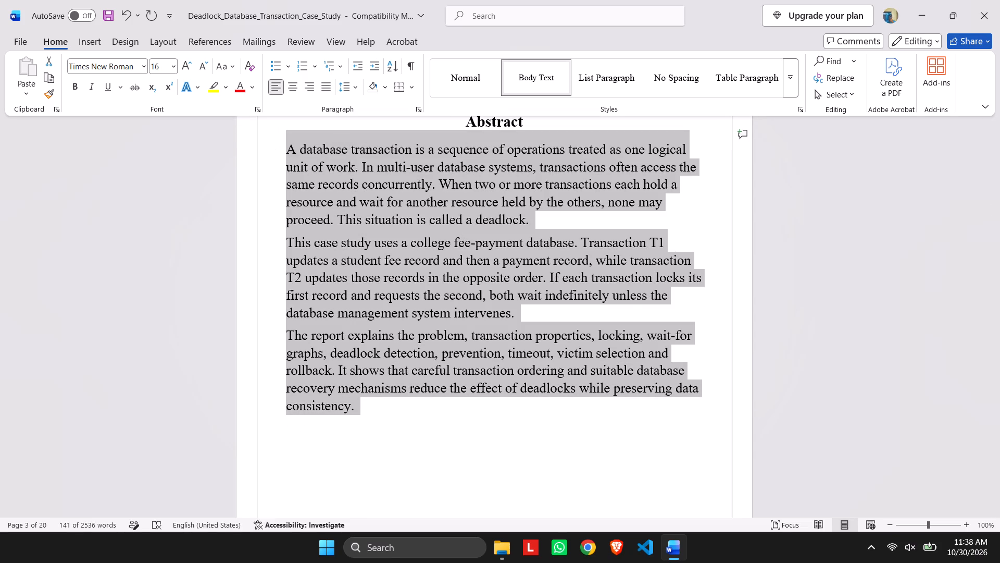
left_click(322, 92)
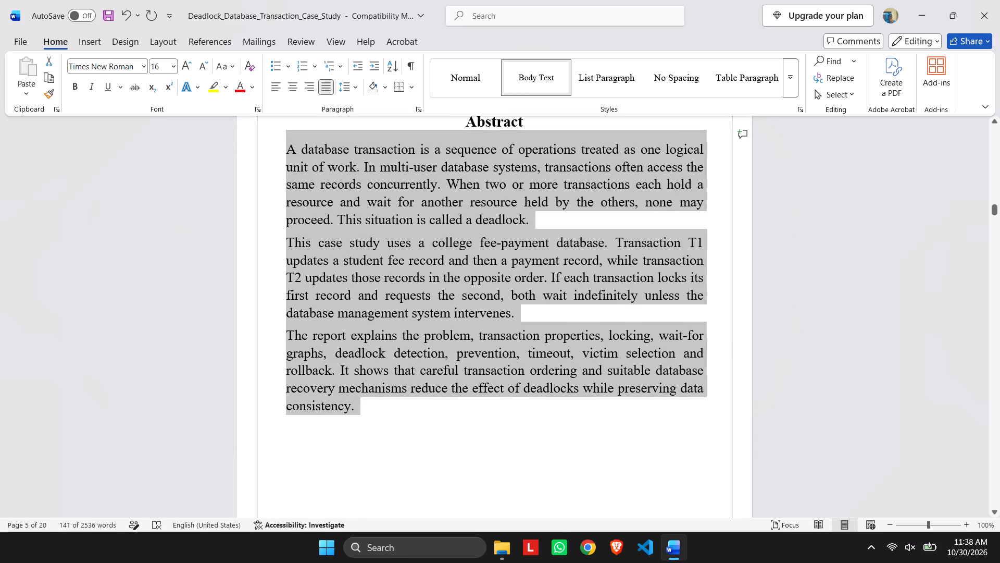
Justify all the body paragraphs of section 1, Introduction.
scroll(649, 374, "down", 13)
scroll(545, 382, "down", 8)
scroll(442, 379, "down", 1)
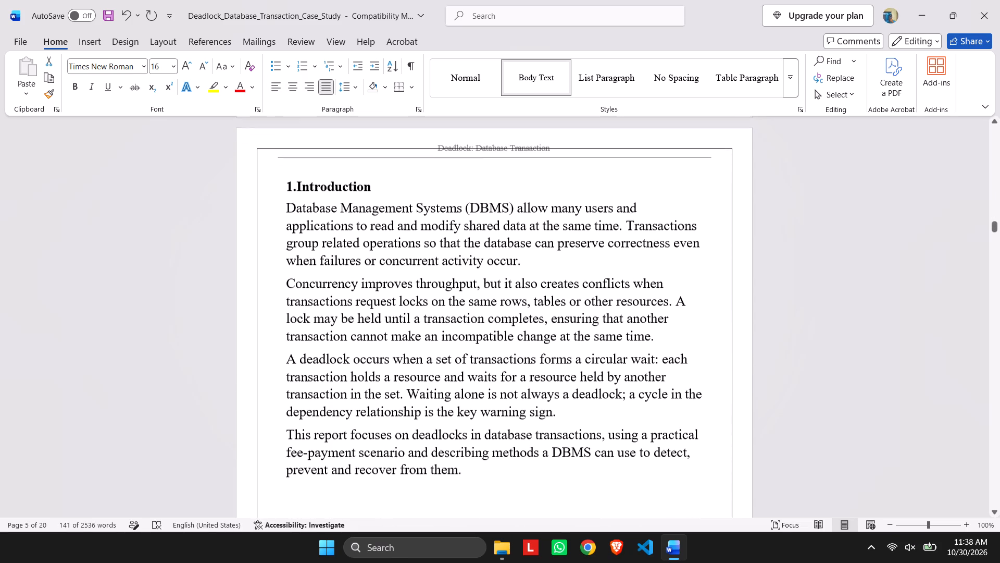
left_click_drag(461, 452, 281, 199)
left_click(319, 86)
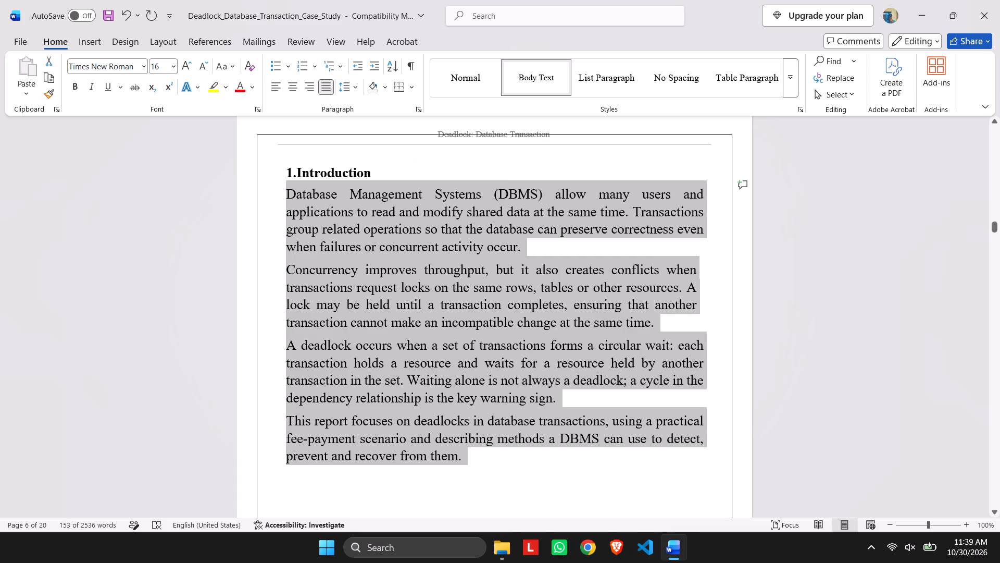
Justify all the body paragraphs of section 2, Problem Statement.
scroll(382, 257, "down", 20)
scroll(382, 257, "down", 1)
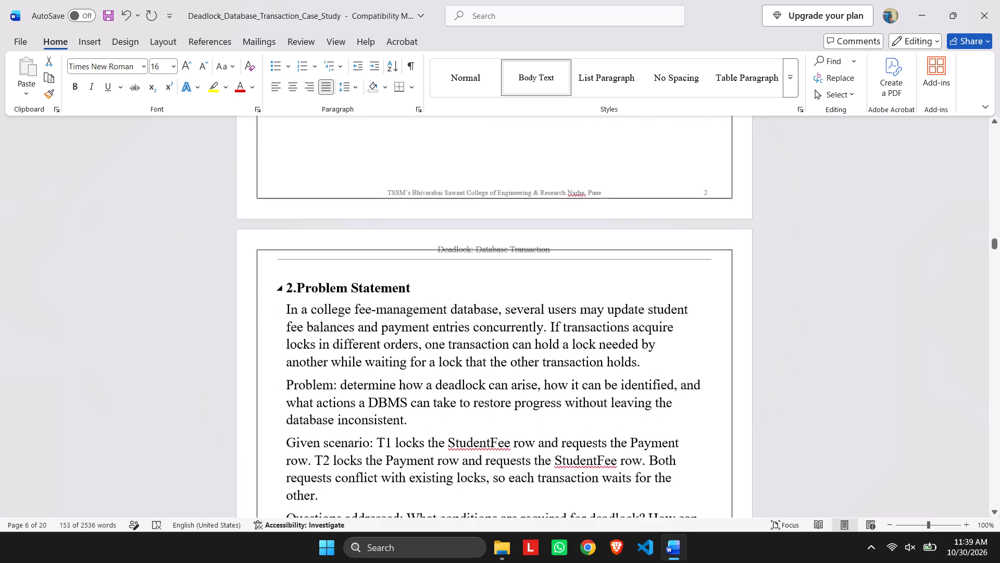
scroll(481, 345, "down", 4)
left_click_drag(284, 153, 609, 409)
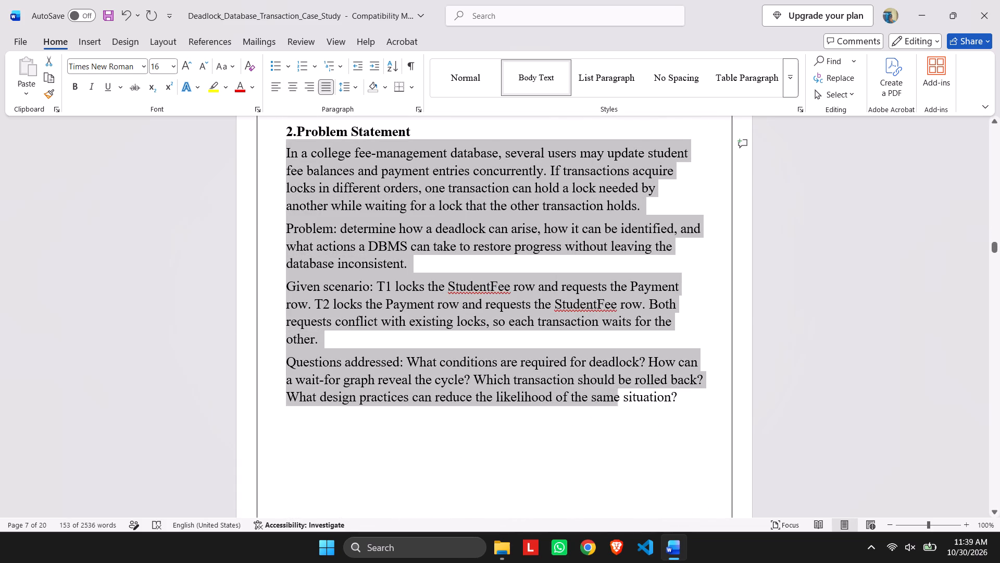
left_click_drag(609, 409, 681, 409)
left_click(328, 80)
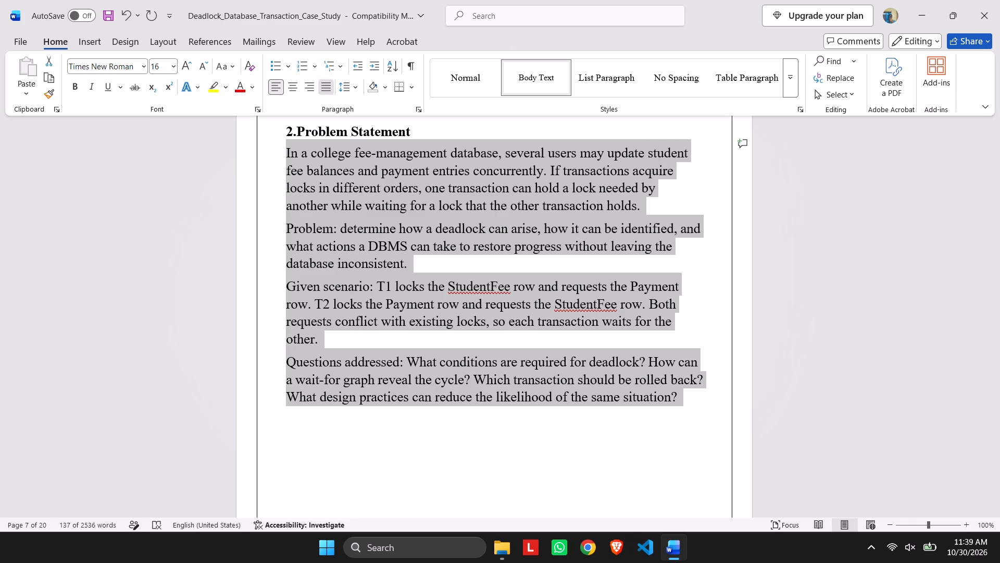
Justify the bullet list and the expected outcome paragraph of section 3, Objectives.
scroll(375, 167, "down", 16)
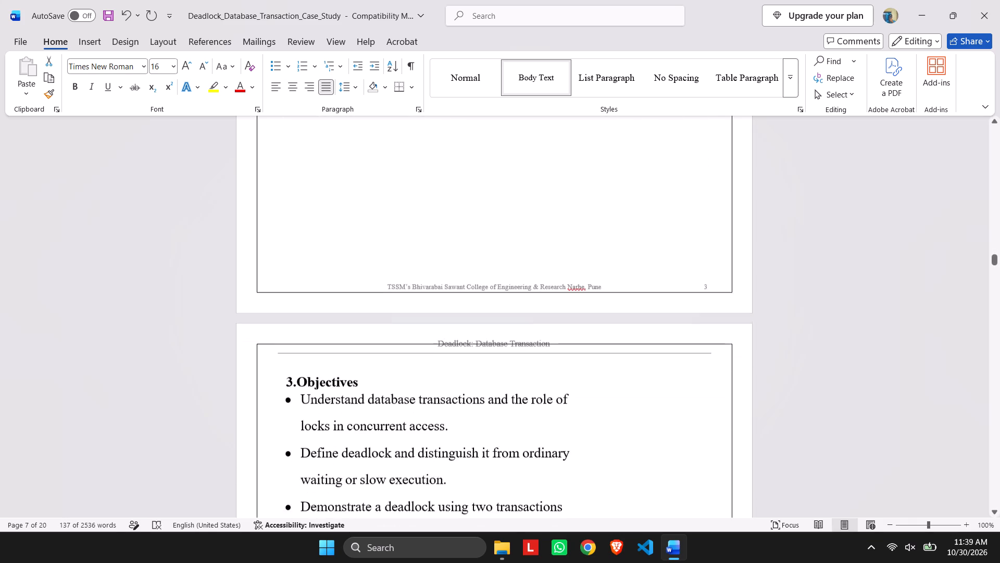
scroll(373, 167, "down", 3)
scroll(310, 293, "down", 4)
left_click_drag(301, 173, 339, 236)
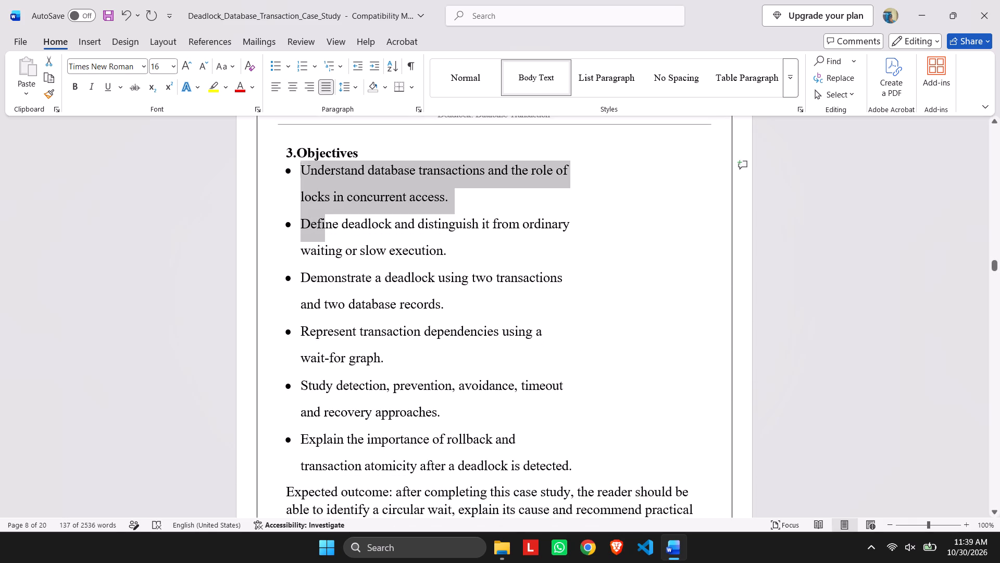
left_click_drag(339, 236, 679, 491)
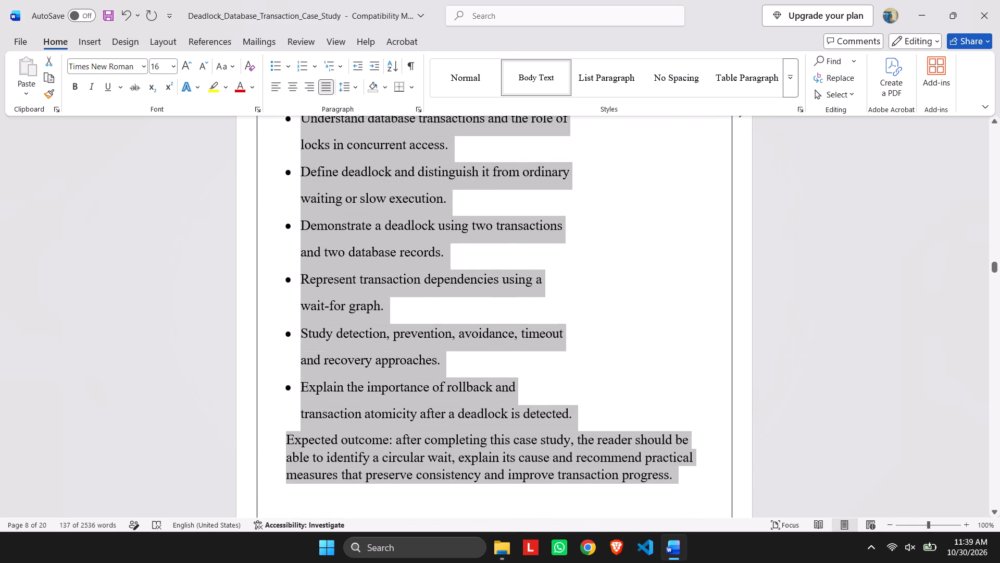
left_click_drag(679, 491, 673, 484)
left_click(326, 83)
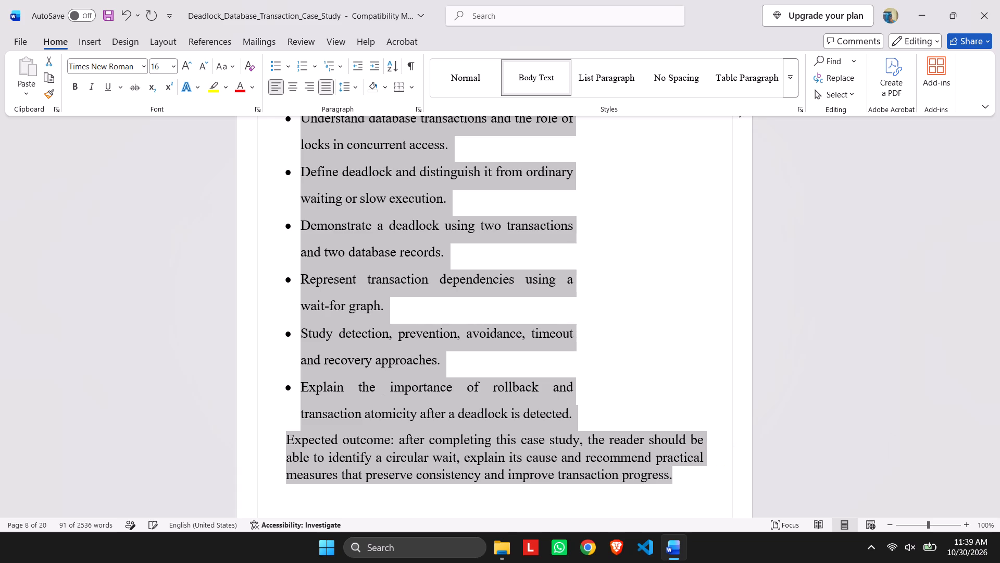
Right-align the bullet list and the expected outcome paragraph of section 3, Objectives.
scroll(385, 220, "down", 6)
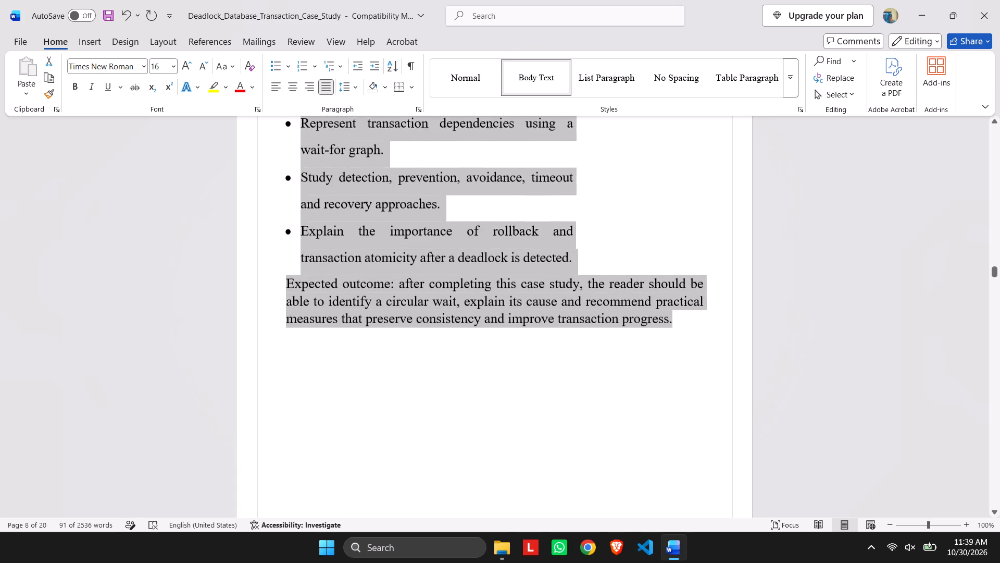
scroll(365, 190, "down", 1)
scroll(365, 189, "up", 14)
scroll(358, 183, "down", 4)
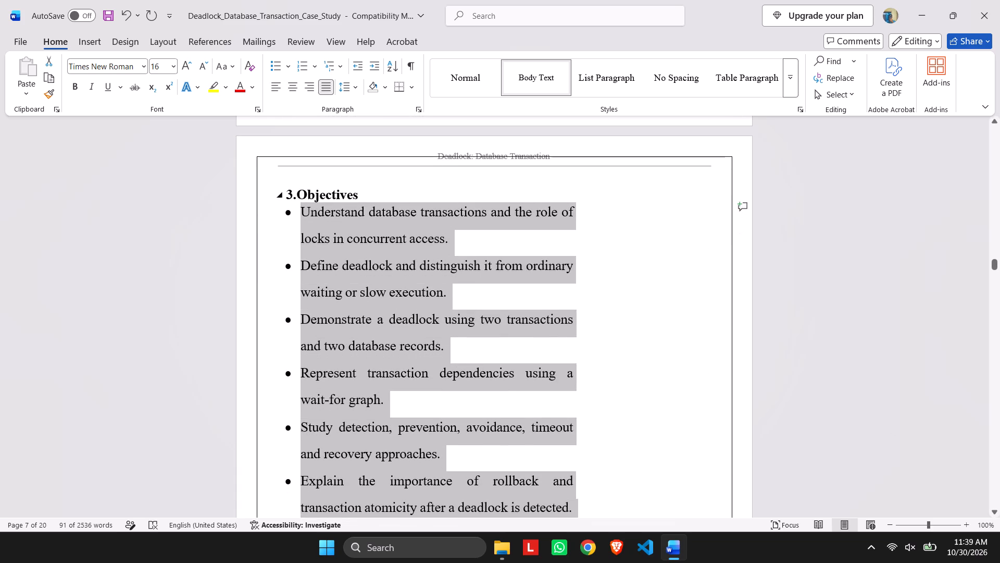
left_click(305, 88)
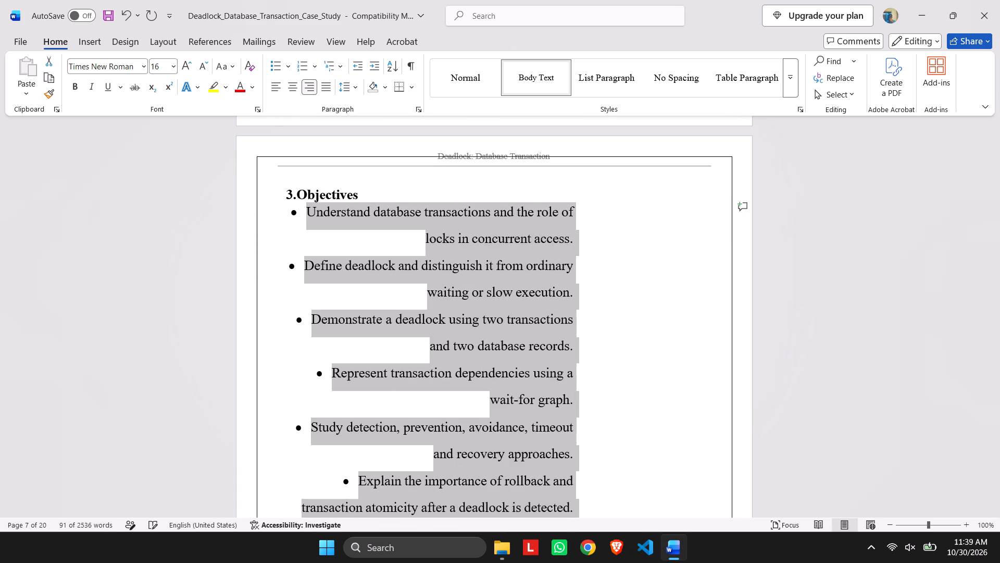
Justify the selected bullet list and expected outcome paragraph of section 3, Objectives.
left_click(323, 89)
Justify all the body paragraphs of section 4, Case Study Scenario.
scroll(322, 90, "down", 4)
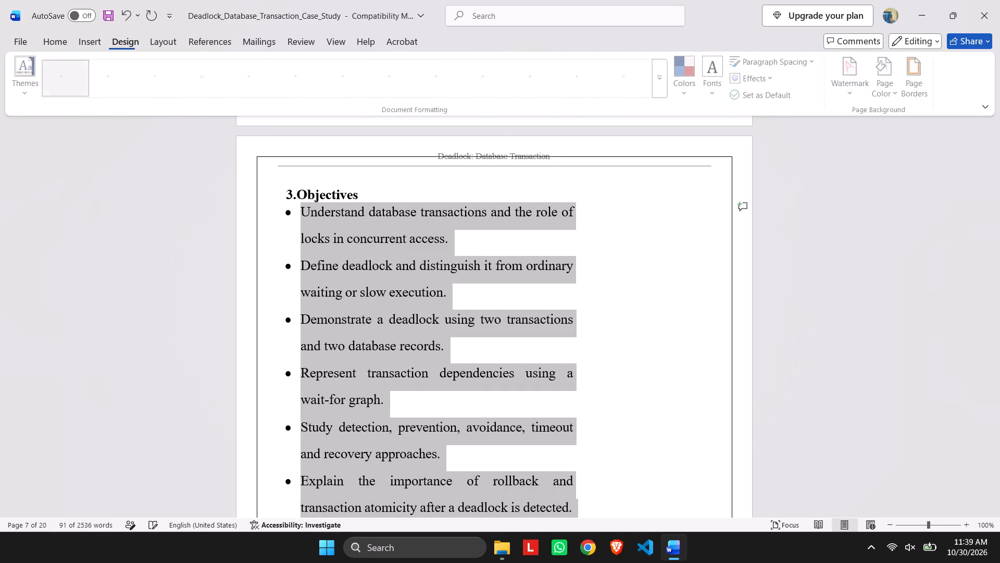
scroll(353, 234, "down", 1)
scroll(343, 230, "up", 1)
scroll(271, 132, "up", 5)
scroll(256, 89, "up", 3)
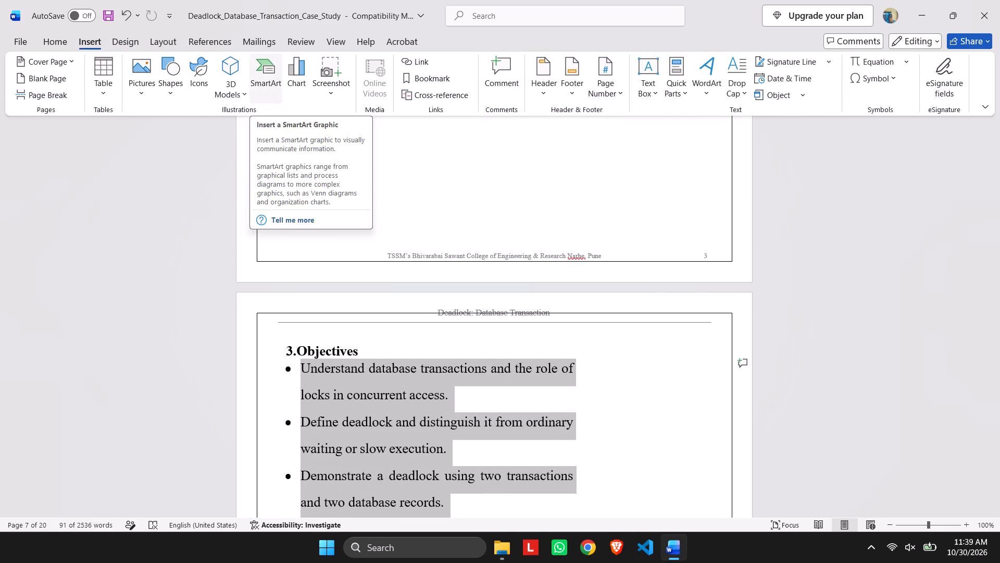
scroll(445, 236, "down", 3)
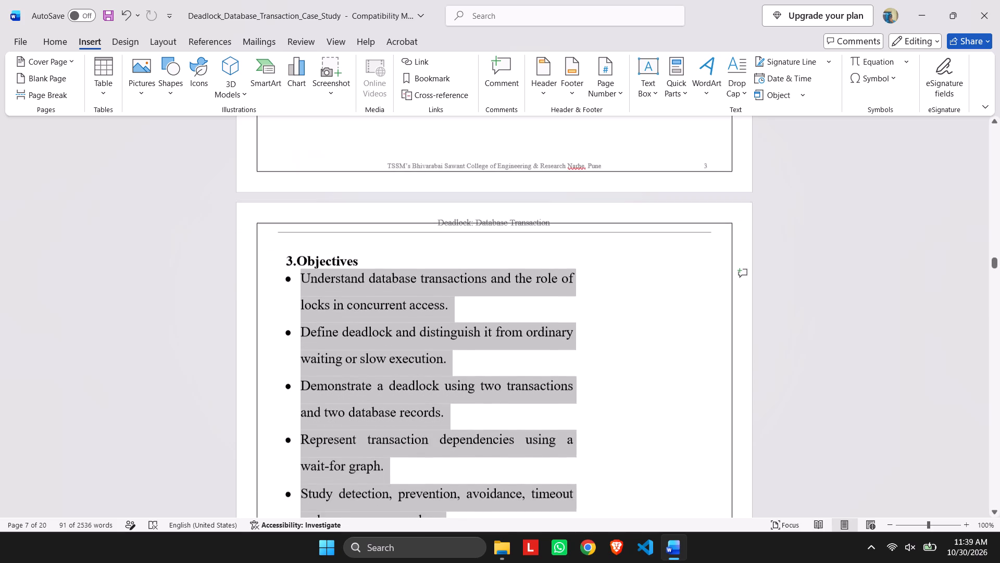
scroll(428, 225, "down", 2)
scroll(220, 80, "up", 1)
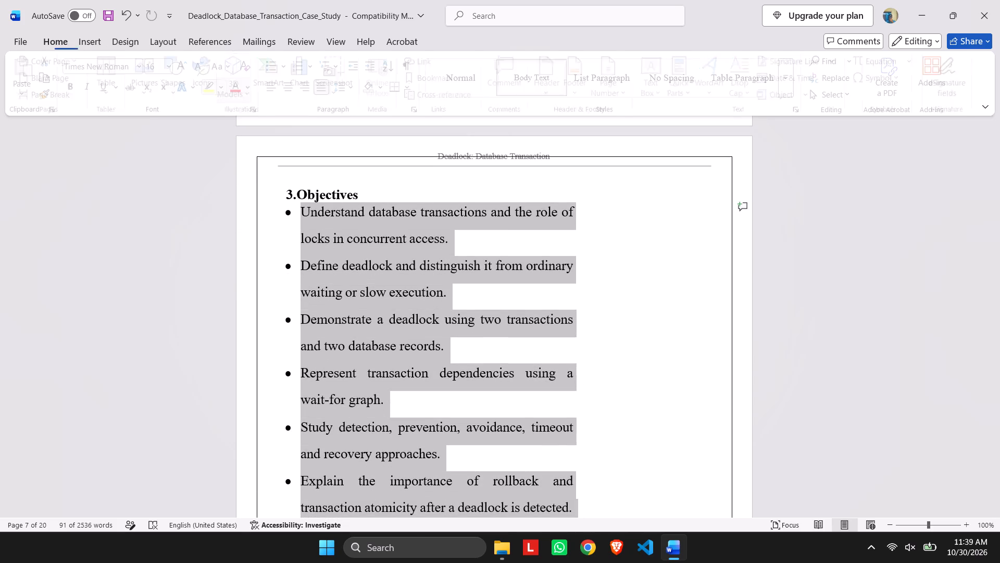
scroll(220, 80, "up", 1)
scroll(393, 142, "down", 19)
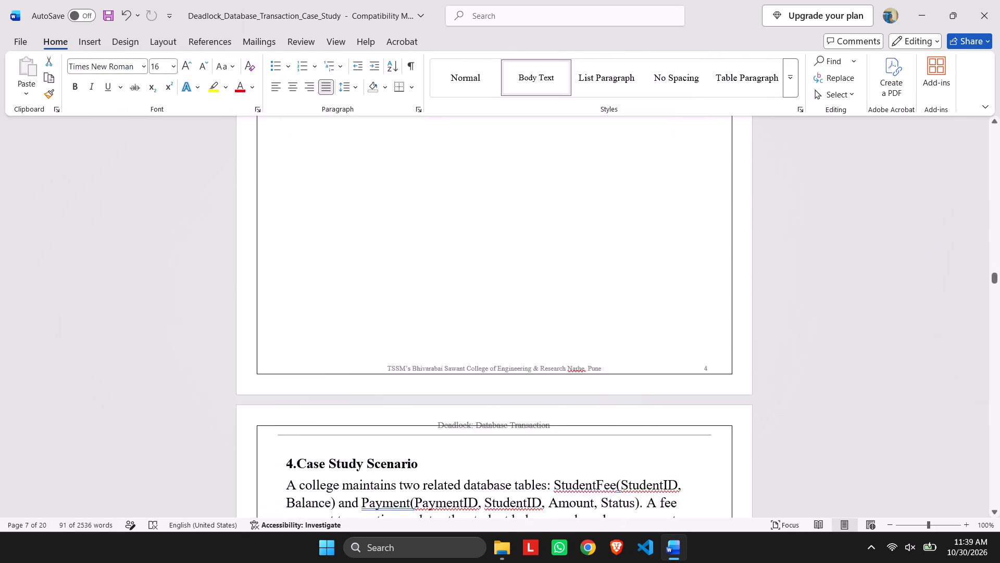
scroll(395, 151, "down", 3)
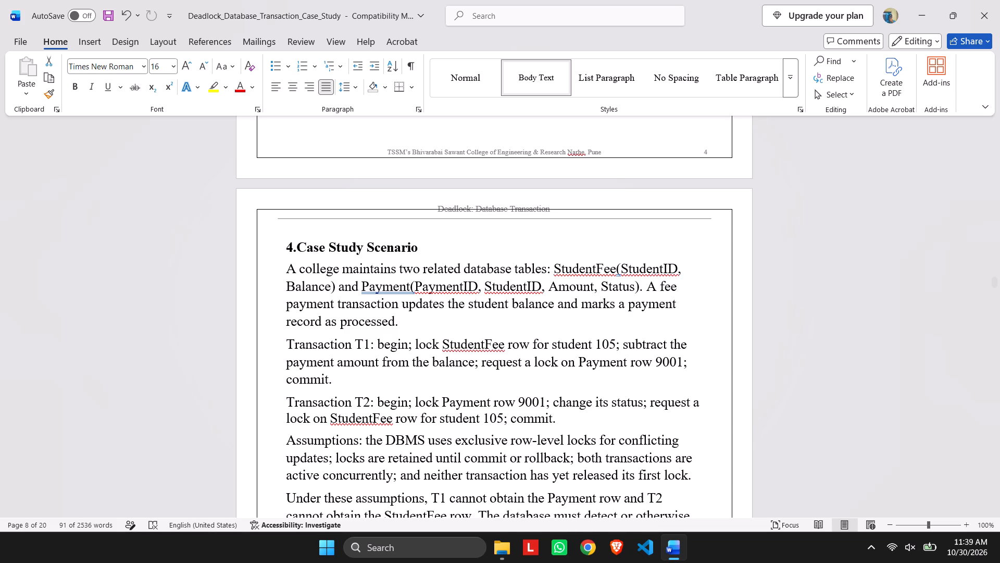
scroll(145, 111, "down", 3)
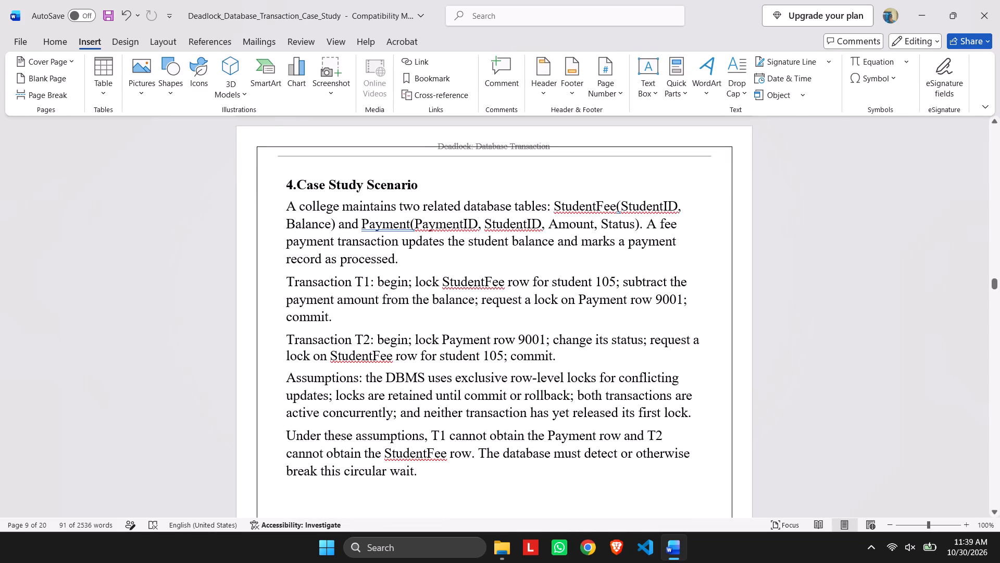
left_click_drag(284, 206, 468, 466)
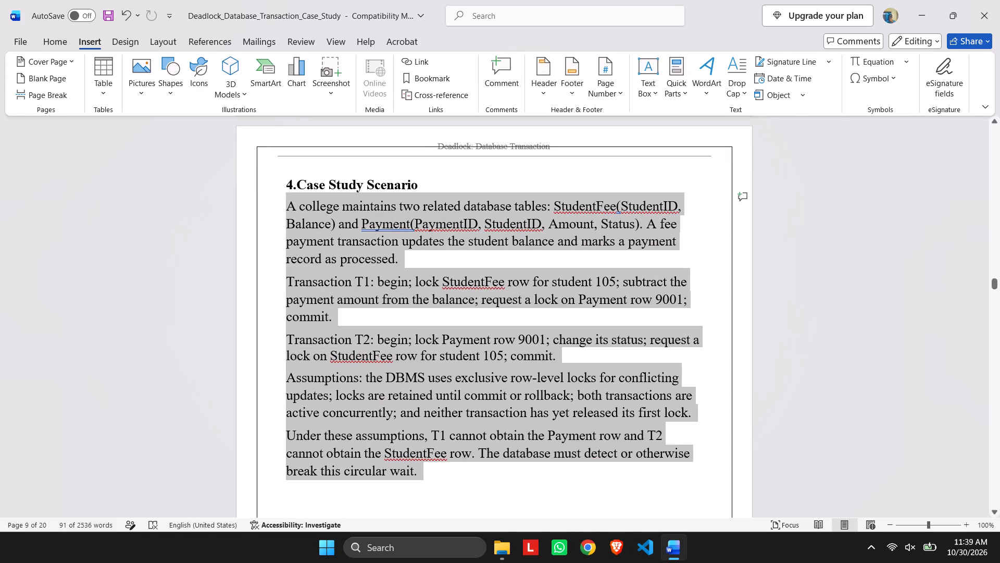
scroll(108, 65, "up", 1)
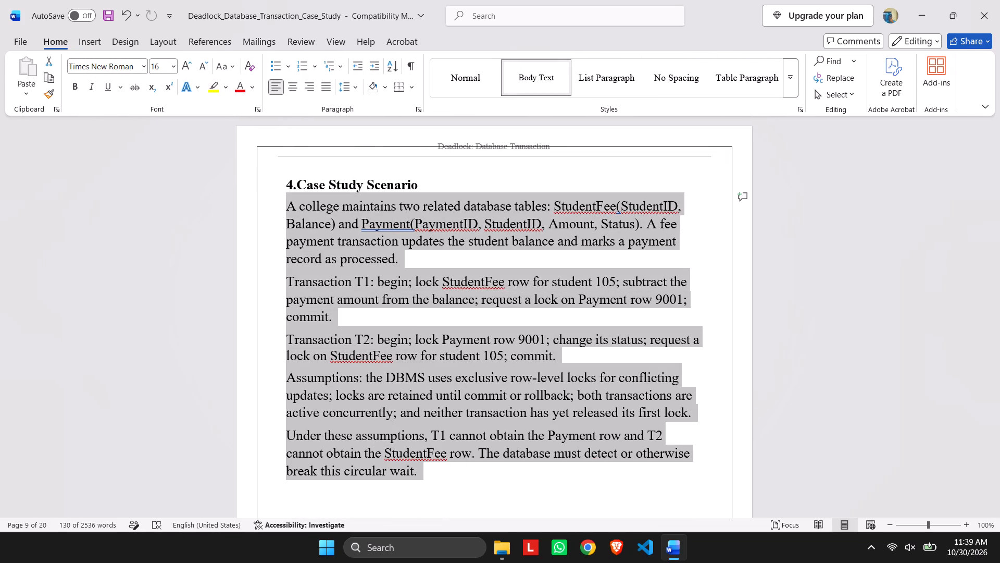
left_click(332, 87)
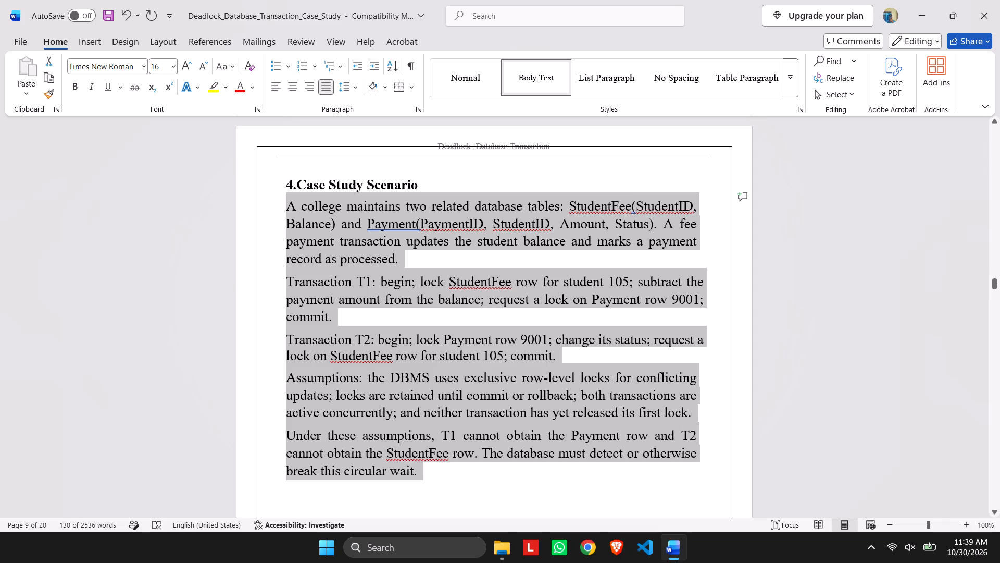
Justify all the body paragraphs of section 5, Understanding Database Transactions.
scroll(363, 258, "down", 9)
scroll(381, 245, "down", 13)
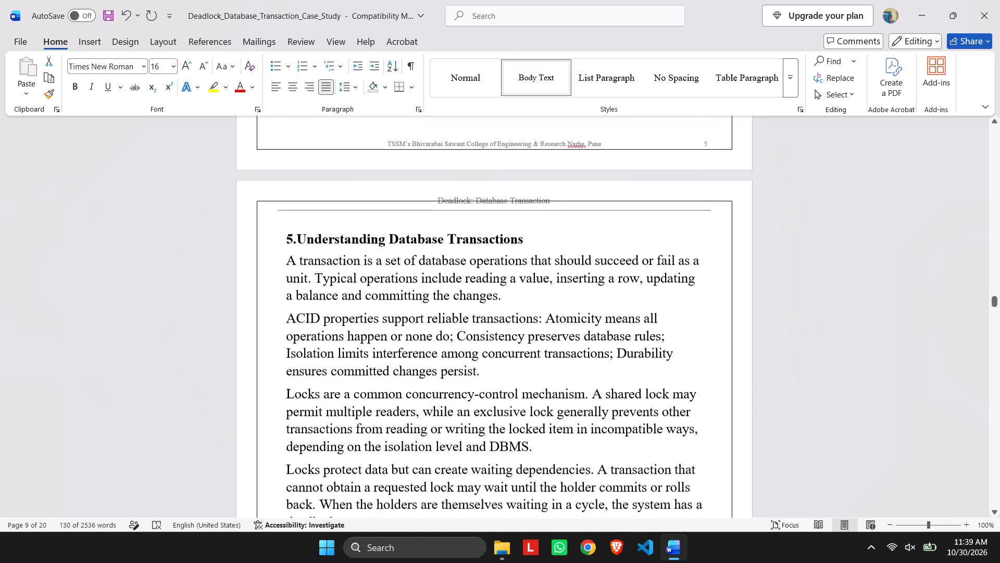
left_click_drag(287, 261, 507, 446)
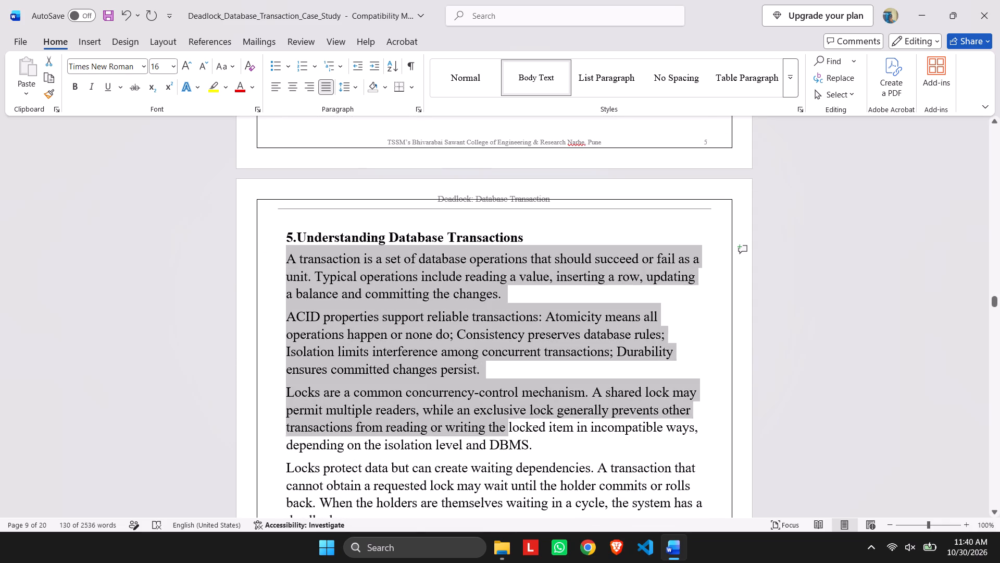
left_click_drag(507, 446, 404, 348)
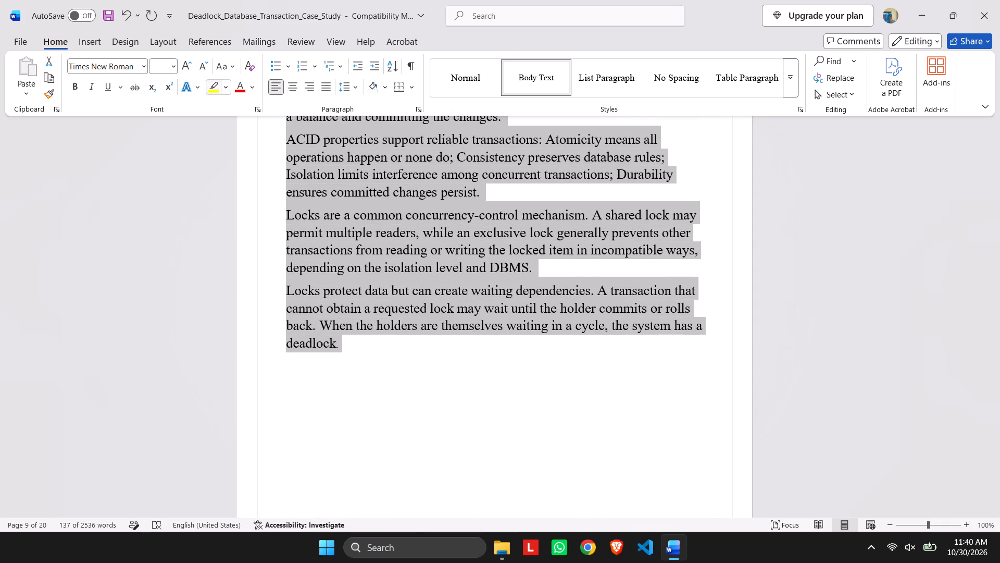
left_click(322, 87)
Justify all the body paragraphs of section 6, What Is a Deadlock?
scroll(347, 125, "down", 13)
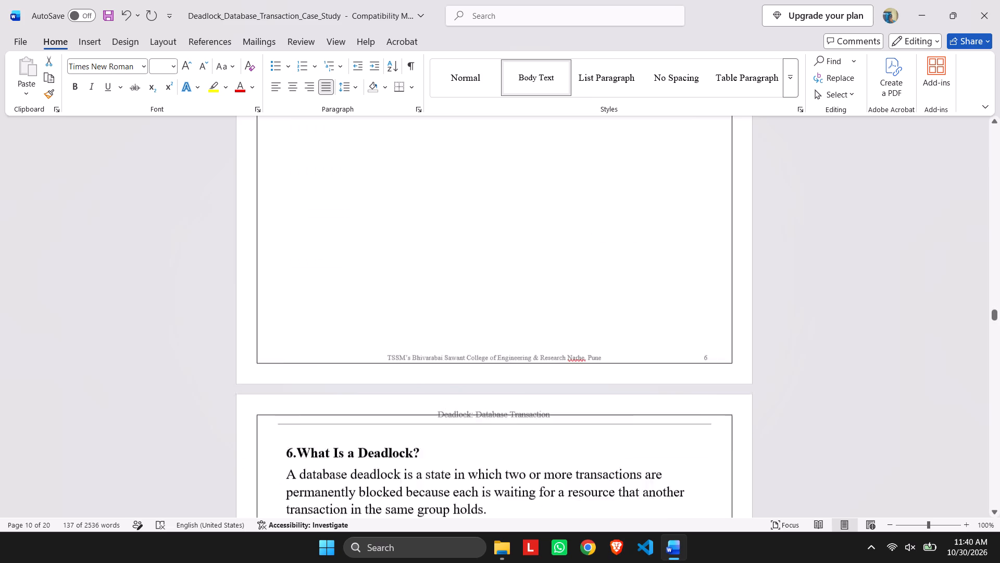
scroll(359, 156, "down", 7)
left_click_drag(286, 198, 505, 486)
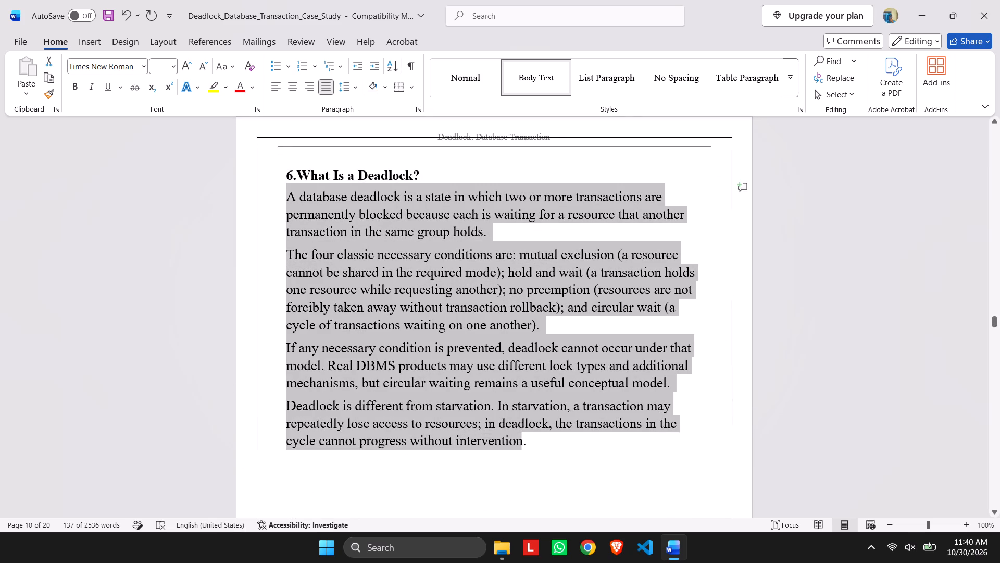
left_click_drag(505, 486, 542, 469)
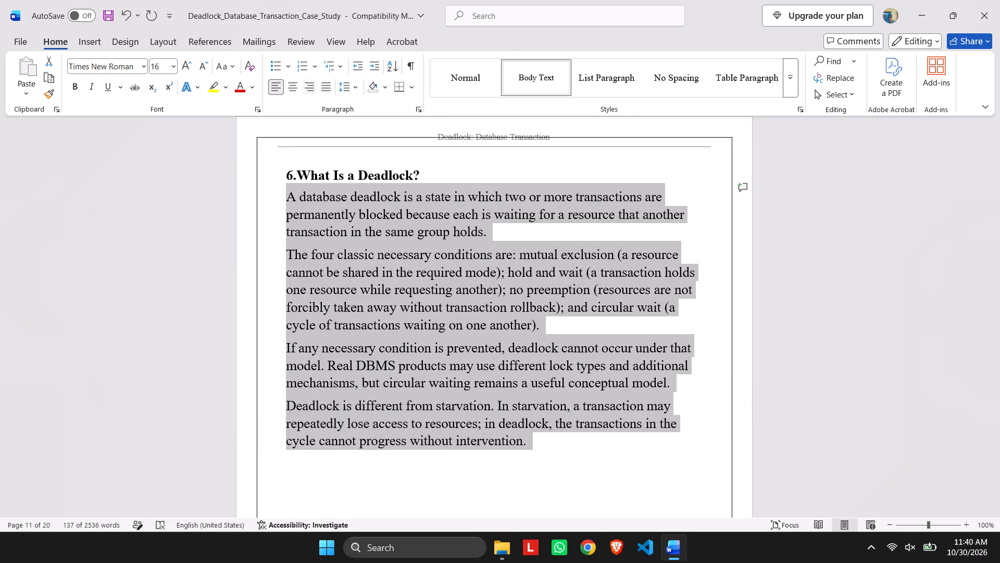
left_click(330, 91)
Justify all the body paragraphs of section 7, Practical Deadlock Example, from Step 1 through the illustrative schedule.
scroll(362, 204, "down", 14)
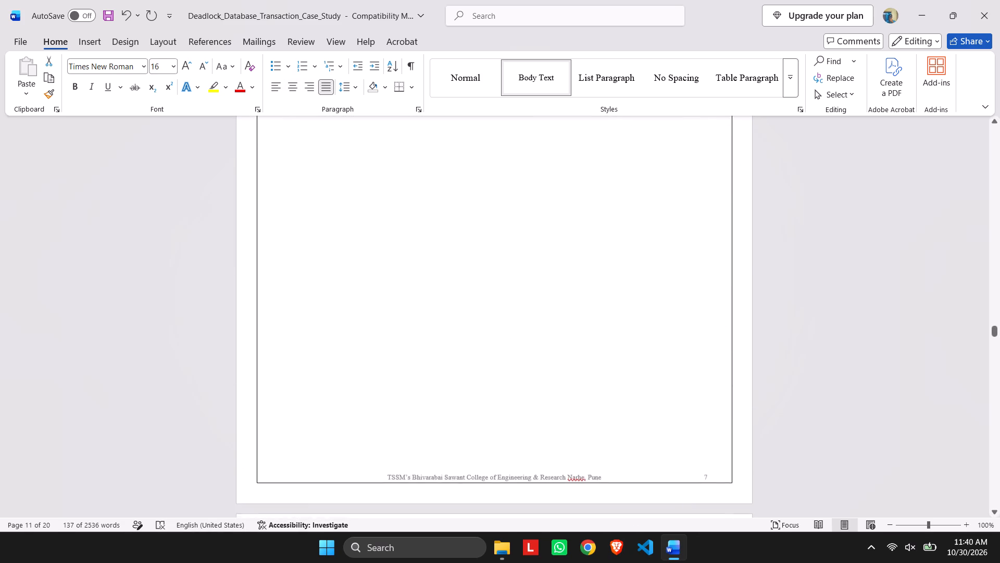
scroll(338, 200, "down", 7)
left_click_drag(287, 271, 522, 509)
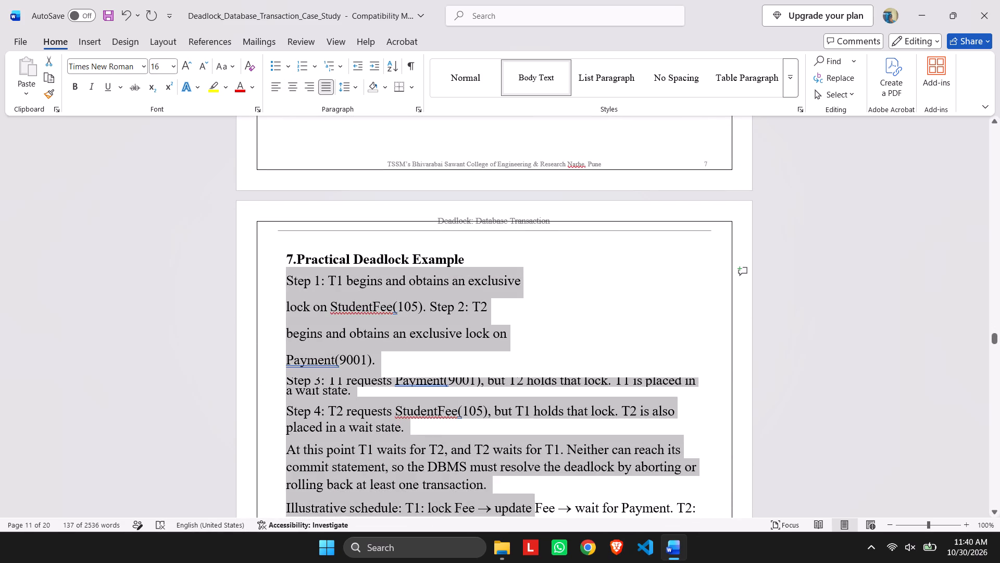
left_click_drag(522, 509, 549, 516)
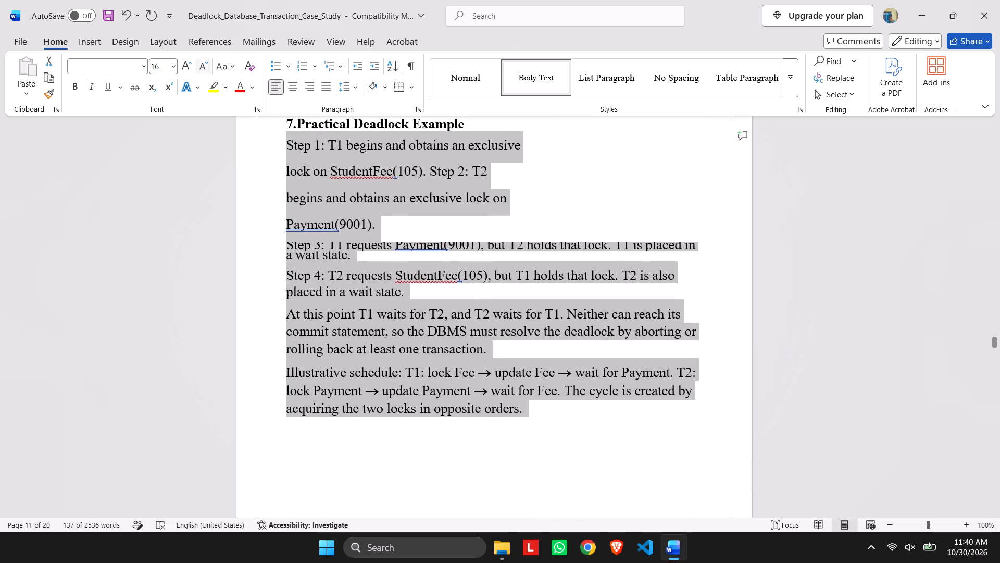
left_click(326, 90)
Justify all the body paragraphs of section 8, Wait-for Graph and Detection.
scroll(253, 156, "down", 13)
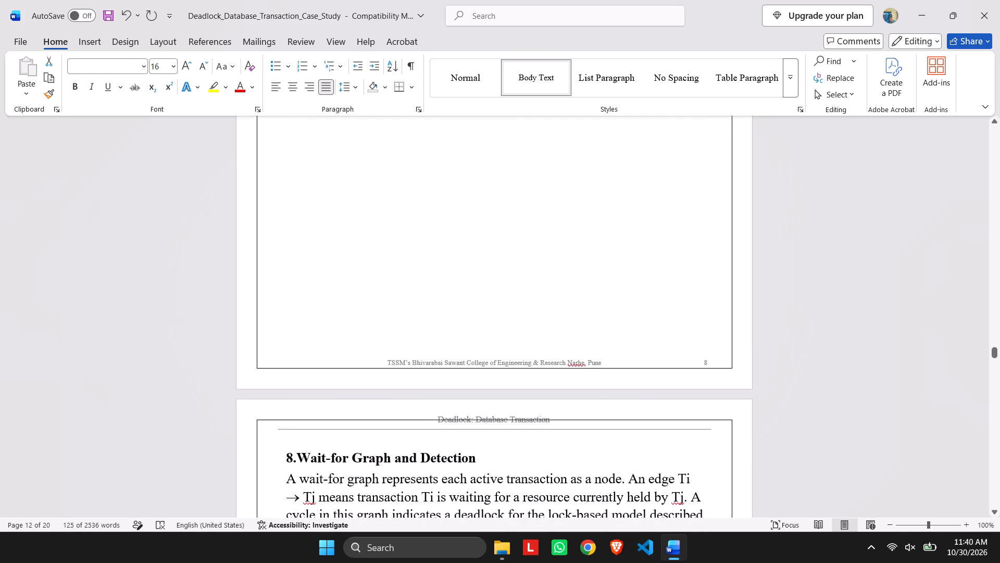
scroll(251, 154, "down", 5)
left_click(292, 325)
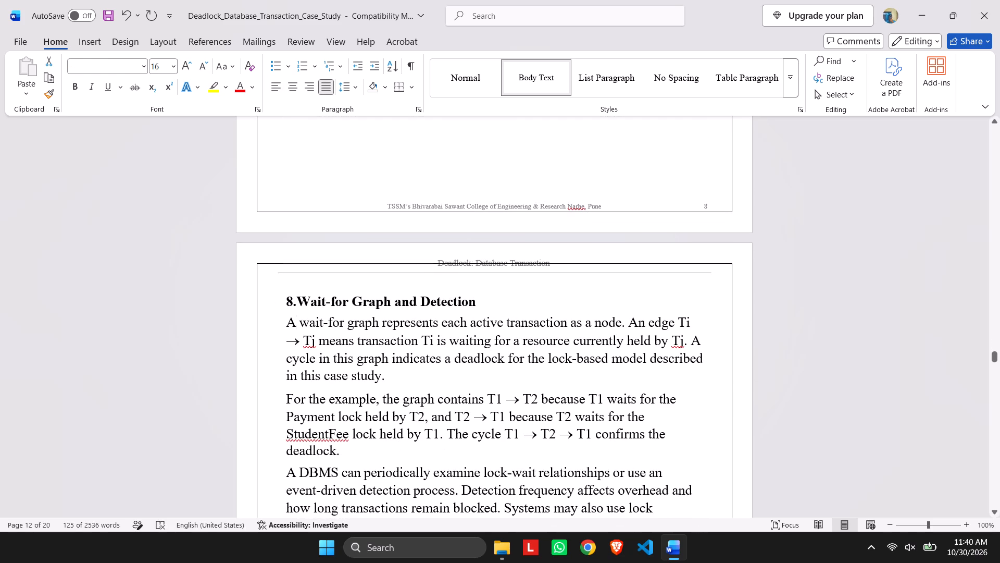
left_click(277, 321)
left_click(283, 319)
left_click_drag(289, 321, 336, 387)
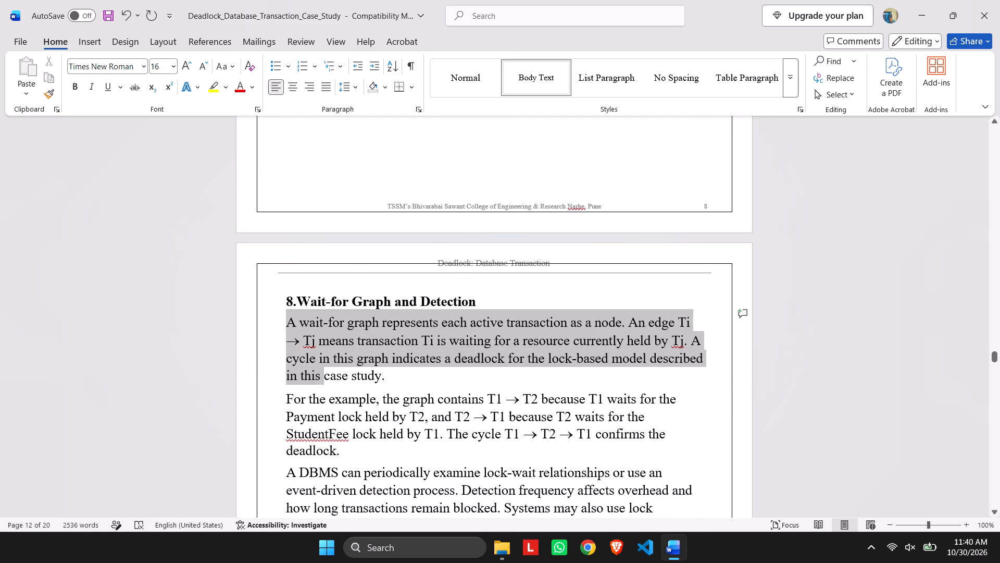
left_click_drag(336, 387, 585, 531)
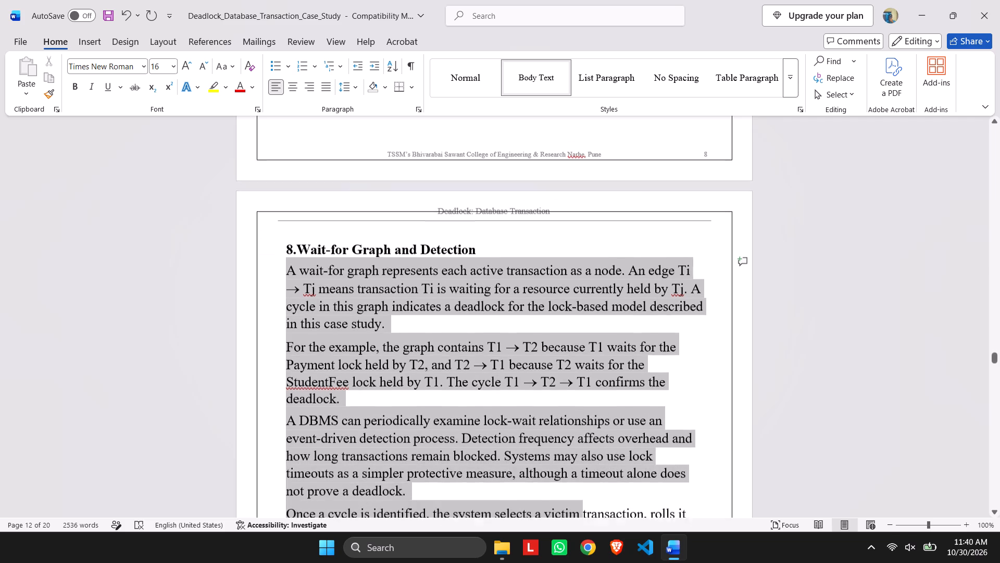
left_click_drag(585, 531, 336, 359)
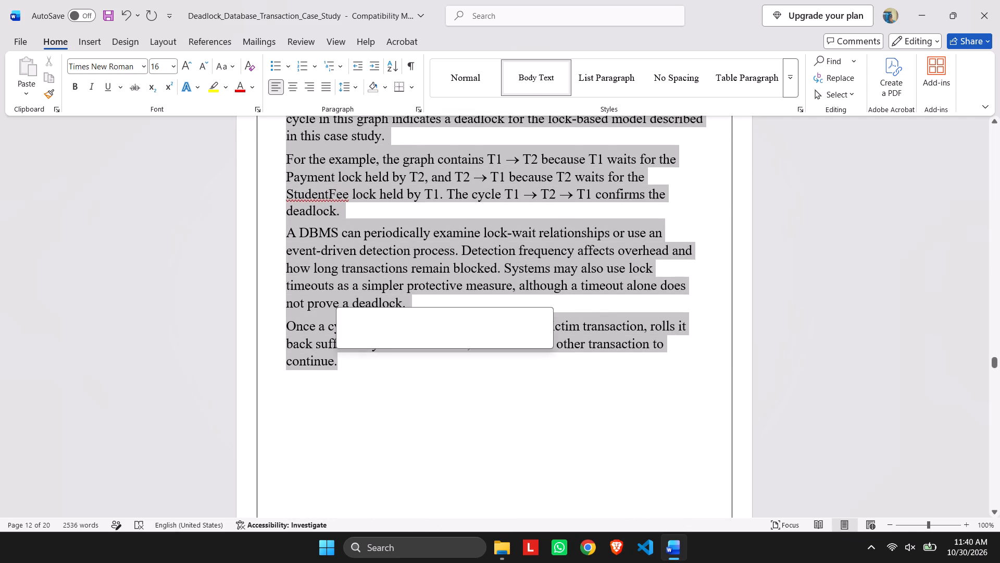
left_click(321, 90)
Justify all the body paragraphs of section 9, Deadlock Handling Methods.
scroll(331, 131, "down", 3)
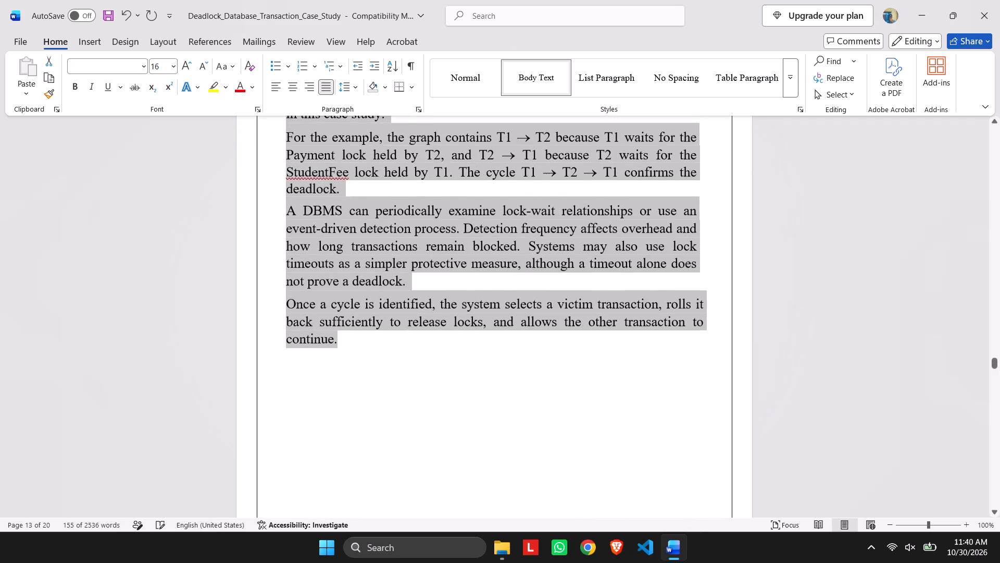
scroll(356, 173, "down", 13)
scroll(334, 230, "down", 4)
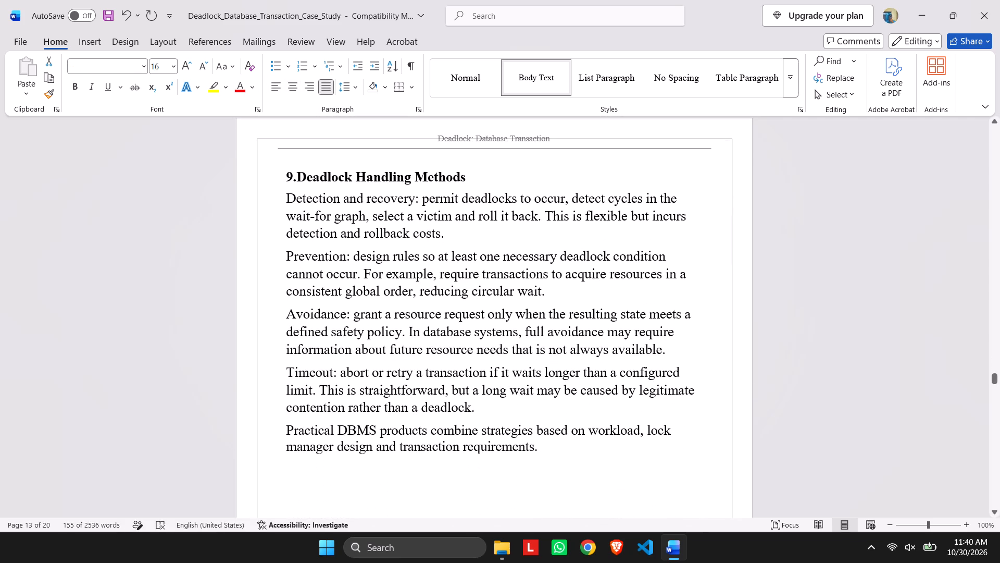
left_click_drag(287, 196, 568, 454)
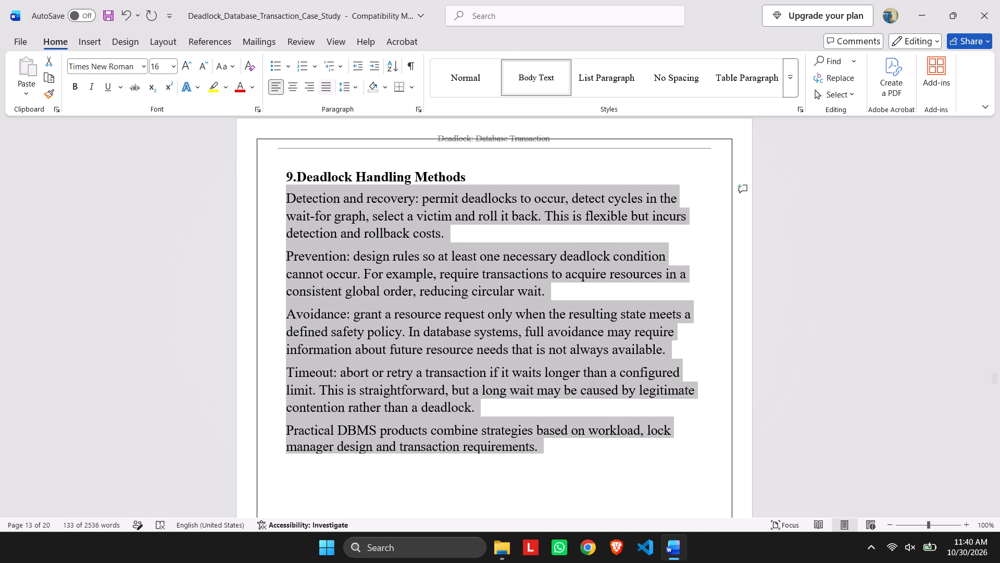
left_click(330, 92)
Justify all the body paragraphs of section 10, Case Study Analysis, on its first page.
scroll(331, 104, "down", 5)
scroll(278, 75, "up", 5)
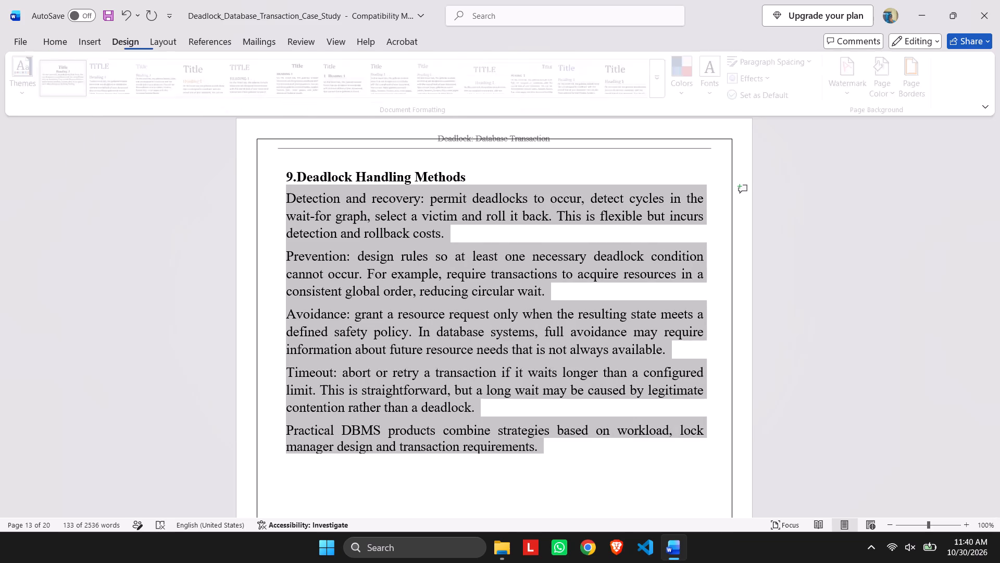
scroll(453, 278, "down", 16)
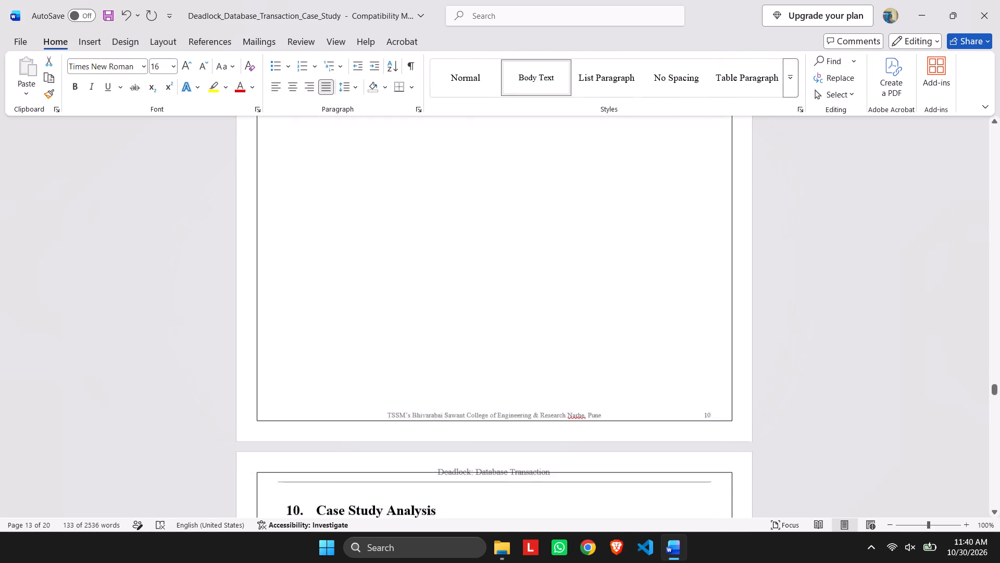
scroll(452, 277, "down", 7)
left_click_drag(283, 214, 534, 501)
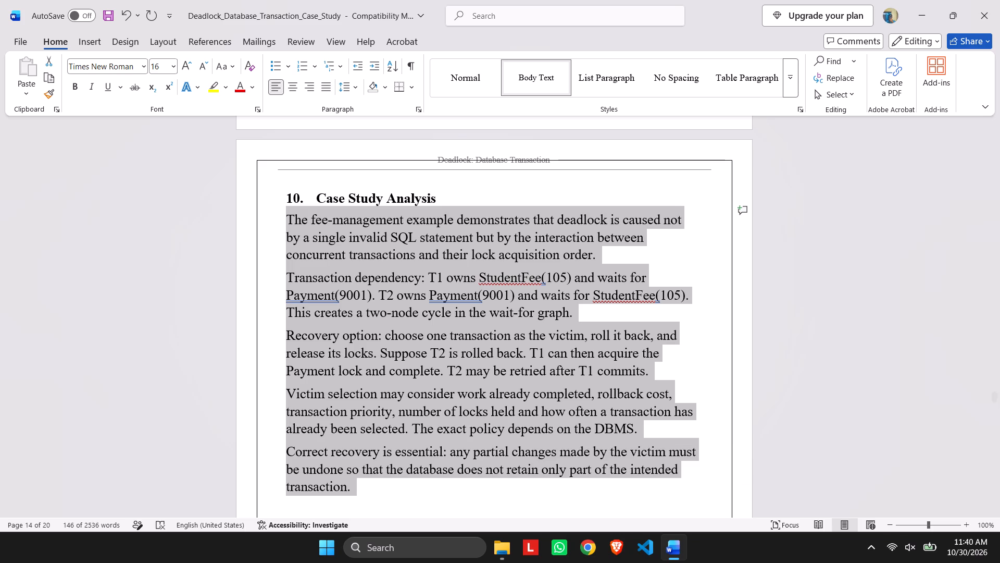
left_click(322, 87)
Justify all the body paragraphs on the Case Study Analysis (continued) page of section 10.
scroll(380, 141, "down", 14)
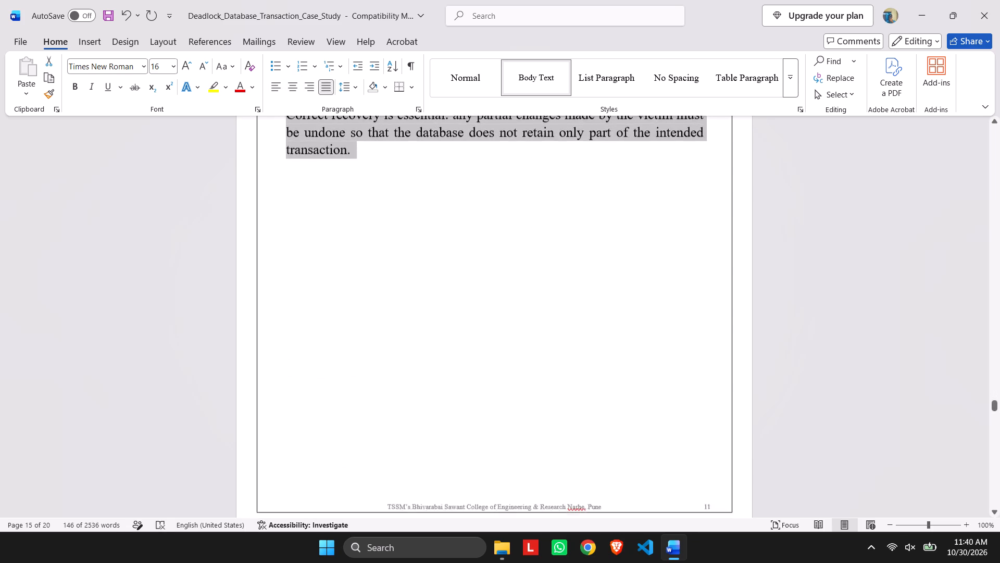
scroll(378, 147, "down", 10)
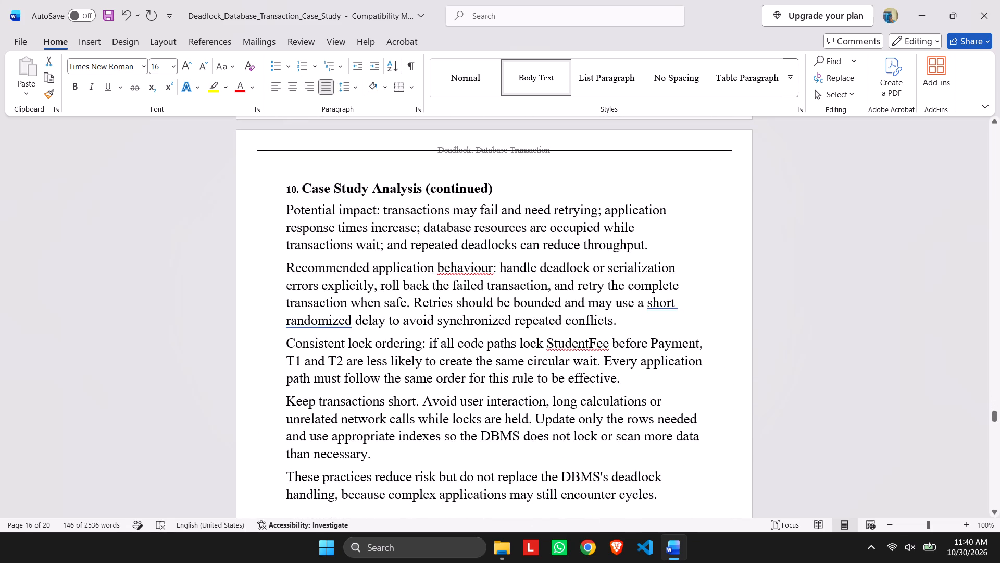
left_click_drag(283, 201, 662, 444)
left_click(329, 92)
Justify all six numbered points of section 11, Prevention and Recovery, on its first page.
scroll(328, 99, "down", 1)
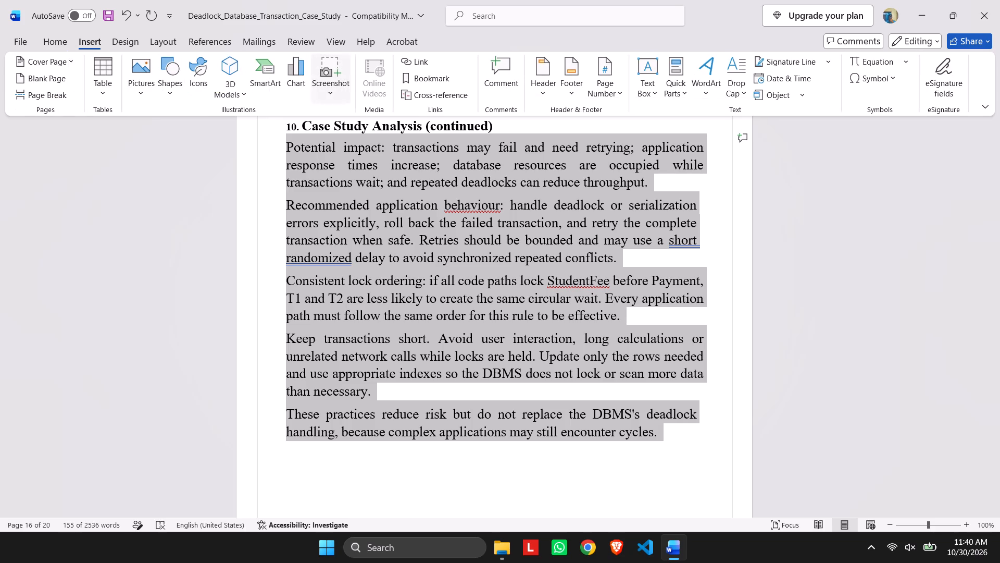
scroll(336, 149, "down", 3)
scroll(351, 195, "up", 3)
scroll(283, 121, "down", 5)
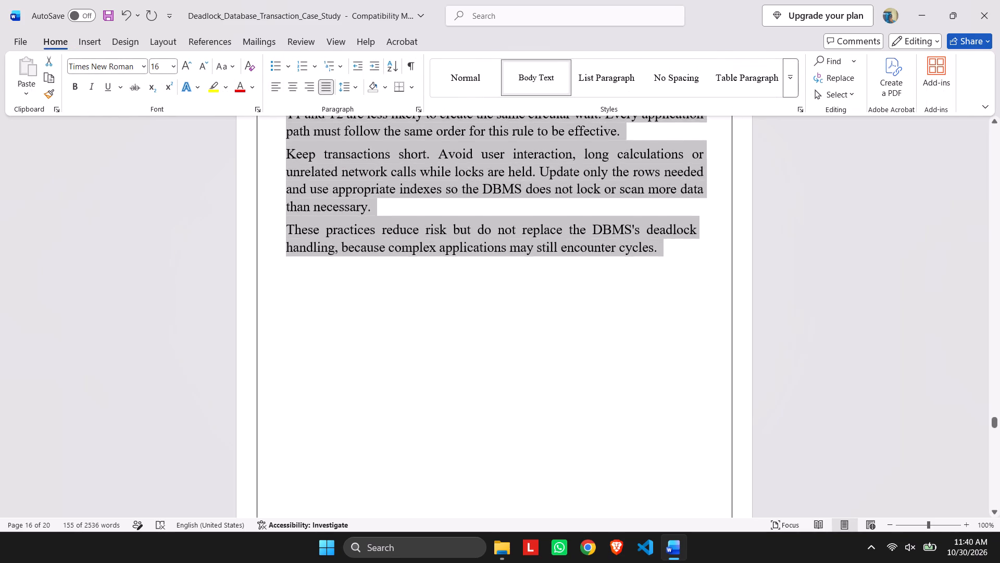
scroll(283, 121, "down", 11)
scroll(204, 78, "up", 3)
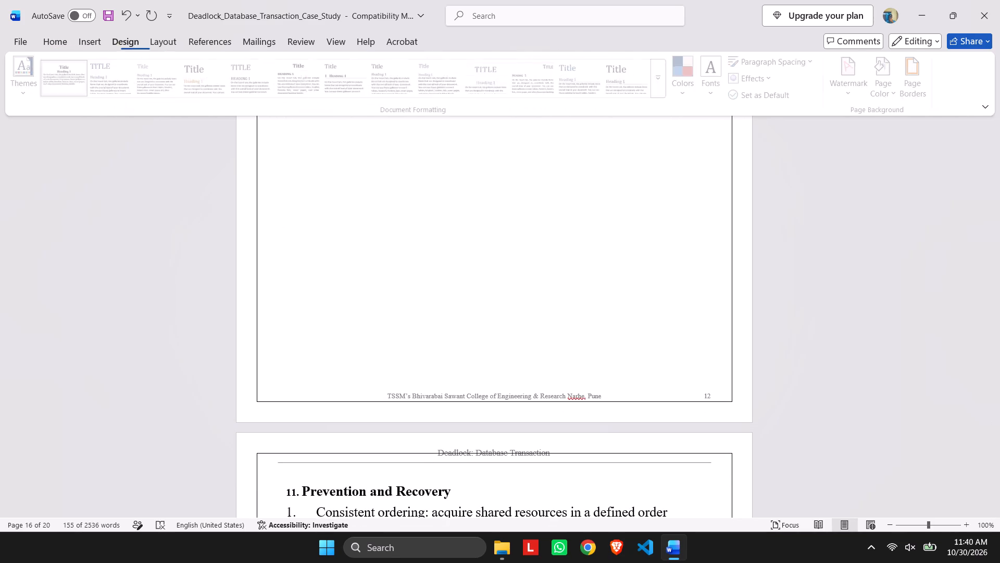
scroll(208, 87, "up", 4)
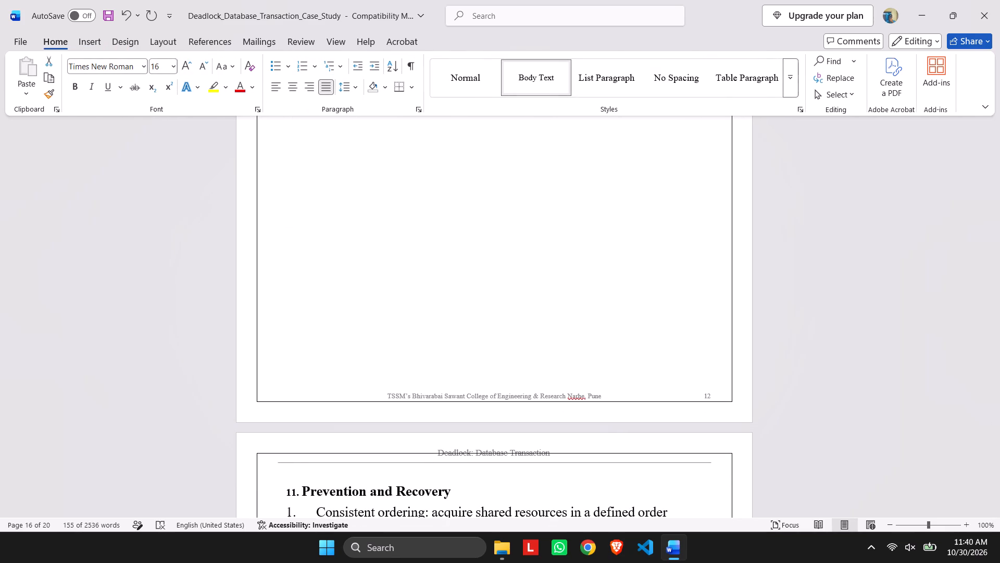
scroll(342, 165, "down", 14)
scroll(319, 153, "up", 2)
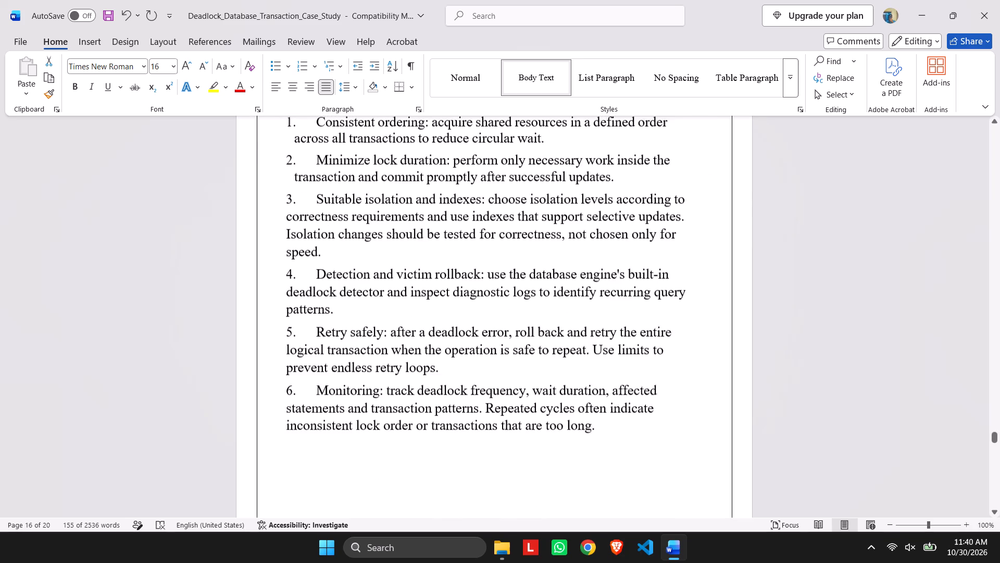
scroll(290, 124, "up", 1)
left_click_drag(302, 146, 375, 219)
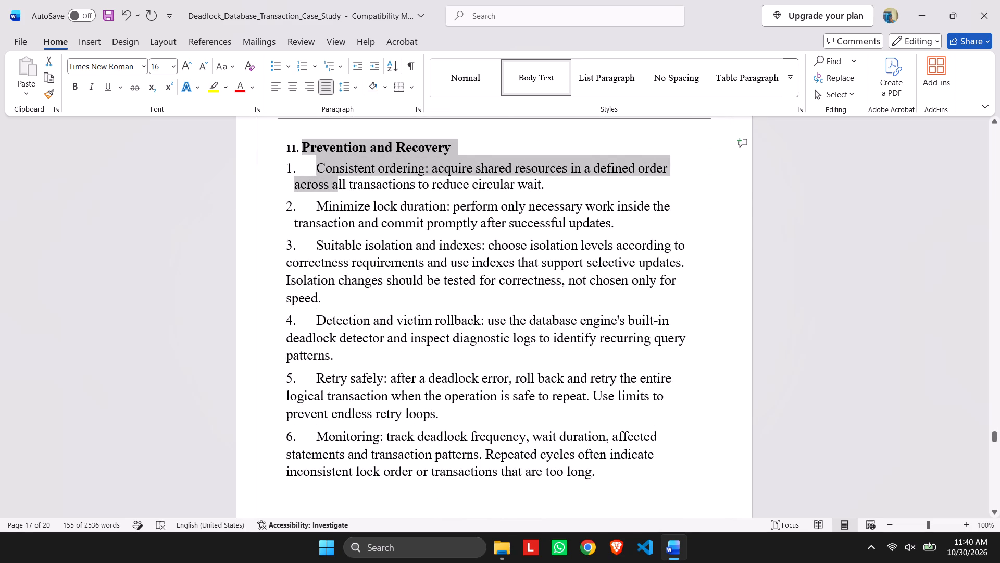
left_click_drag(375, 219, 595, 469)
left_click(341, 193)
left_click_drag(319, 165, 463, 350)
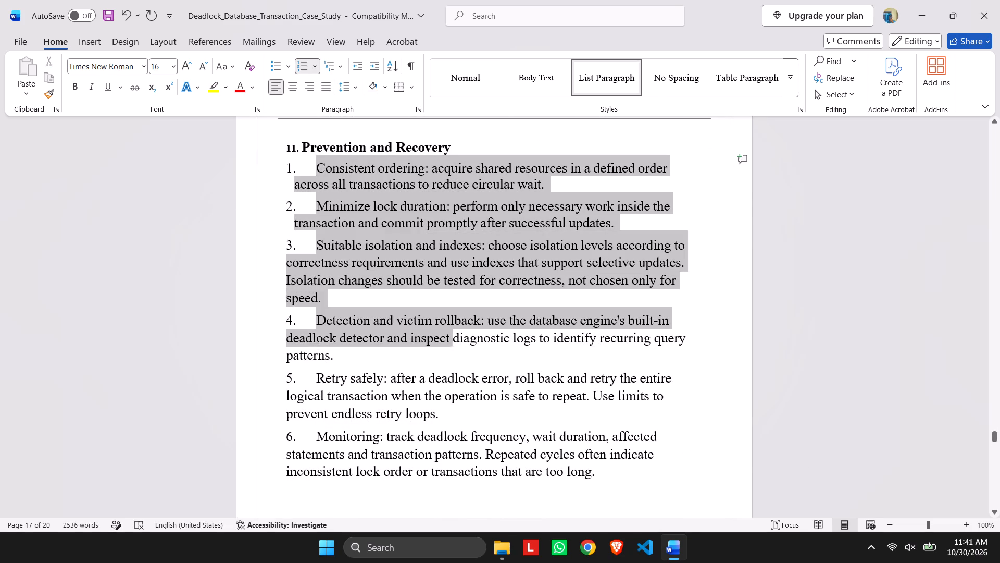
left_click_drag(463, 350, 594, 470)
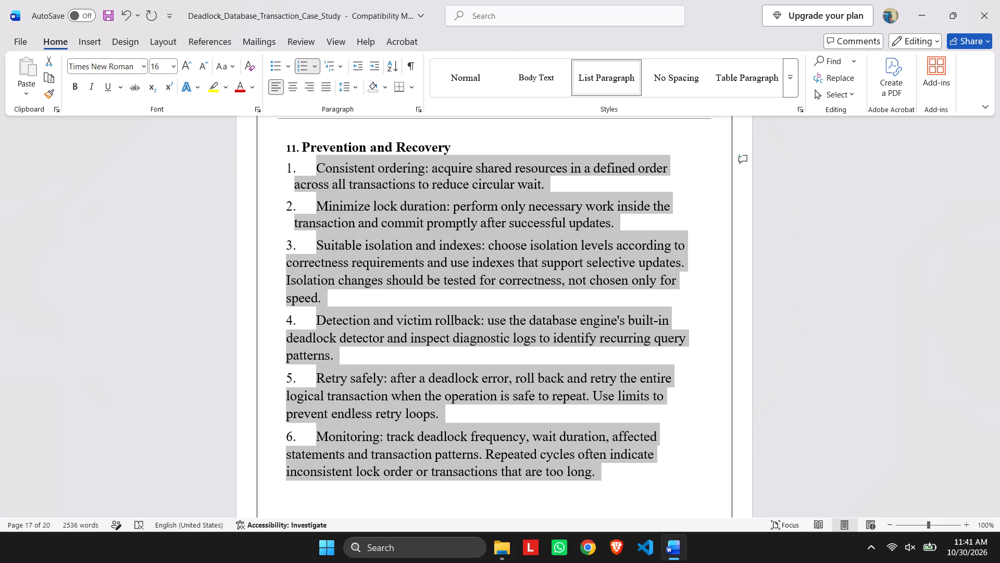
left_click(327, 89)
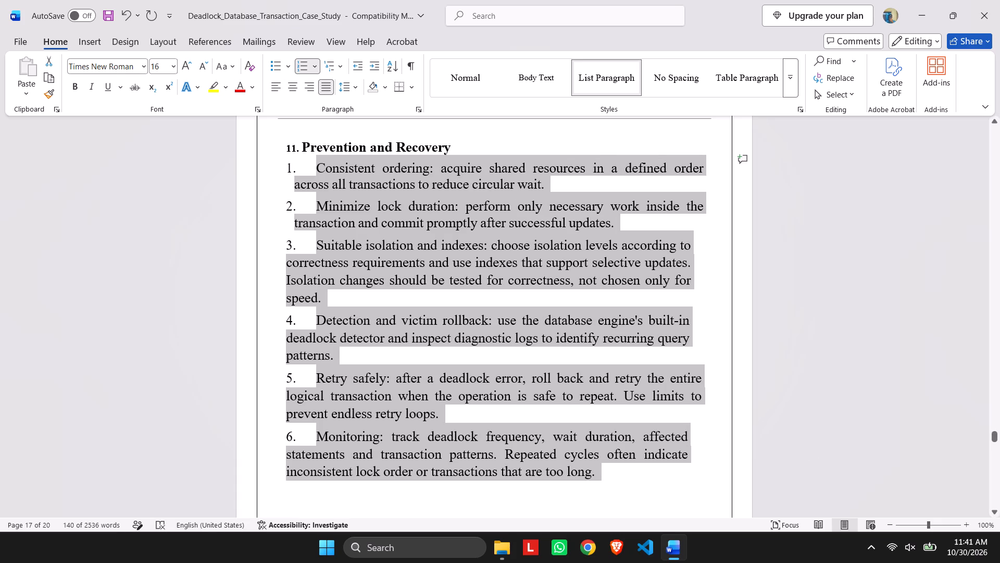
left_click(307, 196)
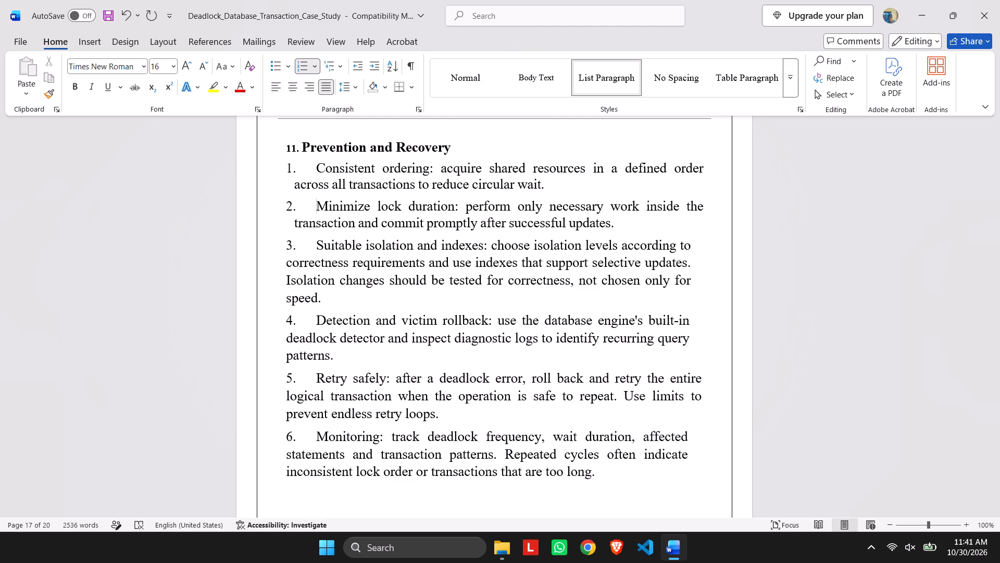
Set the font size of the heading number 11 before Prevention and Recovery to 14.
left_click_drag(70, 200, 846, 0)
left_click(289, 147)
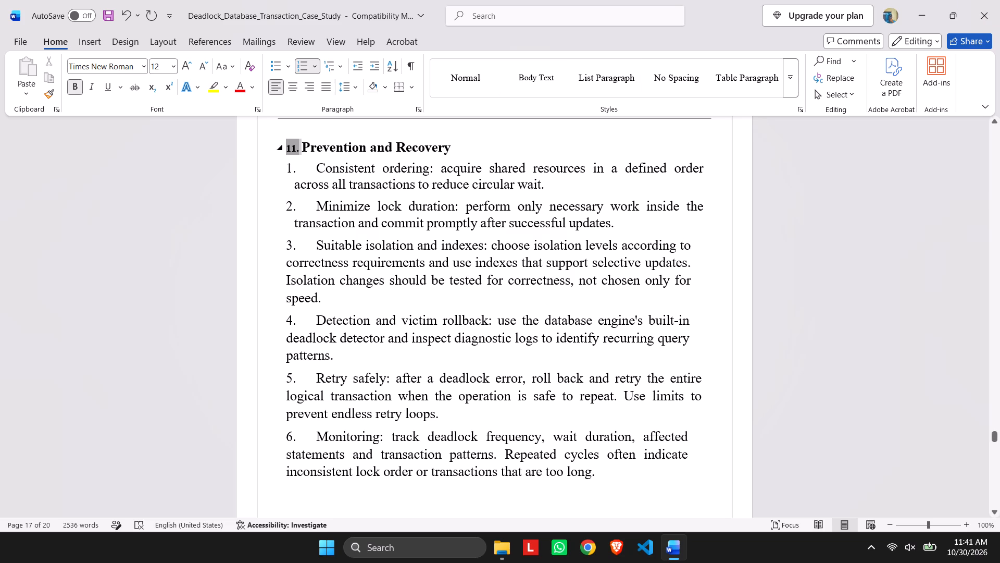
left_click(173, 69)
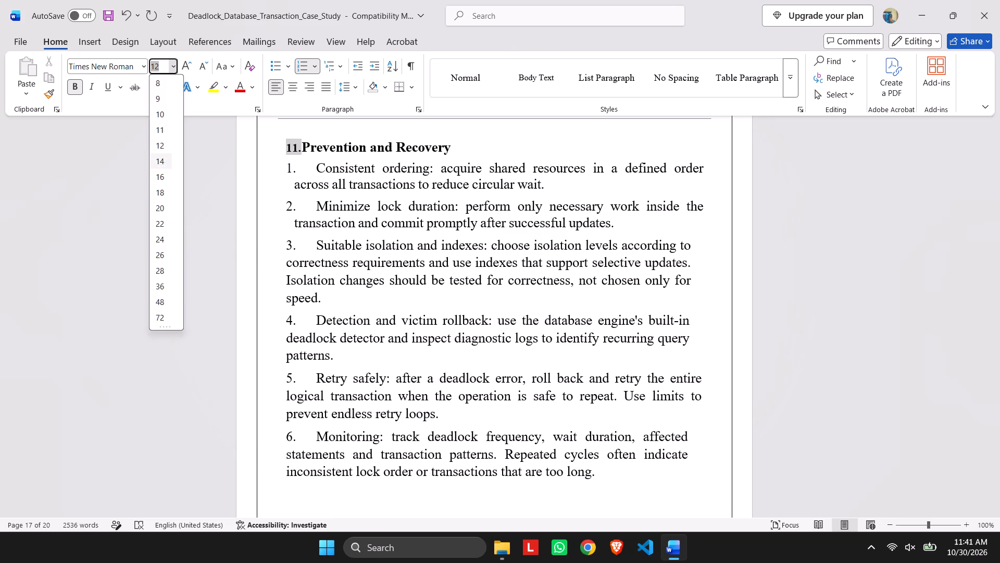
left_click(161, 163)
left_click(326, 168)
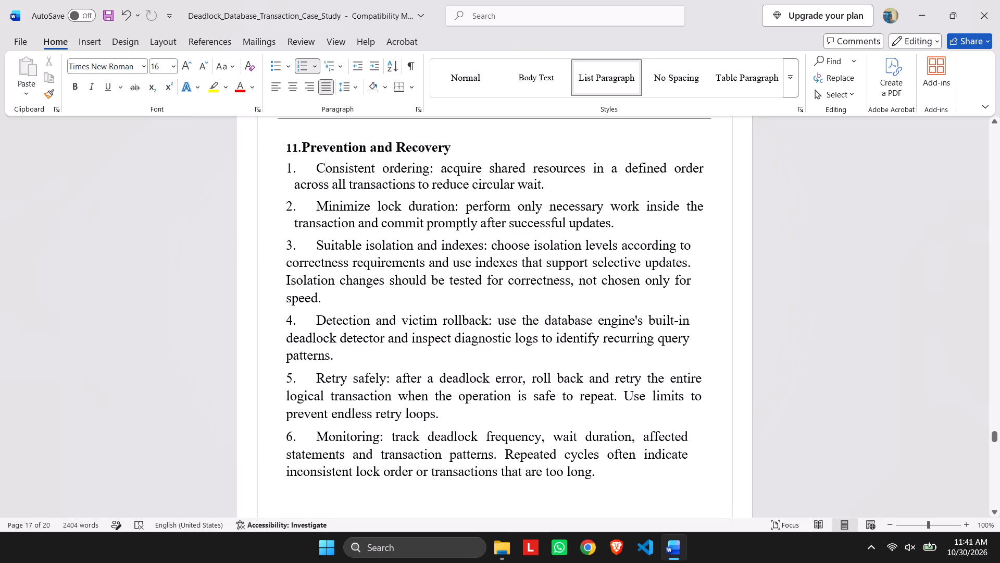
Justify all the body paragraphs on the Prevention and Recovery (continued) page of section 11.
scroll(326, 191, "down", 14)
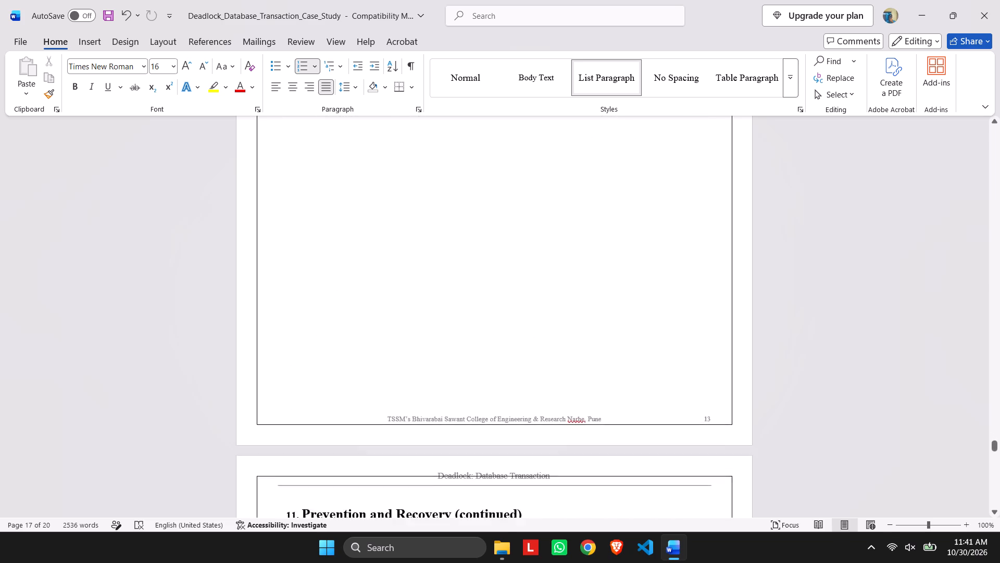
scroll(354, 193, "down", 7)
left_click_drag(285, 250, 405, 295)
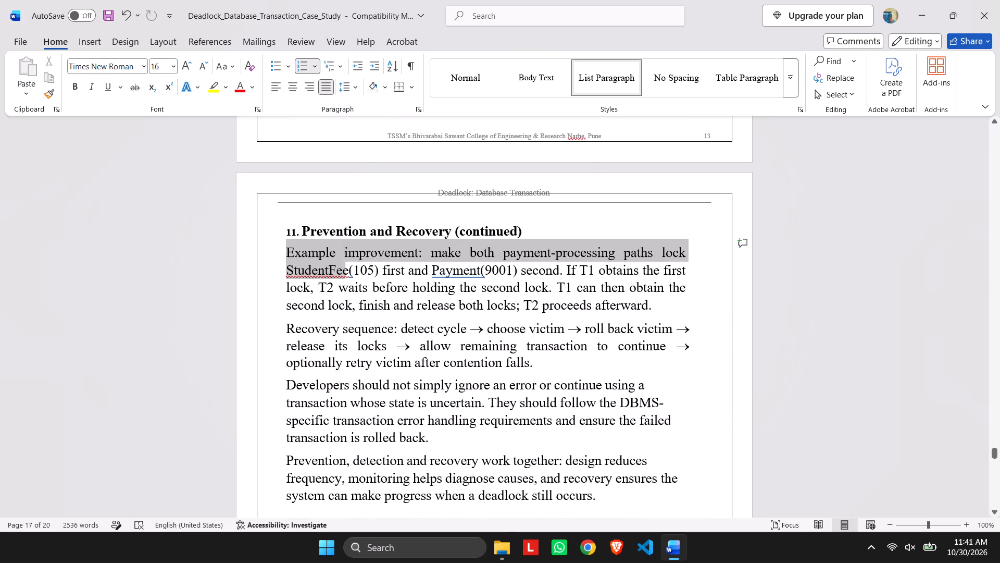
left_click_drag(405, 295, 612, 488)
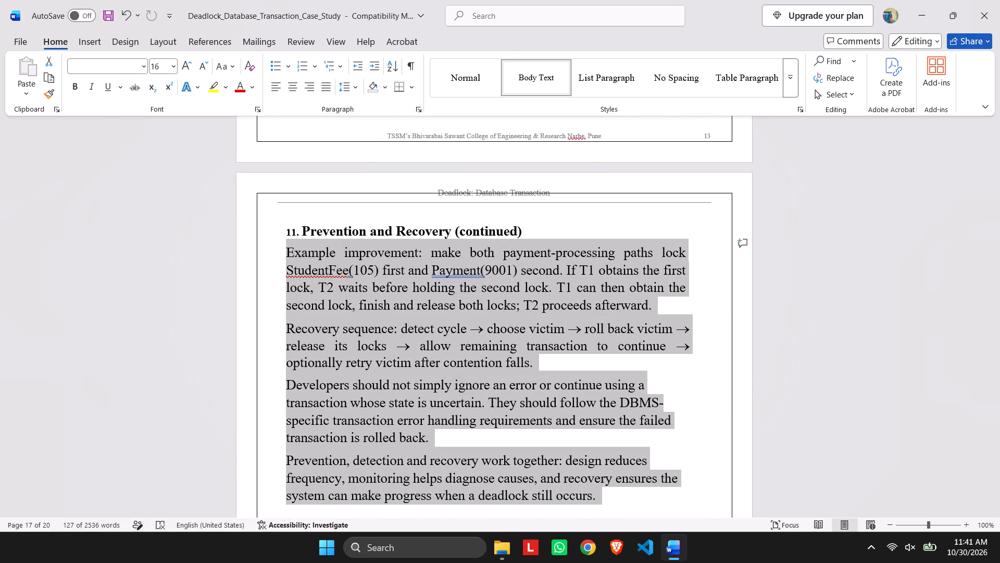
left_click(322, 90)
Justify all the body paragraphs of section 12, Conclusion.
scroll(324, 92, "down", 4)
scroll(348, 243, "down", 3)
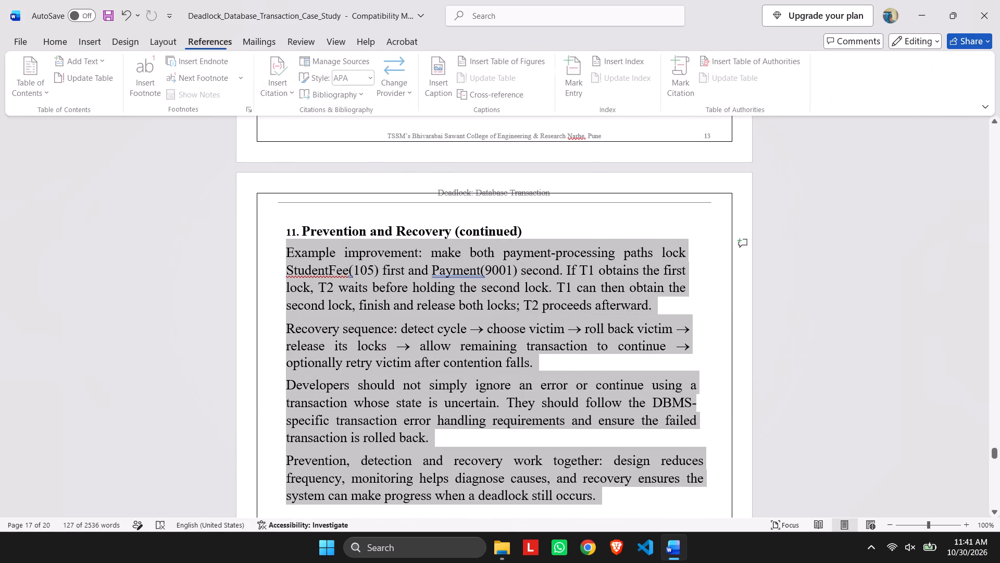
scroll(246, 82, "up", 5)
scroll(343, 288, "down", 12)
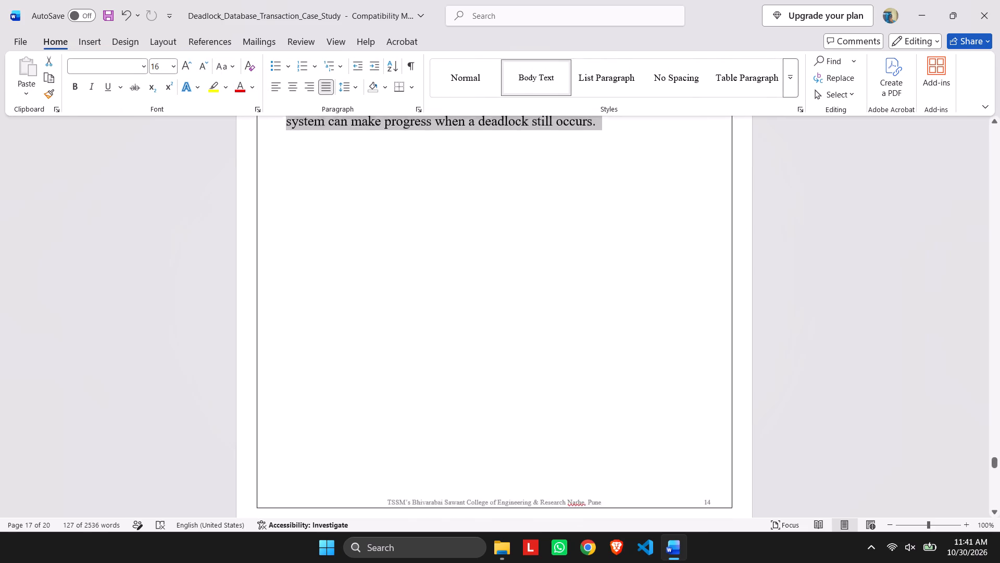
scroll(346, 283, "down", 8)
left_click_drag(286, 277, 347, 318)
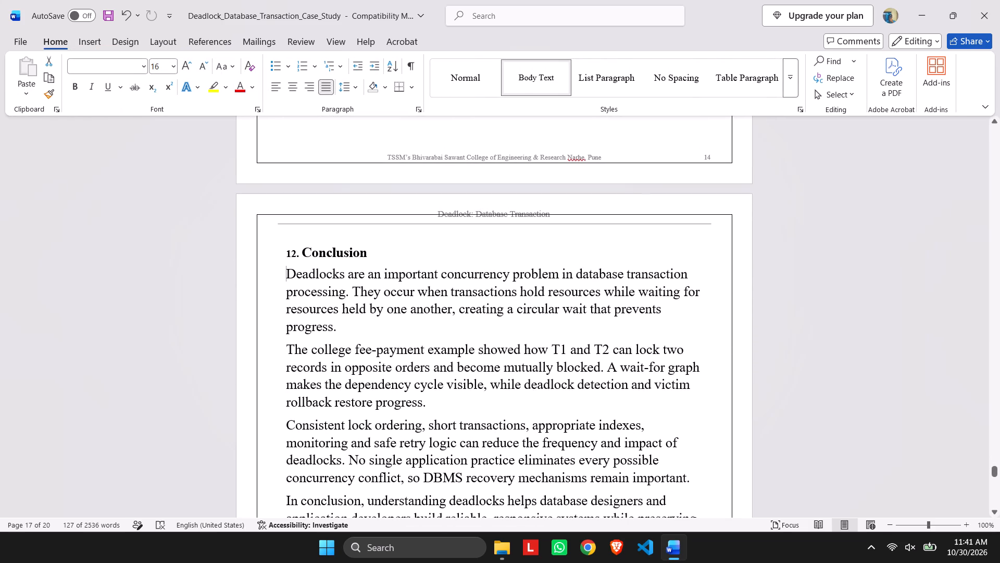
left_click_drag(347, 318, 505, 339)
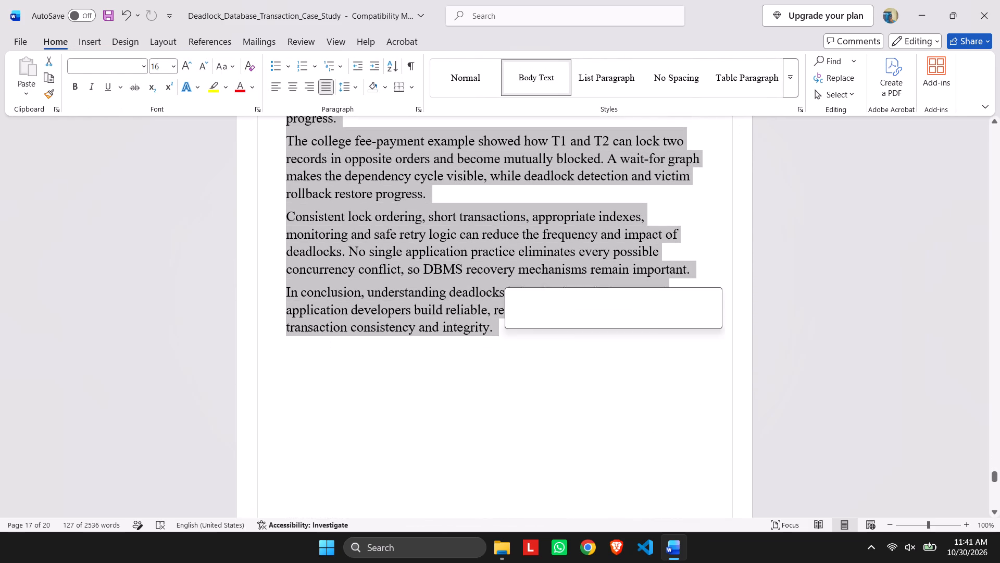
left_click(321, 87)
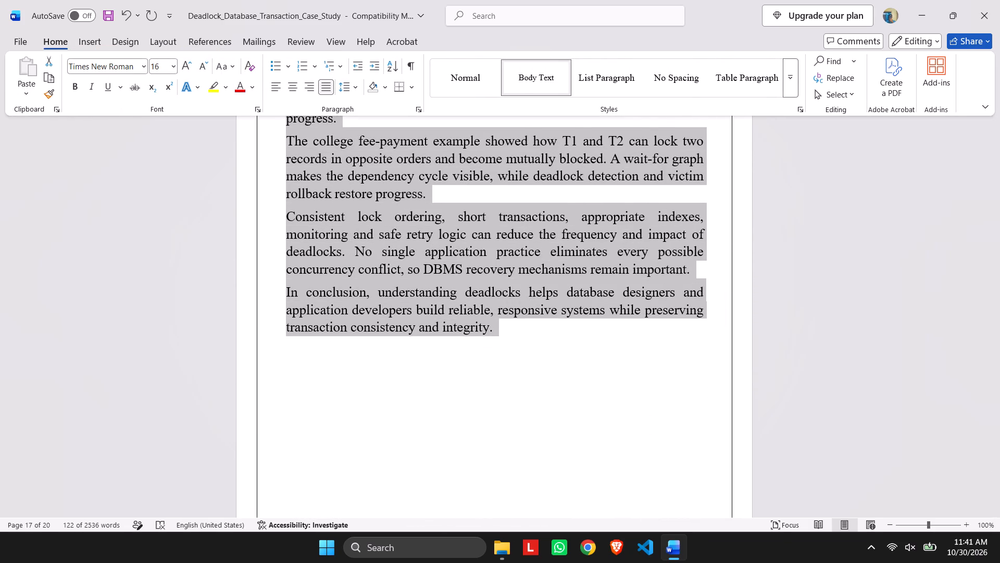
Justify the four numbered references and the closing paragraph of section 13, References.
scroll(328, 289, "down", 16)
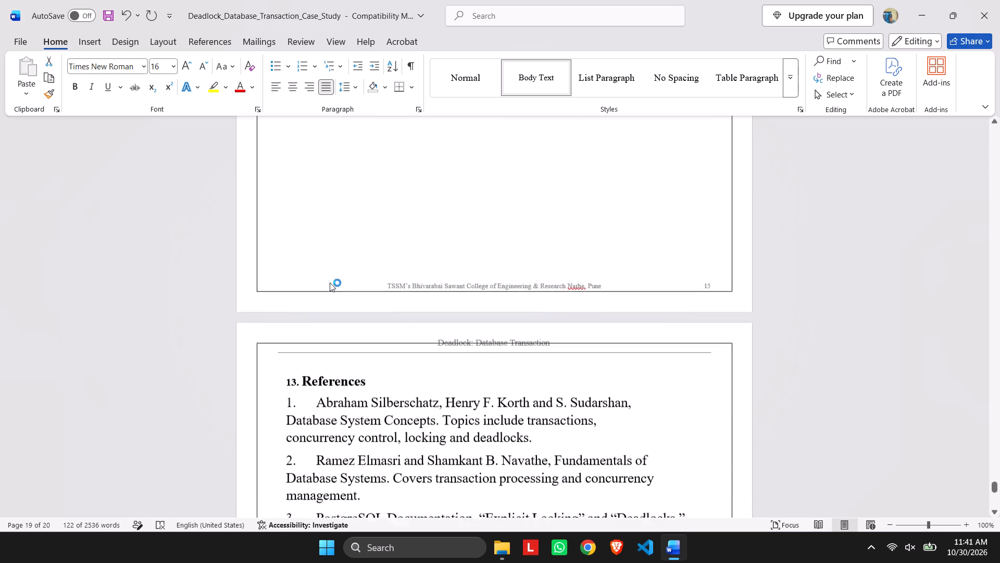
scroll(330, 283, "down", 3)
left_click_drag(299, 210, 305, 212)
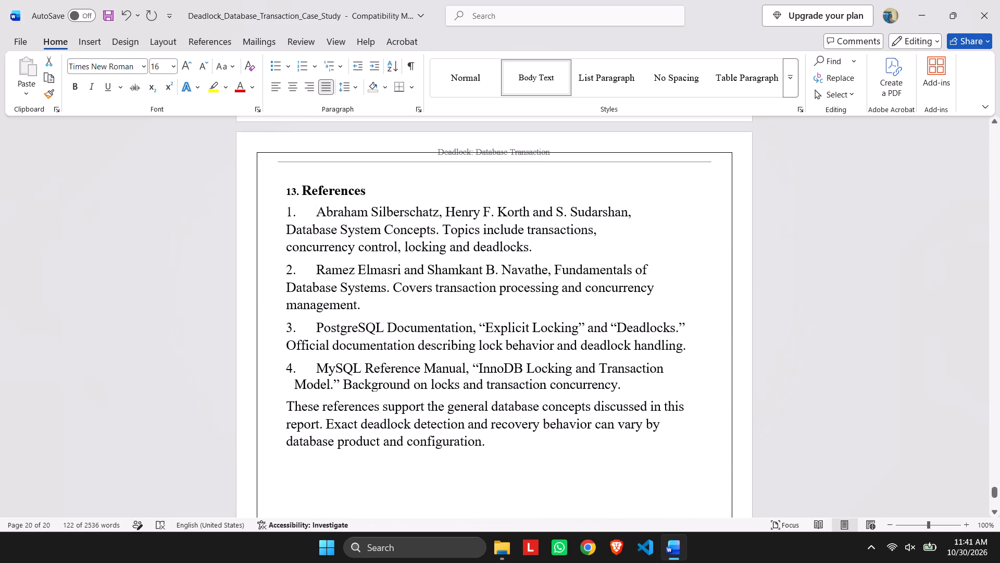
left_click_drag(305, 212, 530, 436)
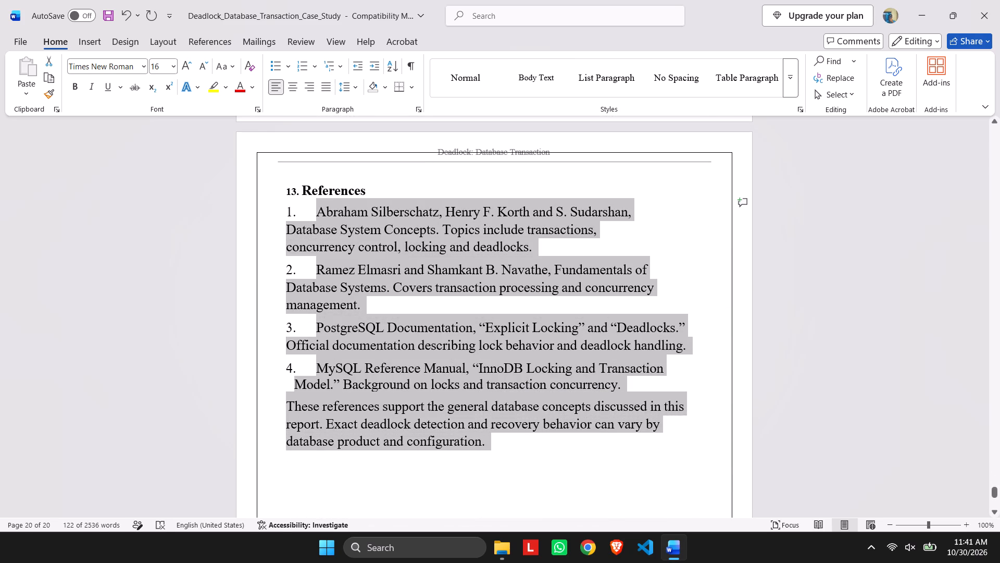
left_click(323, 90)
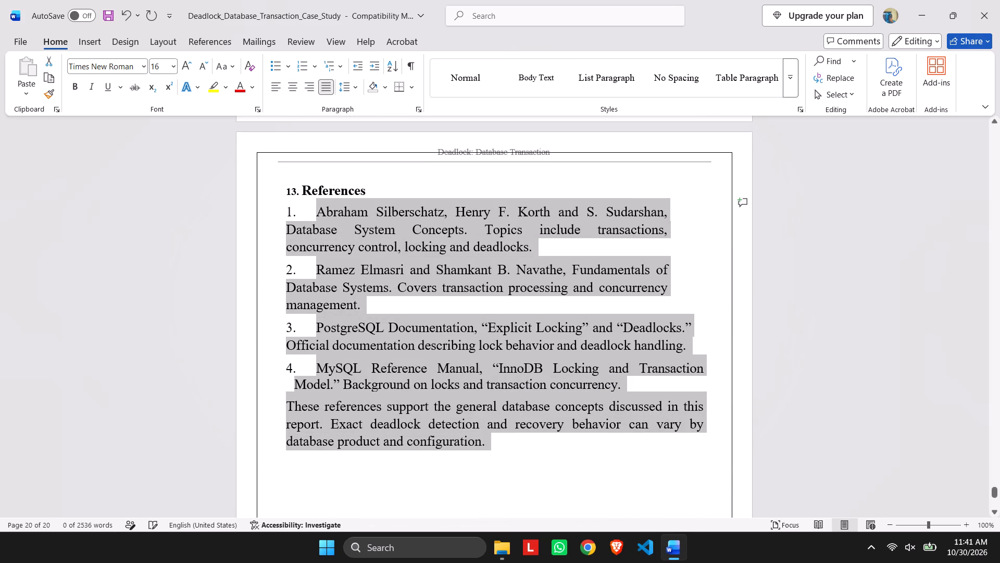
Save the case study document.
scroll(379, 231, "down", 20)
scroll(379, 231, "down", 6)
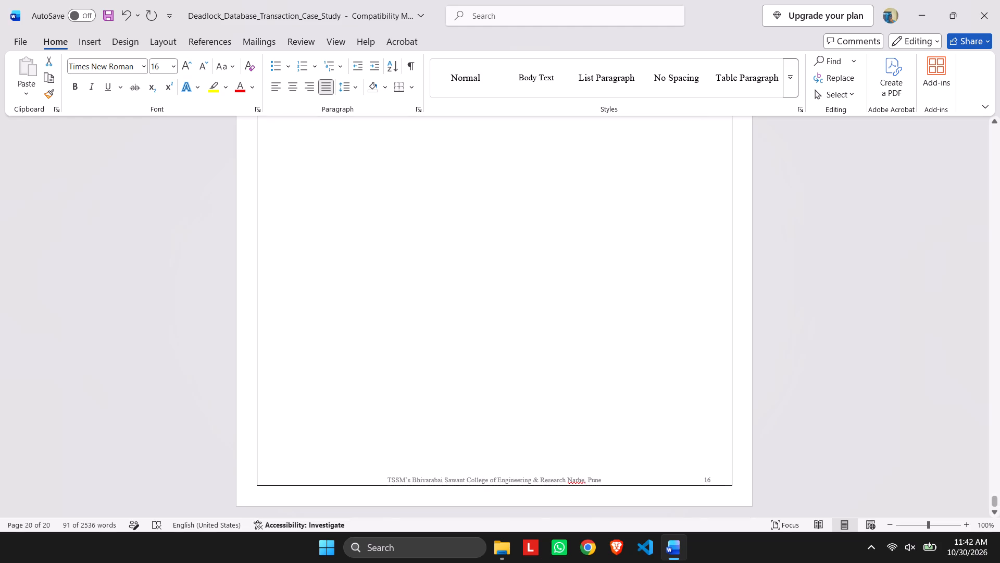
key("ctrl+s")
key("ctrl+s")
key("ctrl+s")
key("ctrl+s")
key("ctrl+s")
key("ctrl+s")
key("ctrl+s")
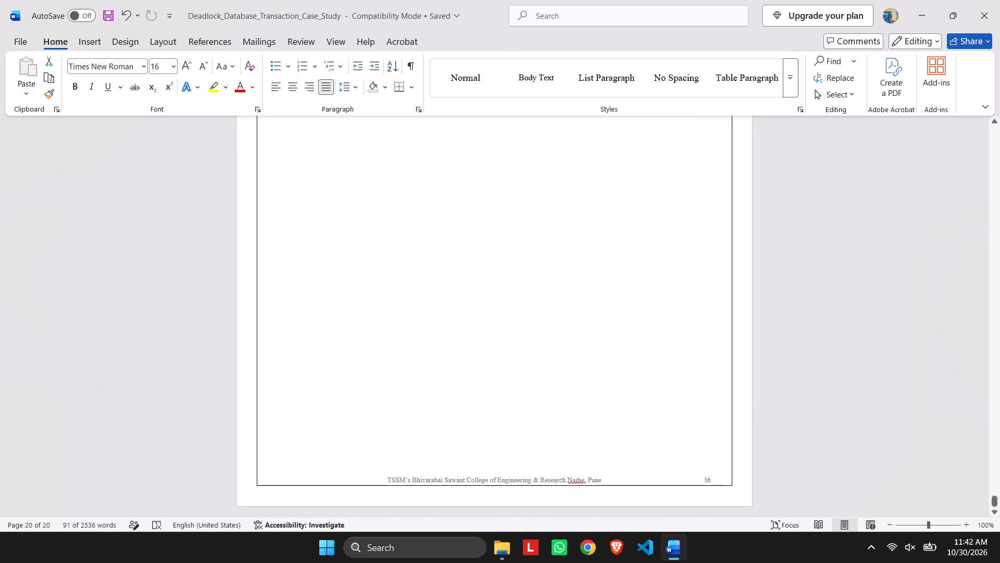
Review the formatting of the pages from References back to section 10, Case Study Analysis.
scroll(352, 273, "up", 19)
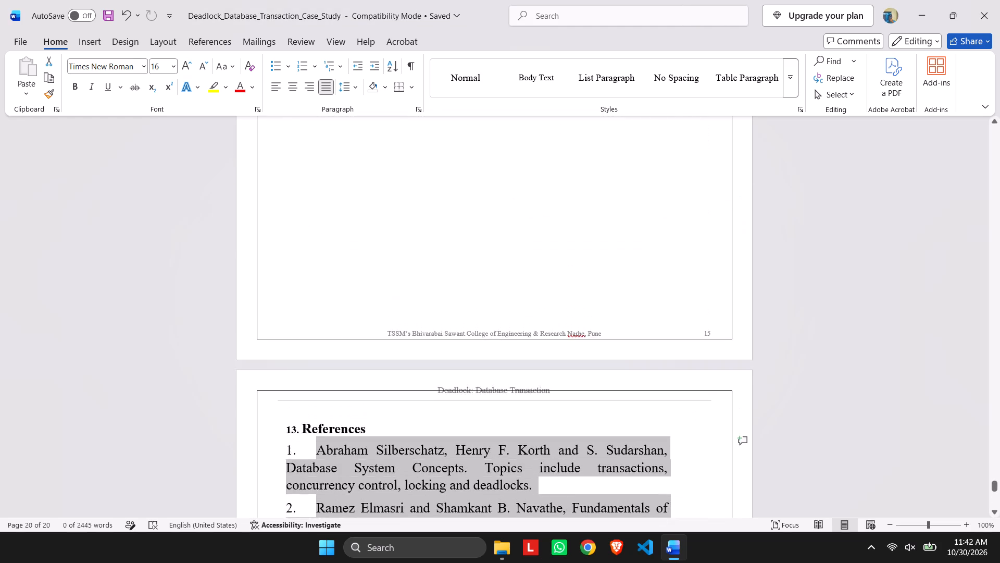
scroll(474, 257, "up", 10)
left_click(478, 333)
scroll(478, 333, "up", 15)
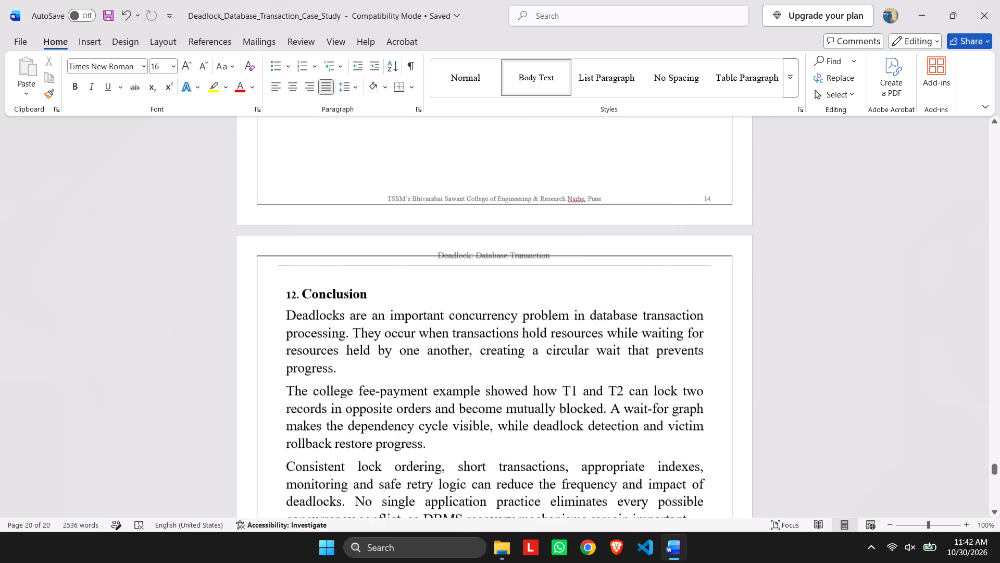
scroll(403, 279, "up", 20)
scroll(403, 279, "up", 18)
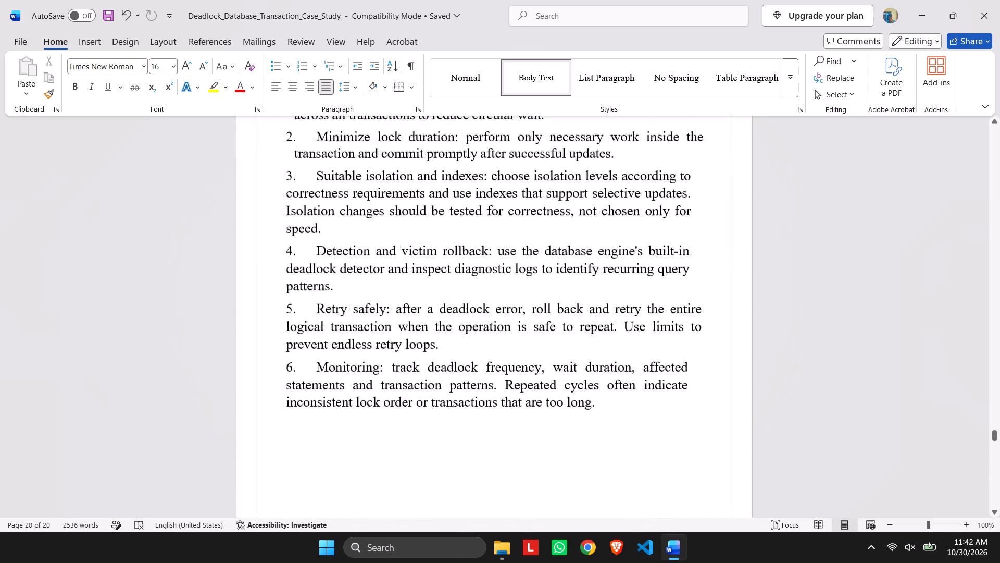
scroll(264, 212, "up", 19)
scroll(257, 212, "up", 7)
scroll(212, 230, "up", 1)
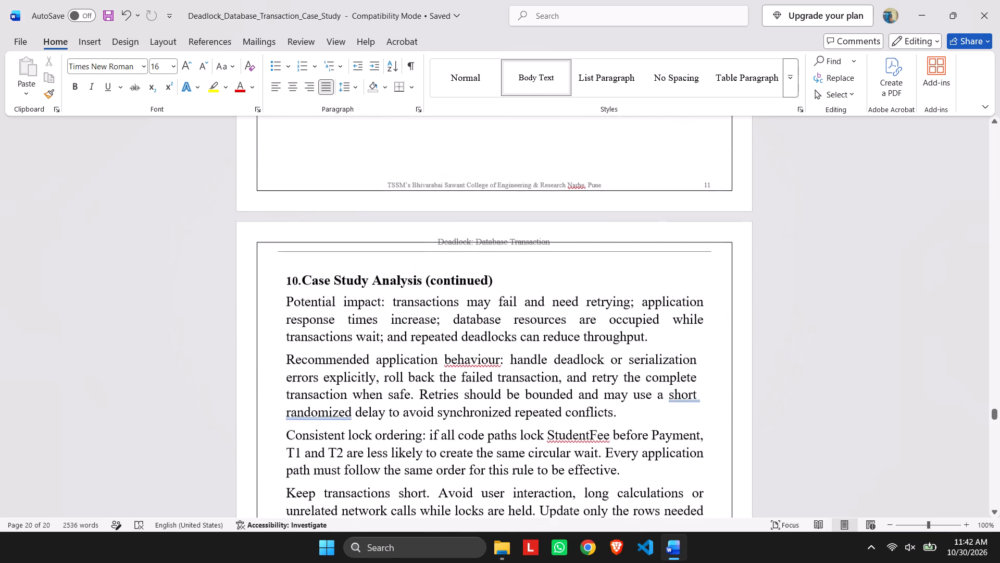
scroll(155, 280, "up", 18)
scroll(155, 241, "up", 5)
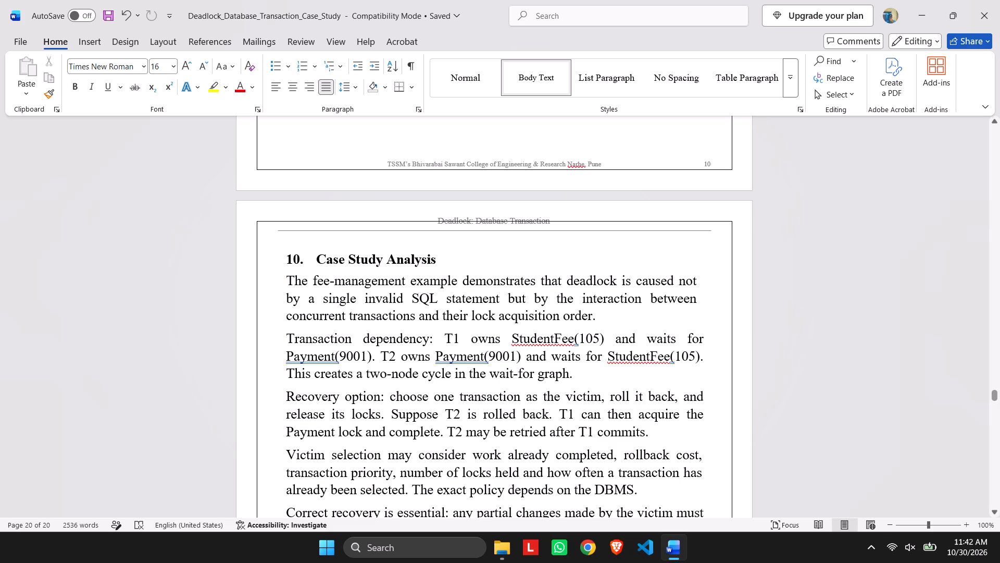
scroll(379, 279, "up", 3)
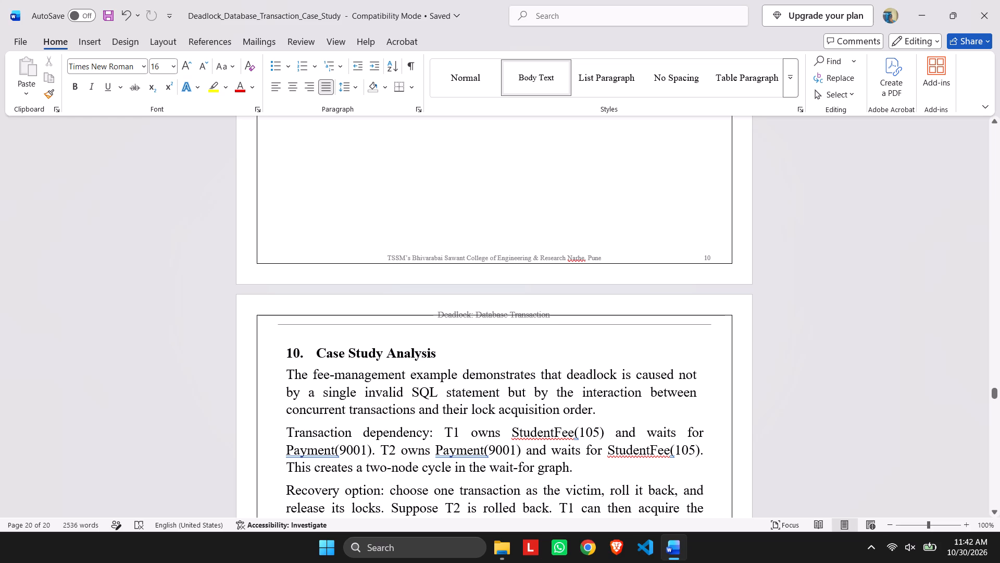
scroll(353, 322, "down", 12)
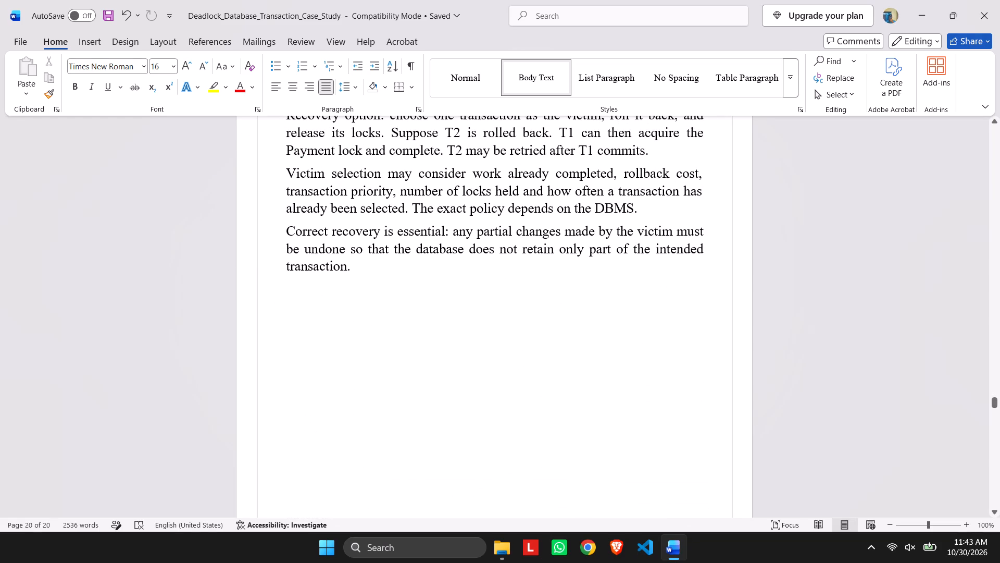
Open the FIFO_Page_Replacement_Case_Study Word document from the Final Case study folder in File Explorer.
left_click(498, 544)
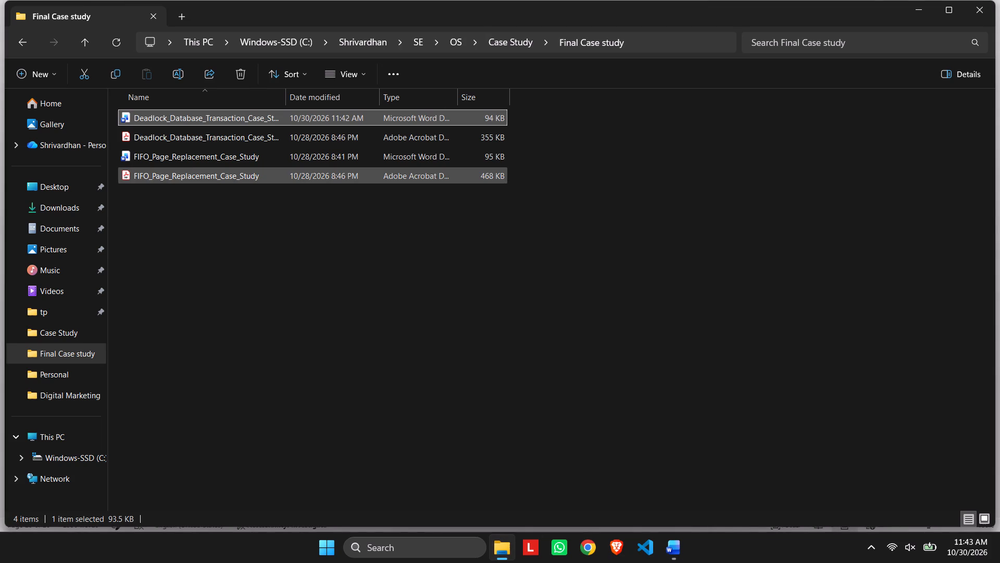
left_click(956, 7)
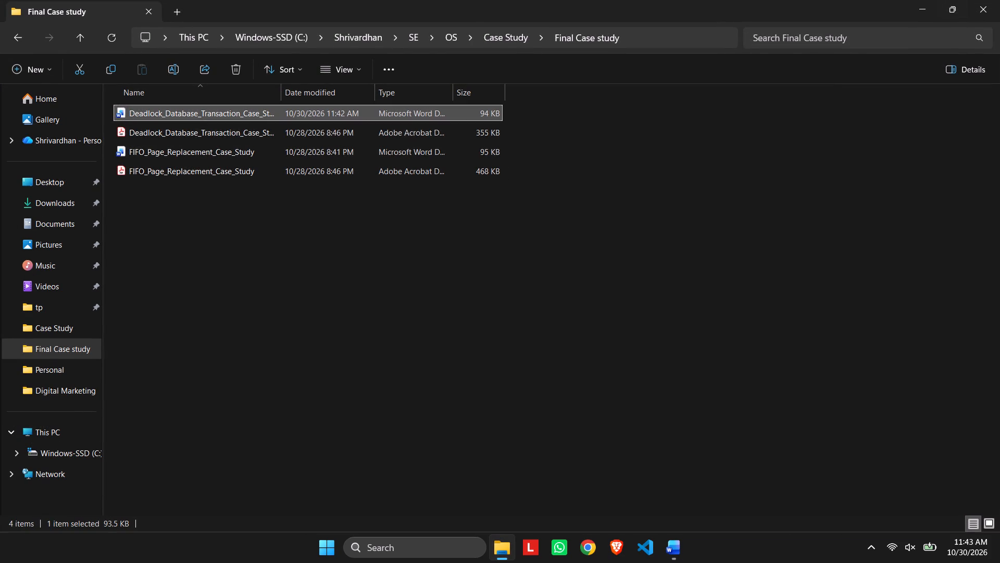
double_click(379, 152)
Check the alignment of the Acknowledgement paragraphs in the FIFO report, viewing the title and certificate pages on the way.
scroll(512, 323, "up", 2)
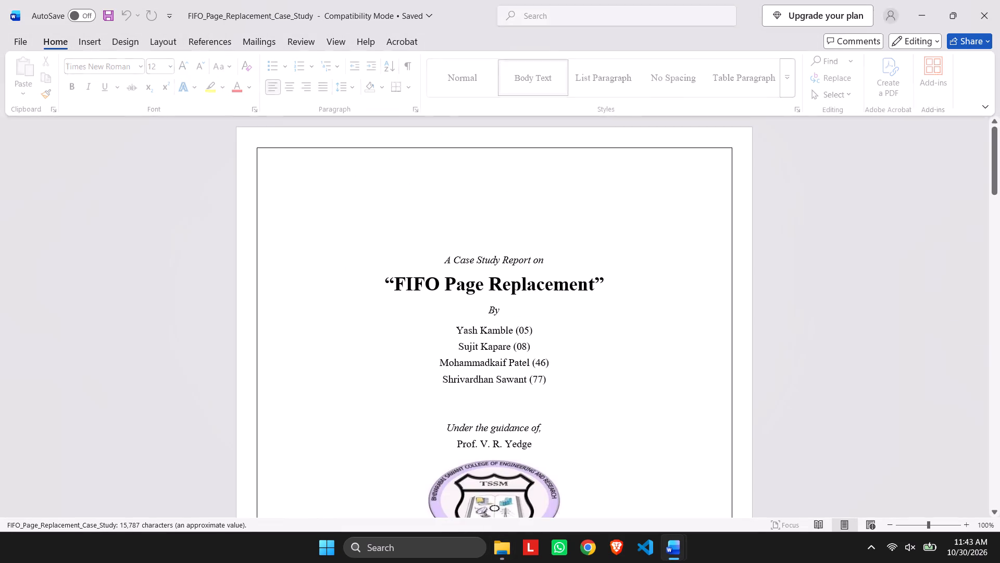
scroll(512, 323, "up", 8)
scroll(520, 334, "down", 20)
scroll(520, 334, "down", 2)
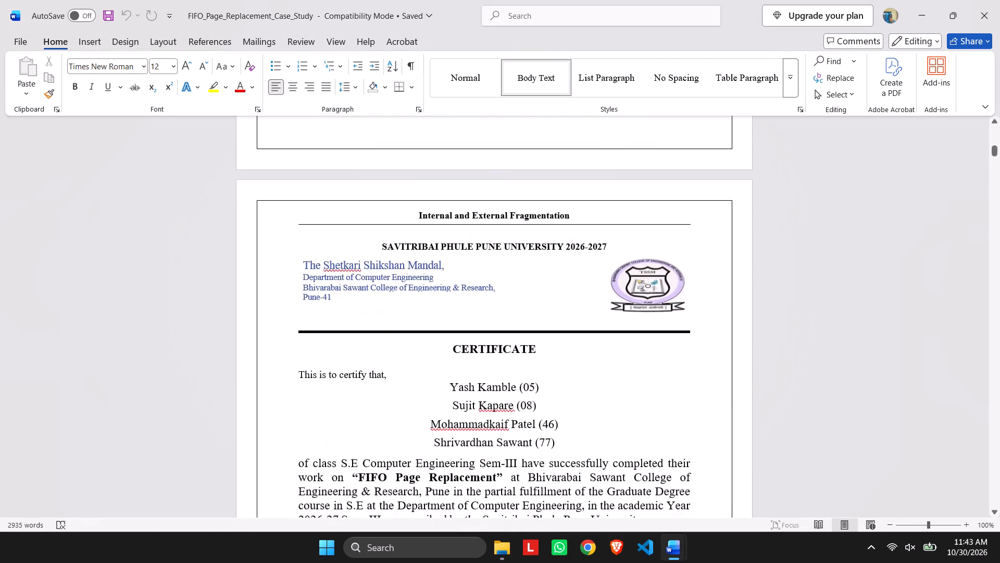
scroll(520, 335, "down", 20)
scroll(520, 335, "down", 4)
scroll(353, 290, "down", 4)
scroll(330, 234, "up", 2)
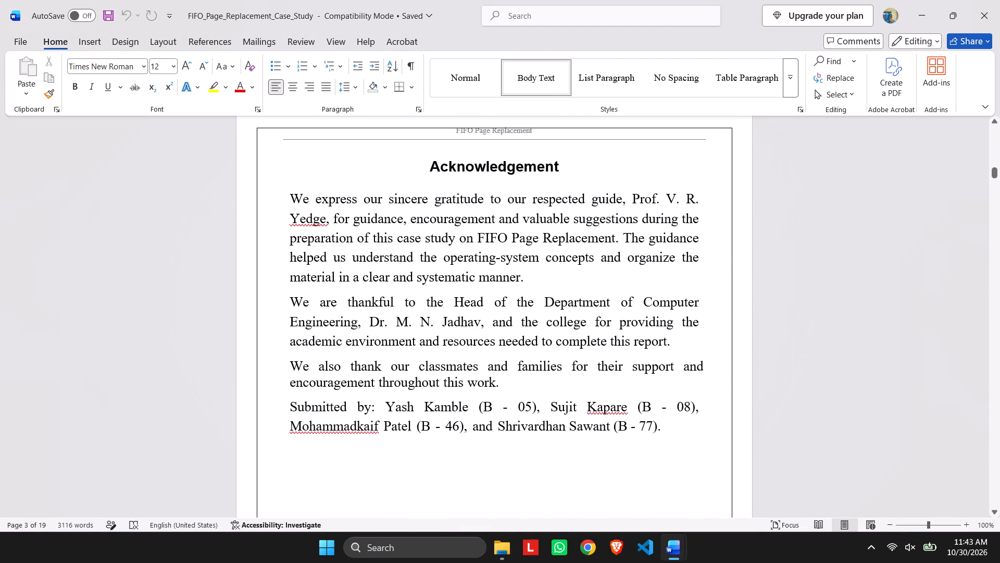
left_click_drag(288, 192, 568, 562)
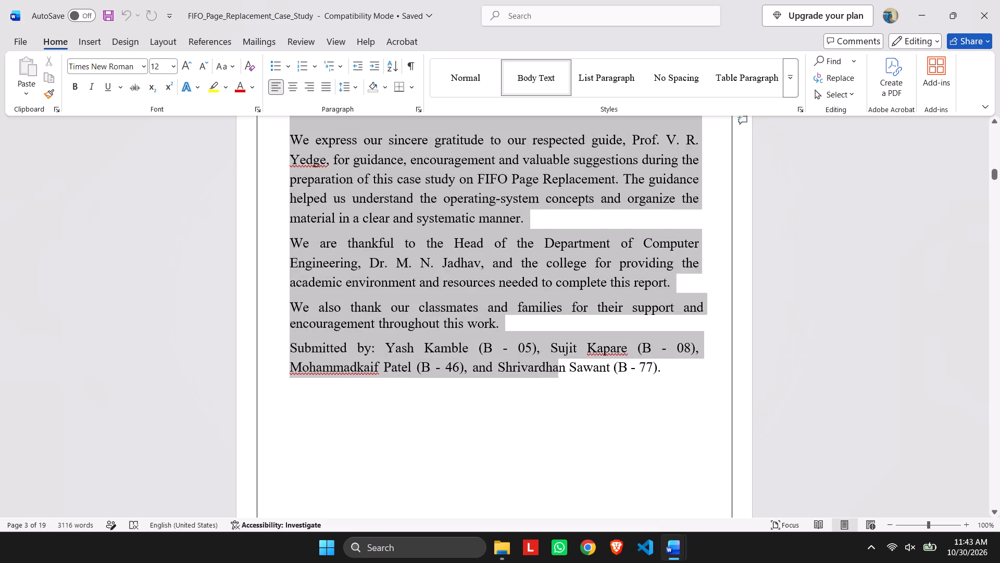
left_click_drag(568, 562, 616, 134)
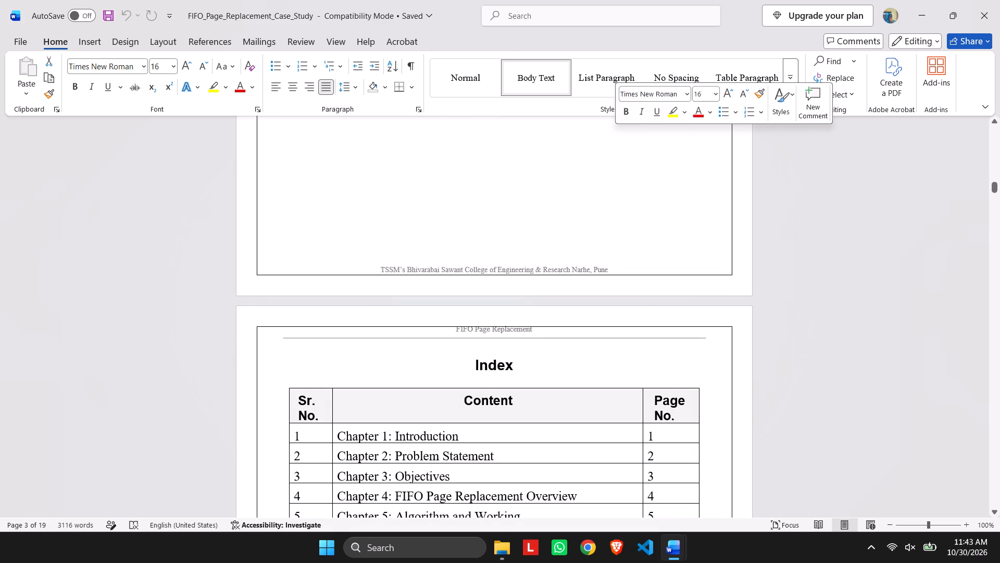
scroll(421, 285, "up", 16)
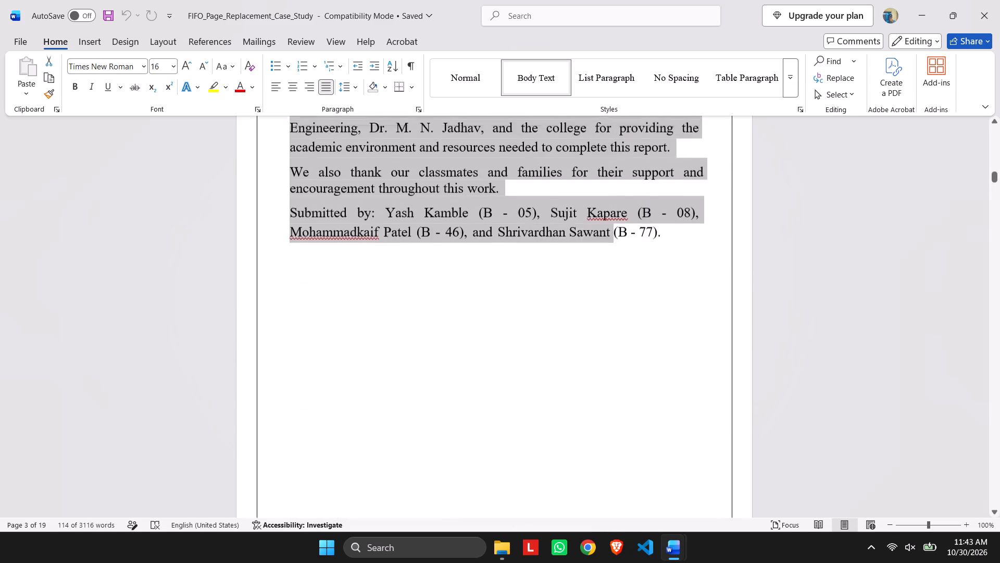
scroll(434, 286, "up", 2)
left_click(647, 444)
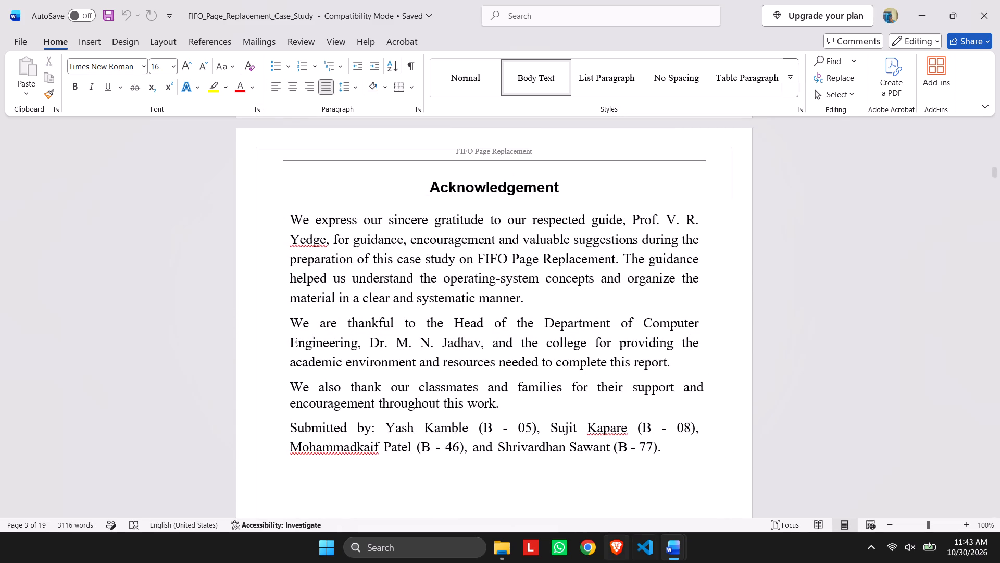
left_click(722, 470)
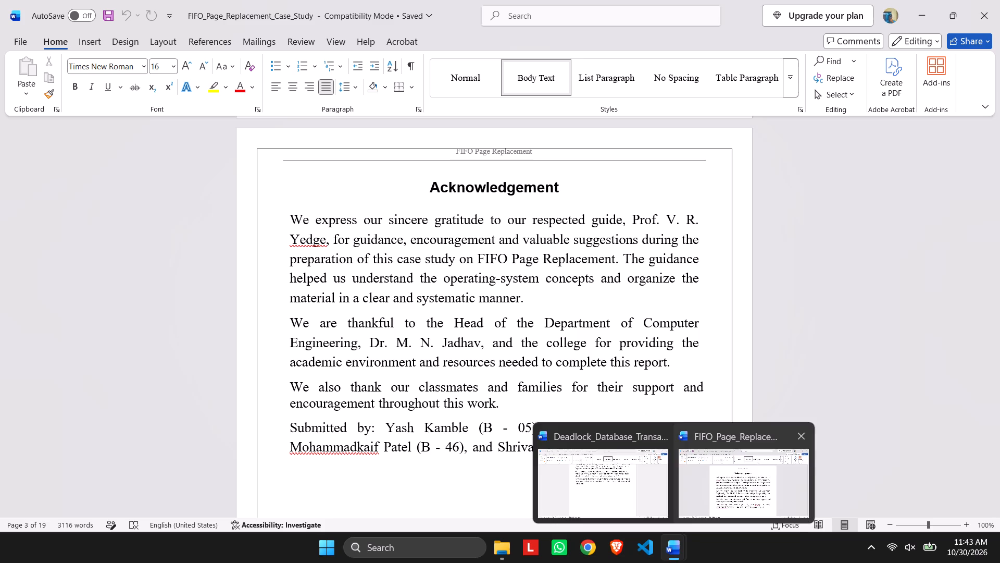
left_click_drag(678, 444, 309, 213)
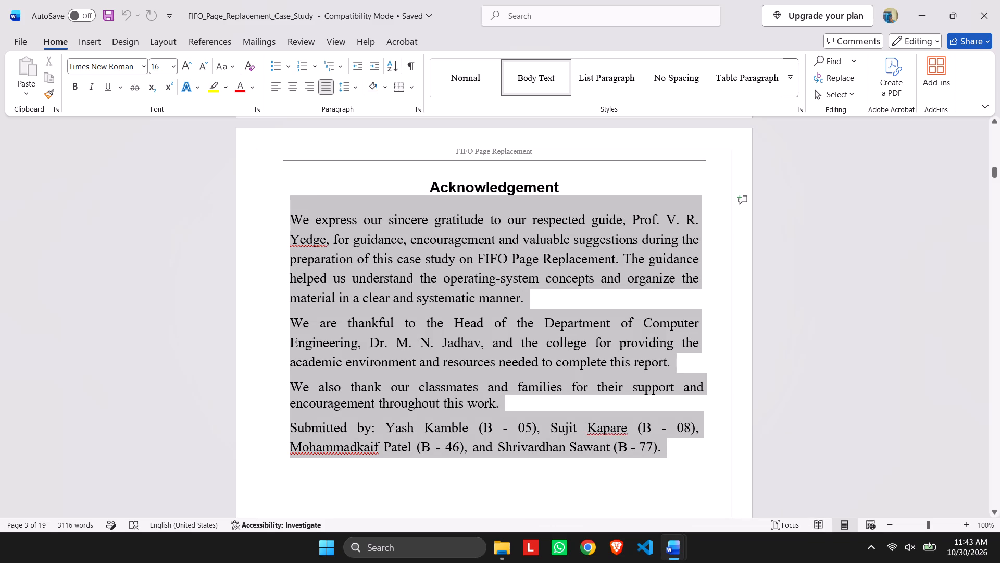
left_click_drag(309, 213, 301, 214)
left_click(510, 283)
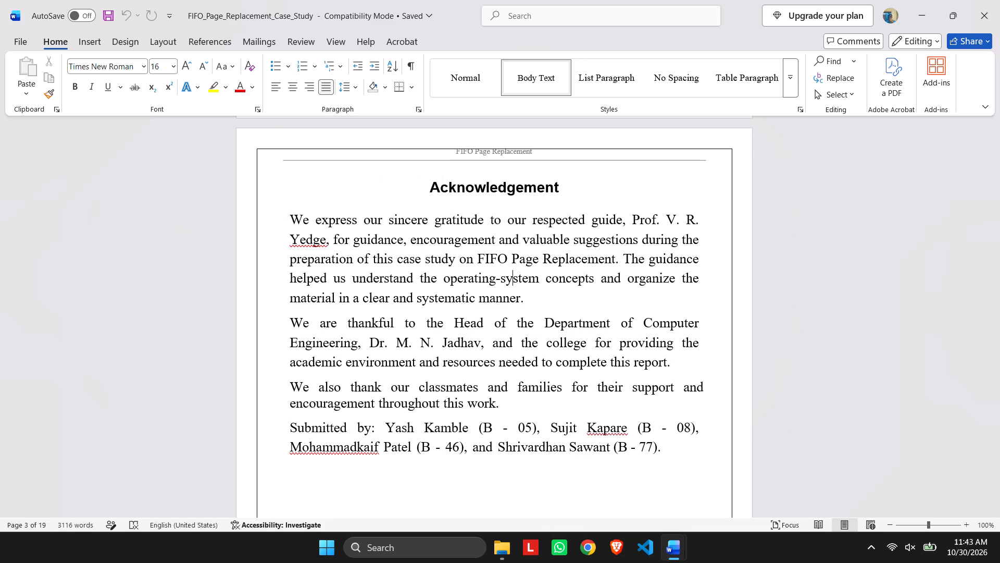
Review the text alignment of the FIFO report from the Index page through section 3, Objectives.
scroll(368, 353, "down", 20)
scroll(368, 353, "down", 13)
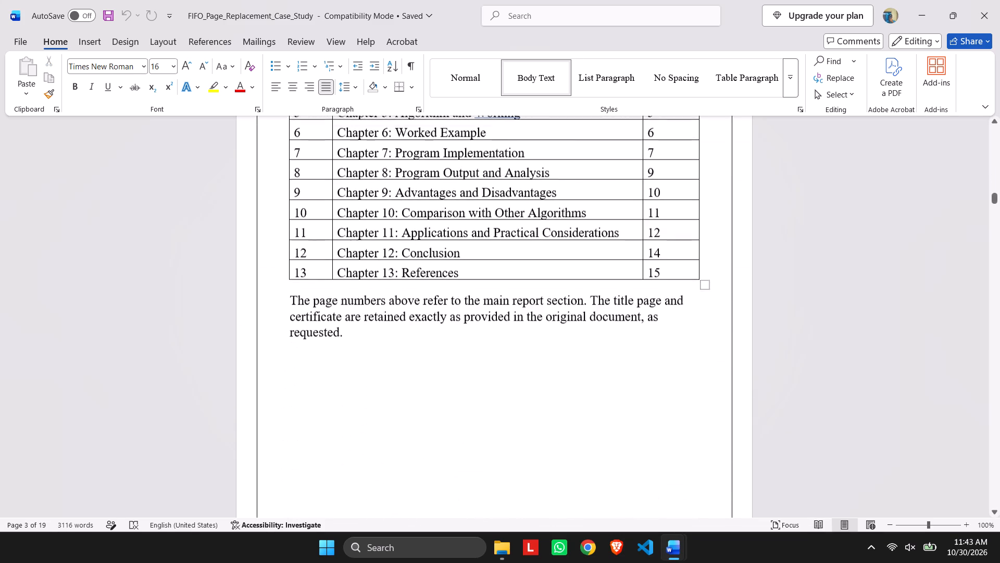
scroll(350, 297, "down", 17)
scroll(358, 290, "down", 5)
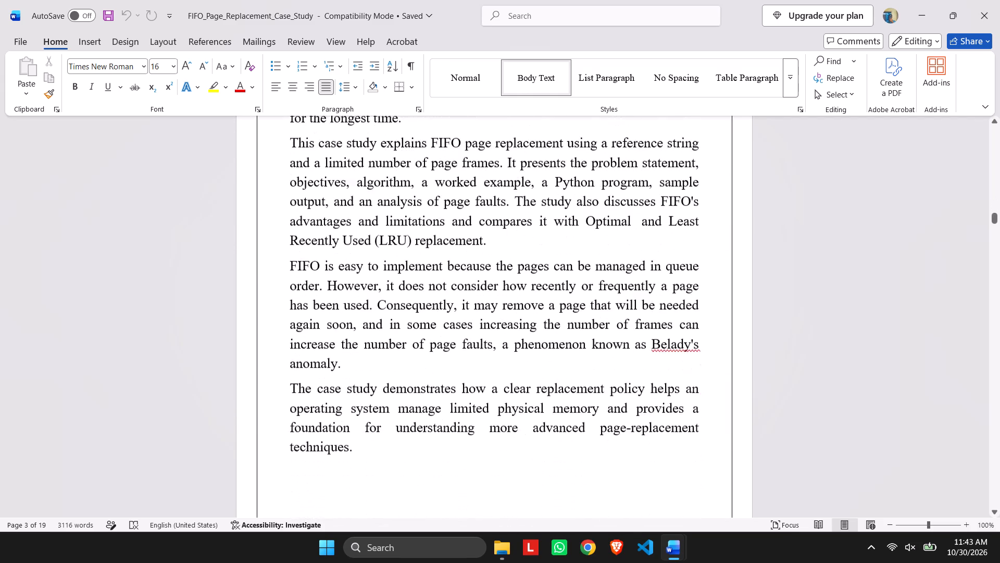
scroll(358, 292, "down", 19)
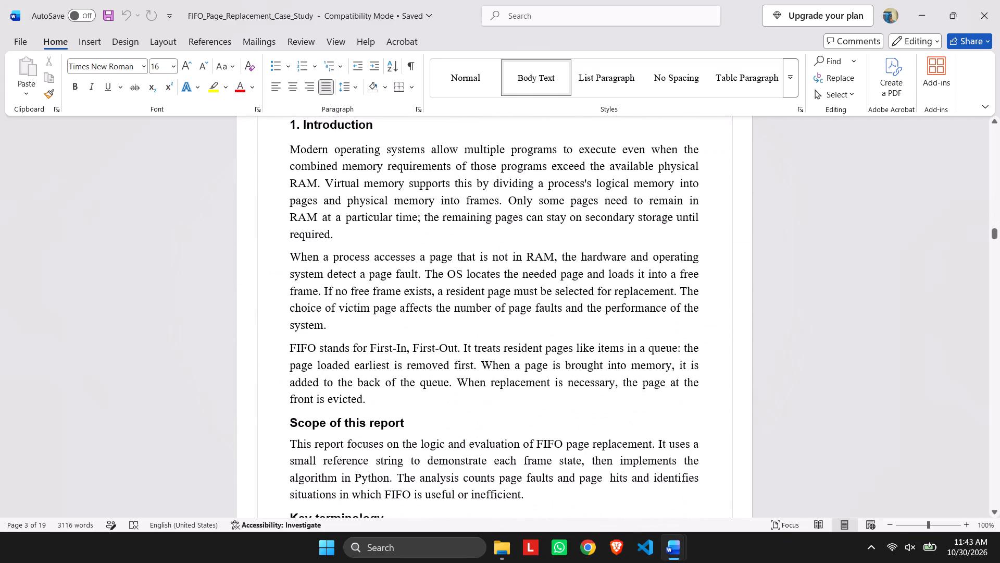
scroll(357, 300, "down", 12)
scroll(492, 309, "down", 2)
scroll(492, 309, "up", 5)
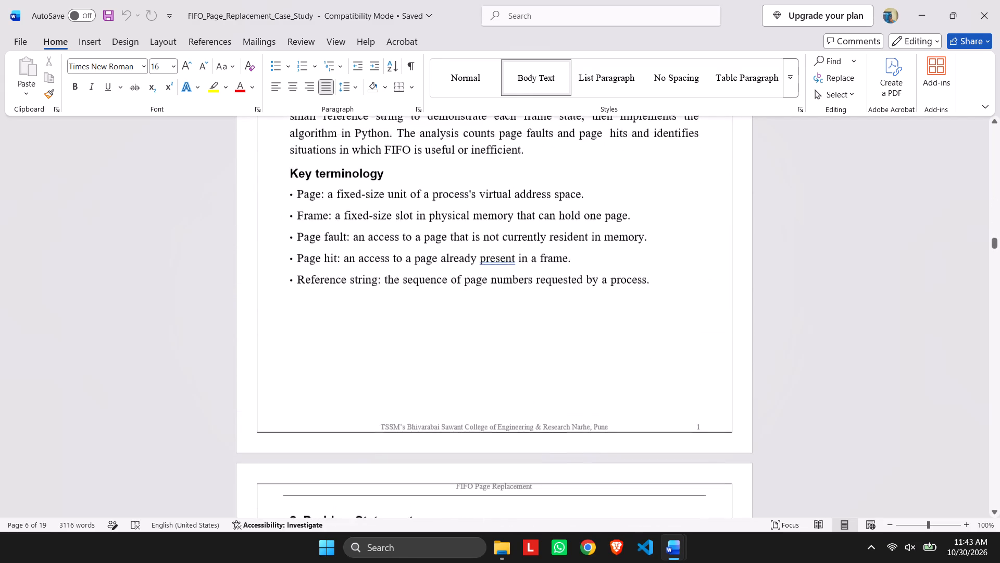
scroll(492, 309, "up", 3)
scroll(493, 310, "down", 20)
scroll(493, 310, "down", 12)
scroll(486, 297, "up", 7)
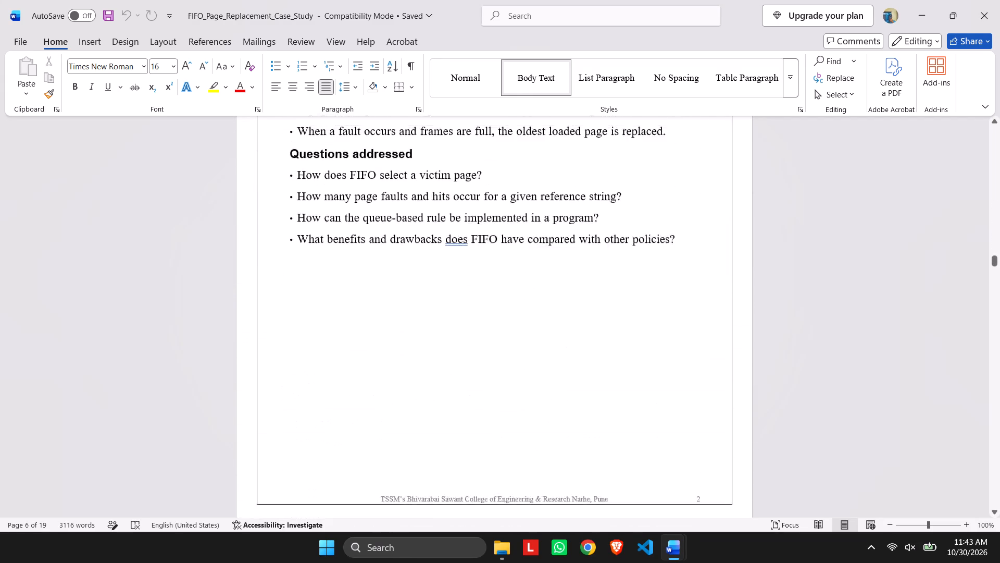
scroll(486, 297, "up", 5)
scroll(589, 322, "up", 4)
scroll(420, 305, "up", 3)
scroll(342, 286, "up", 5)
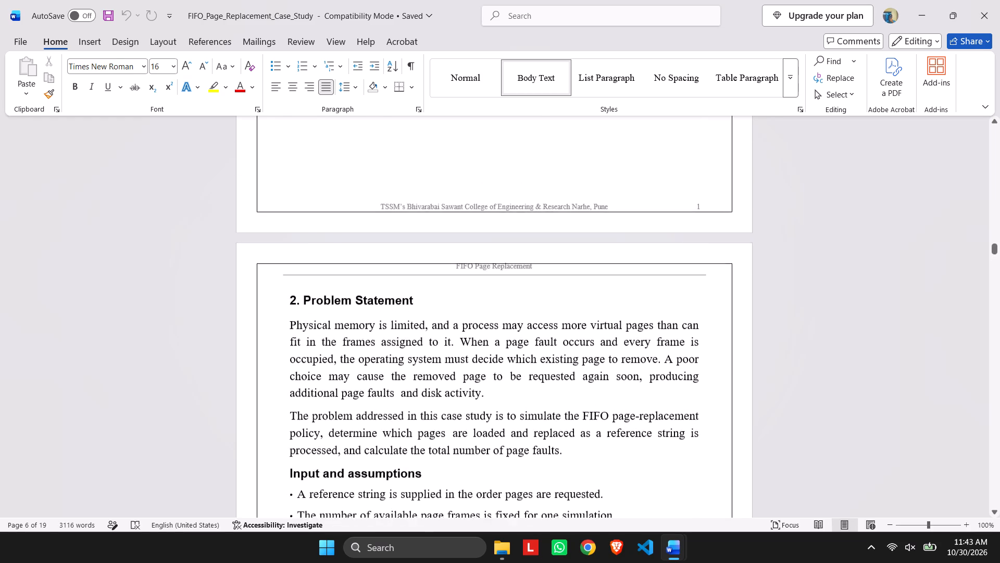
scroll(342, 287, "up", 7)
scroll(342, 288, "down", 12)
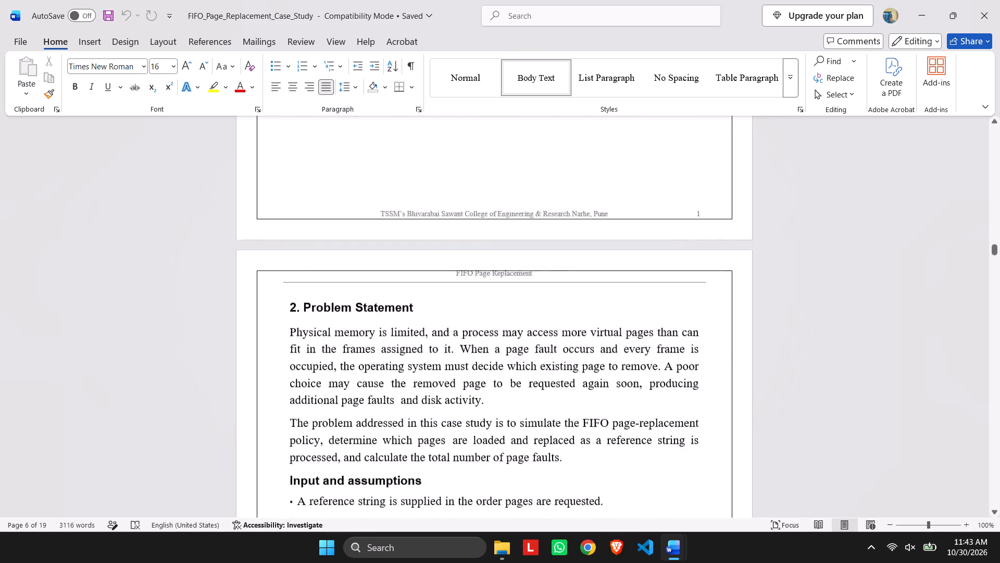
scroll(343, 285, "down", 15)
scroll(334, 266, "down", 15)
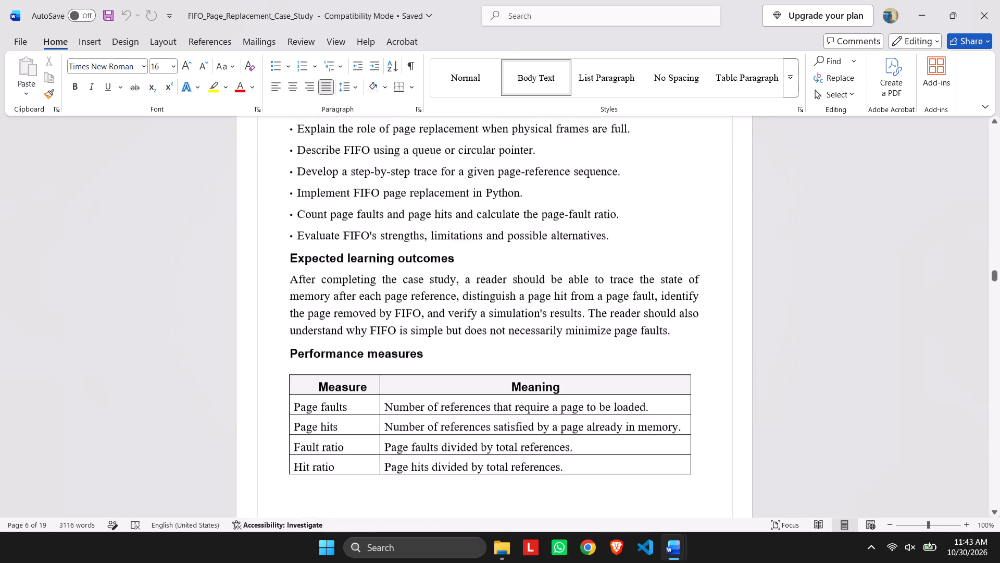
Justify all the text of section 3, Objectives, below its heading, including the subheadings and the Performance measures table.
scroll(336, 261, "up", 4)
left_click_drag(289, 190, 356, 317)
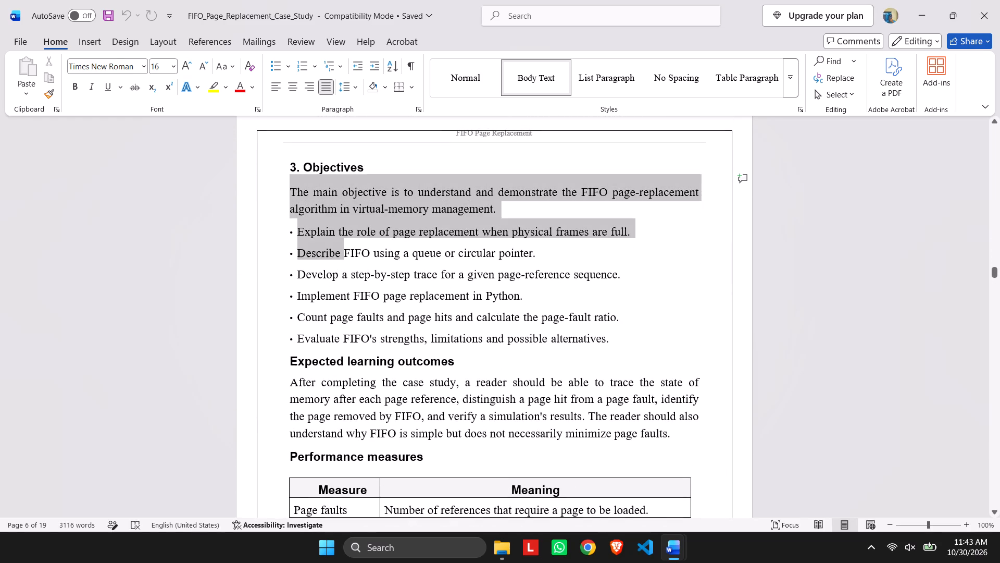
left_click_drag(356, 317, 593, 525)
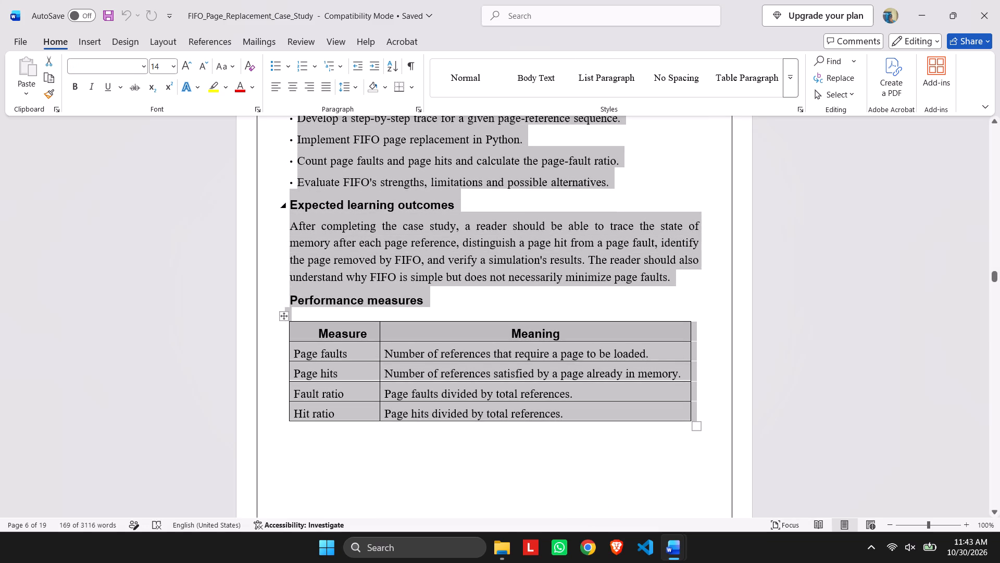
left_click(331, 87)
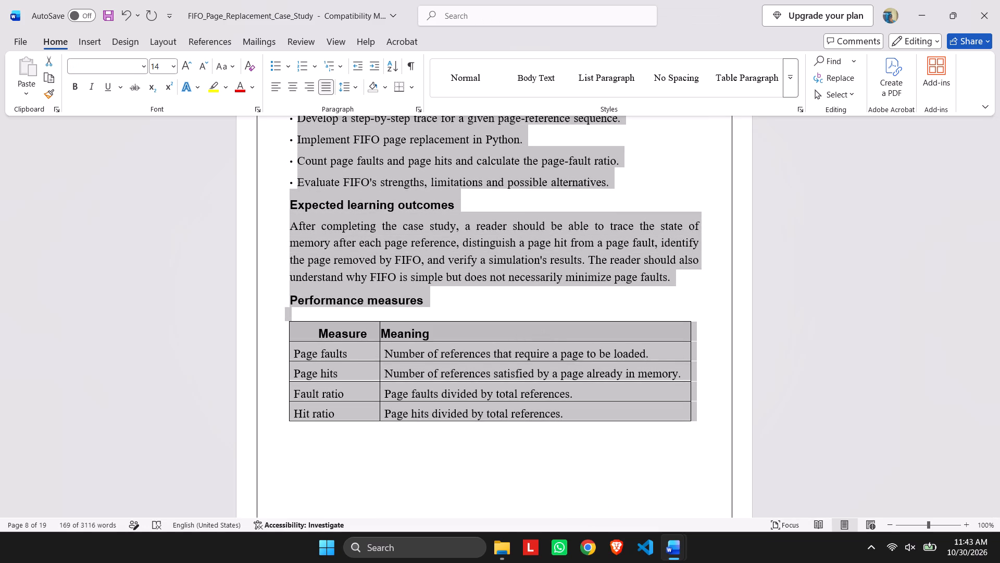
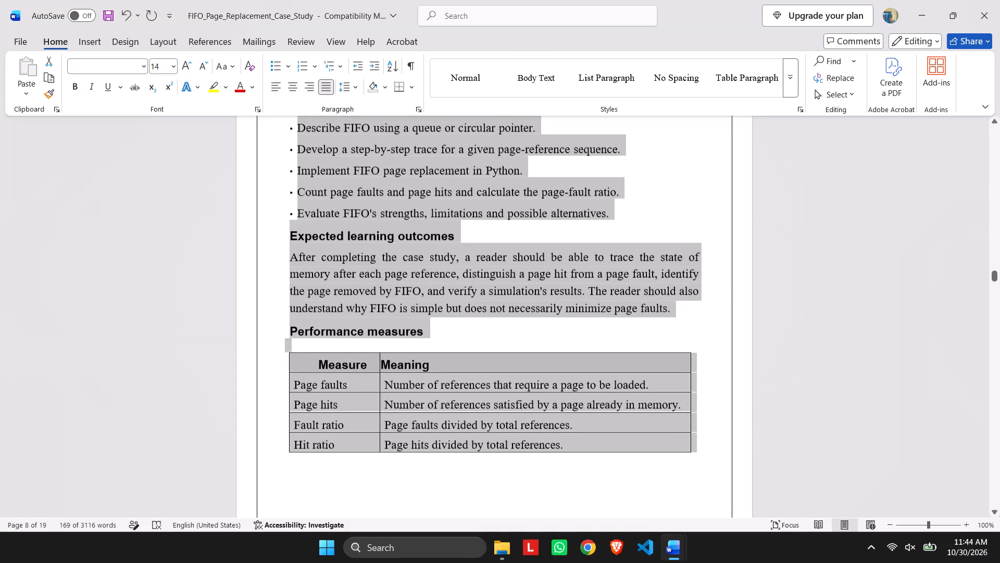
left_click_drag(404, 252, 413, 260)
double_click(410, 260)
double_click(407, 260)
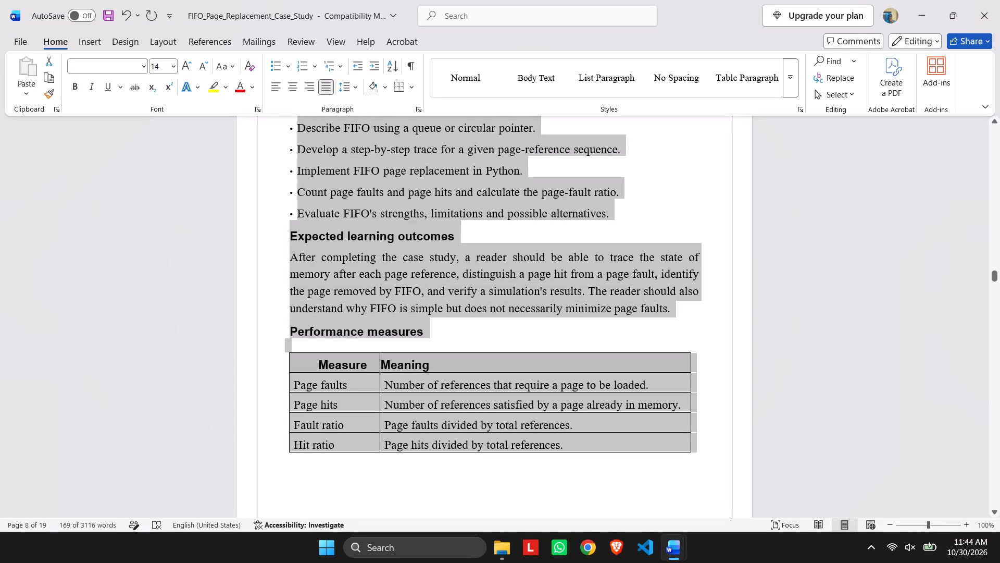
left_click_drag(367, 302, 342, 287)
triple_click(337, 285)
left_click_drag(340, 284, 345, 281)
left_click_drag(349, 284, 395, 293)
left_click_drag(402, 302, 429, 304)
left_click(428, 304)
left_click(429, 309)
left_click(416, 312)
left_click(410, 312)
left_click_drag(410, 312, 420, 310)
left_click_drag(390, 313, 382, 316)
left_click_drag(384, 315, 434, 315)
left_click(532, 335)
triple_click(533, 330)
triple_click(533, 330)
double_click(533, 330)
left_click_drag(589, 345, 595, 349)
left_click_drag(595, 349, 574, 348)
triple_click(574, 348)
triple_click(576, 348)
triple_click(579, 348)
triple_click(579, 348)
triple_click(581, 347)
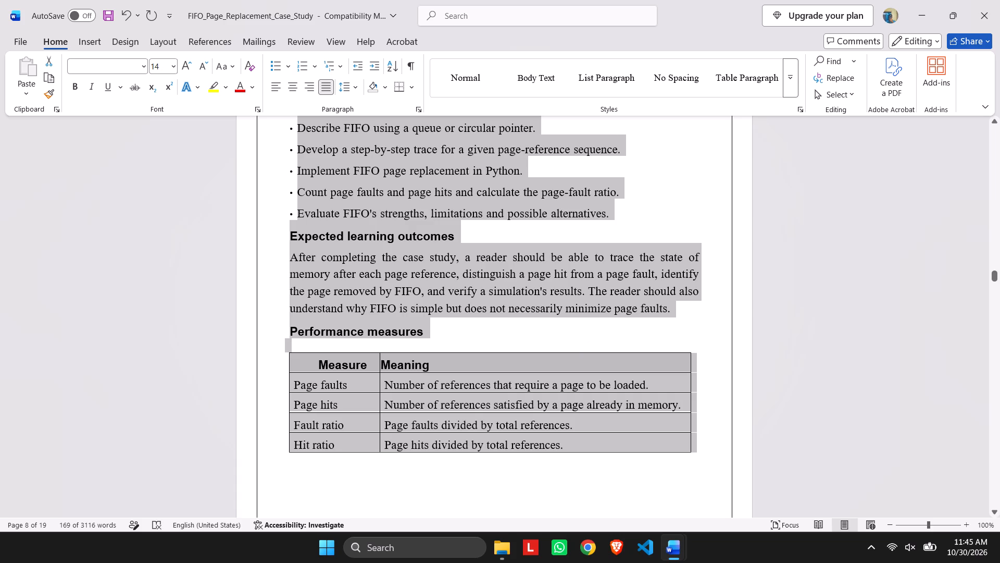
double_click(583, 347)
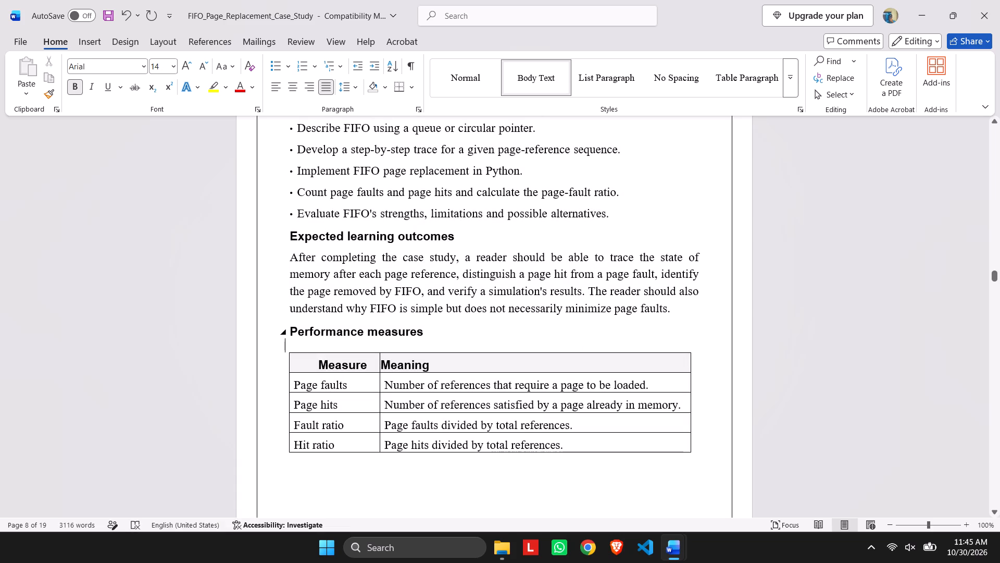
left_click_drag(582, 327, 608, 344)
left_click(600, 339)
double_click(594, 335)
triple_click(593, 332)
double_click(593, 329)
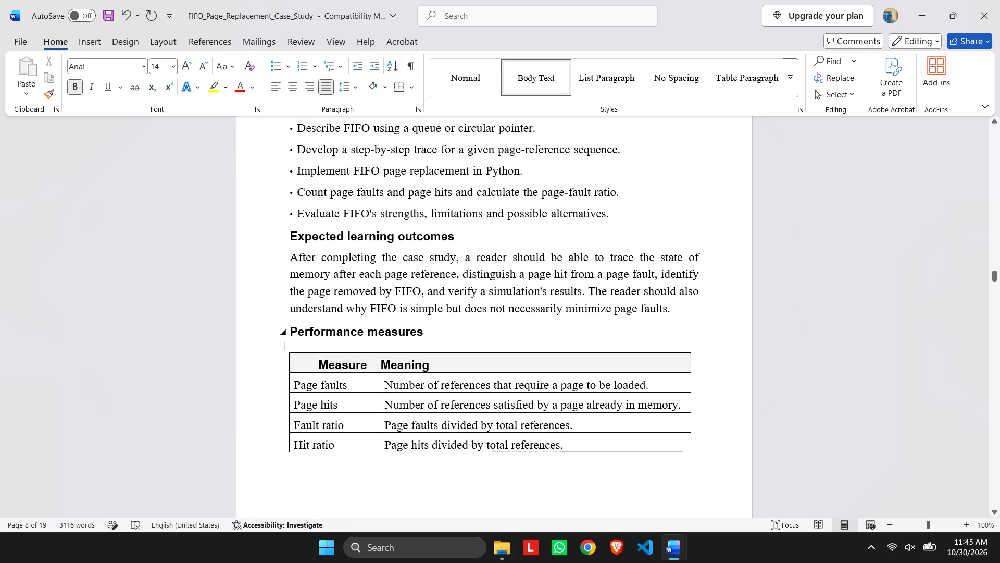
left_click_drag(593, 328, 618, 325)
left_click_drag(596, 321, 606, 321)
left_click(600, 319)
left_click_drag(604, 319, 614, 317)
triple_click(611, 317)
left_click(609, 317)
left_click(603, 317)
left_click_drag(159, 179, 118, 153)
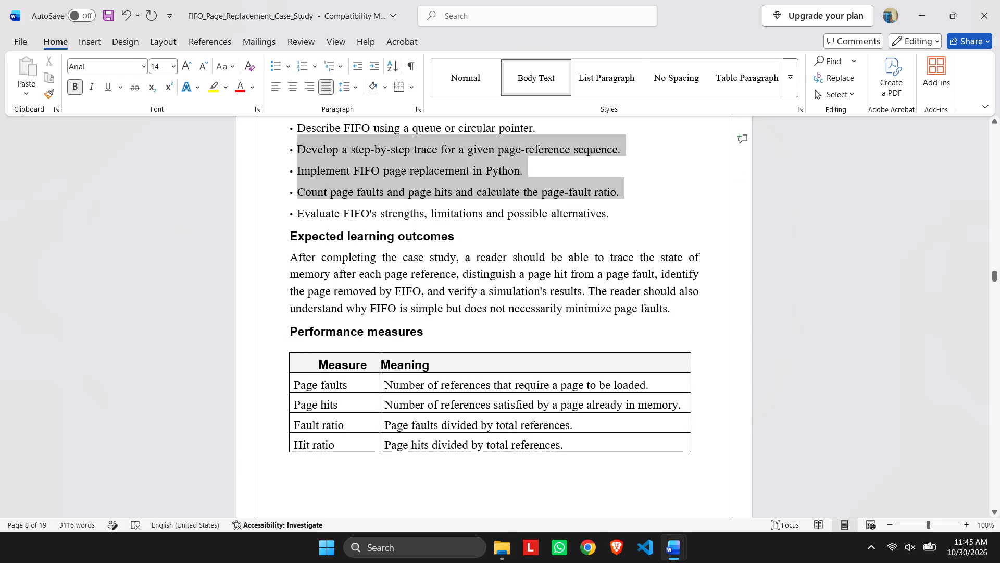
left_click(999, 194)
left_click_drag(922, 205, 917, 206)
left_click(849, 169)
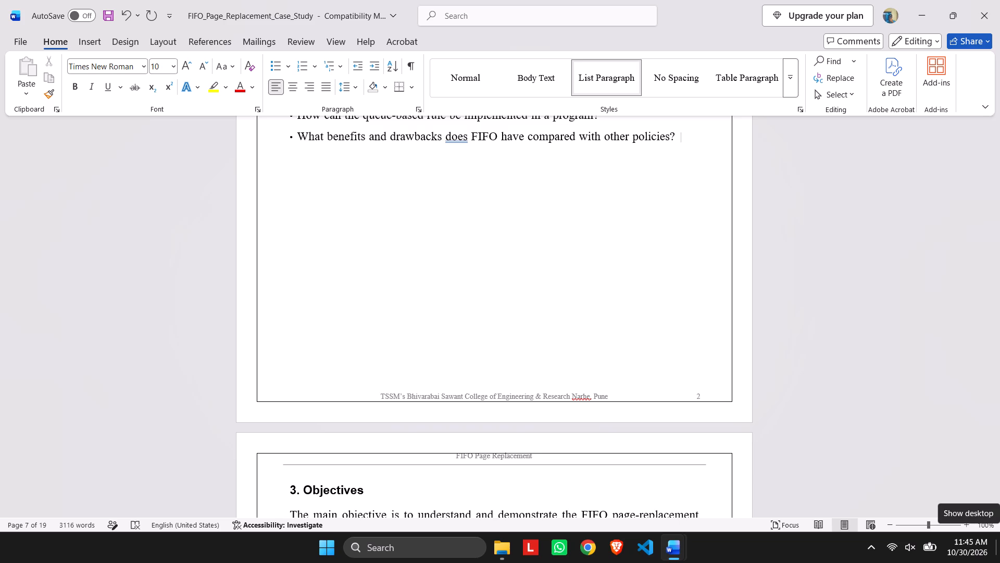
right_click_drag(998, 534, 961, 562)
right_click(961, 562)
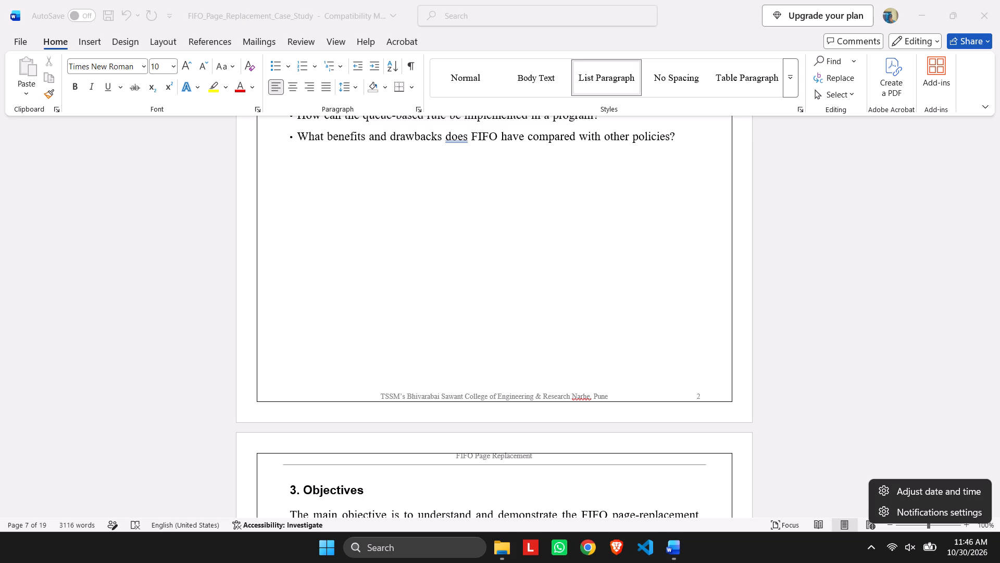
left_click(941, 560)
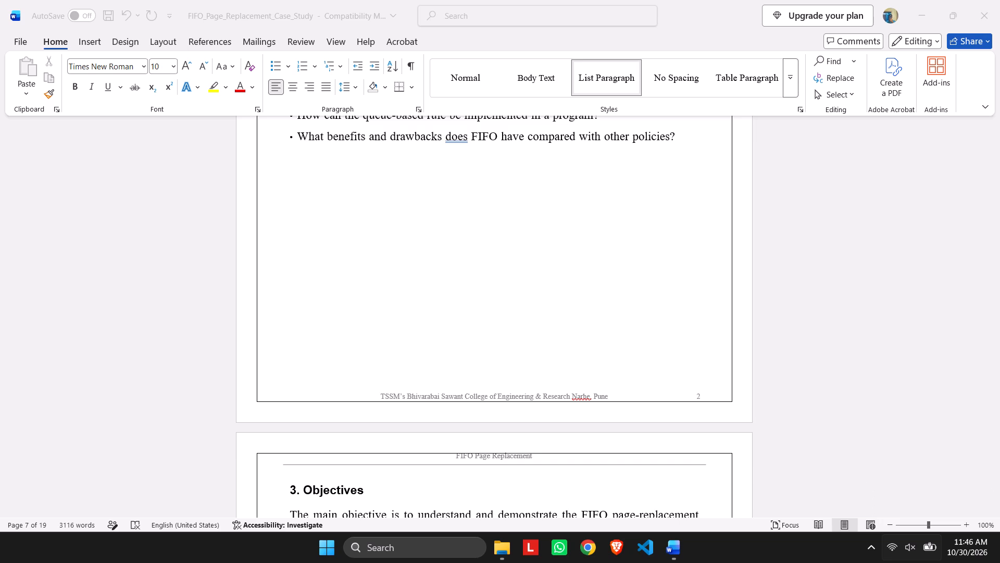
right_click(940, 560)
Replace "does" with the suggested "do" in the last bullet question before section 3, Objectives.
left_click(460, 139)
right_click(458, 139)
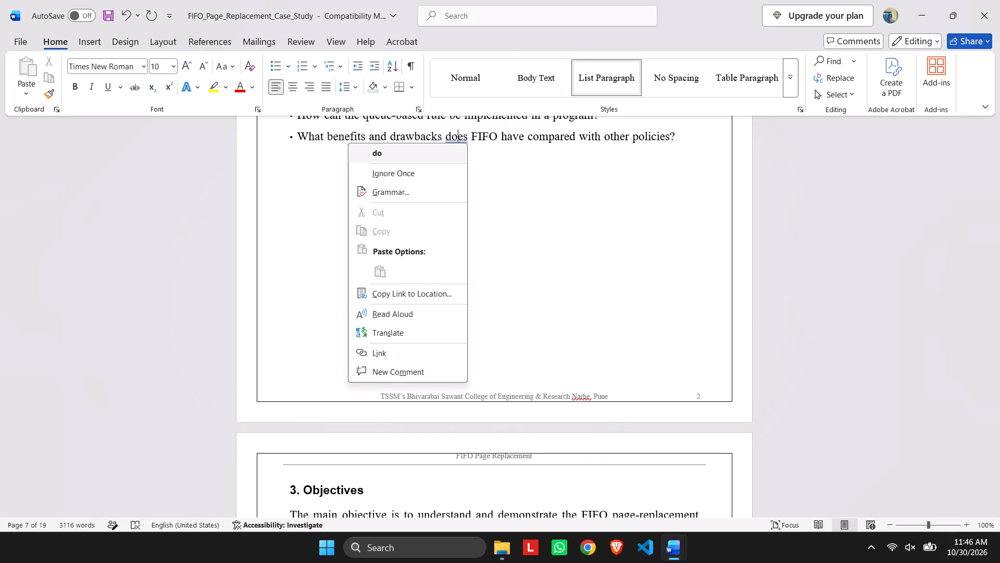
left_click(438, 154)
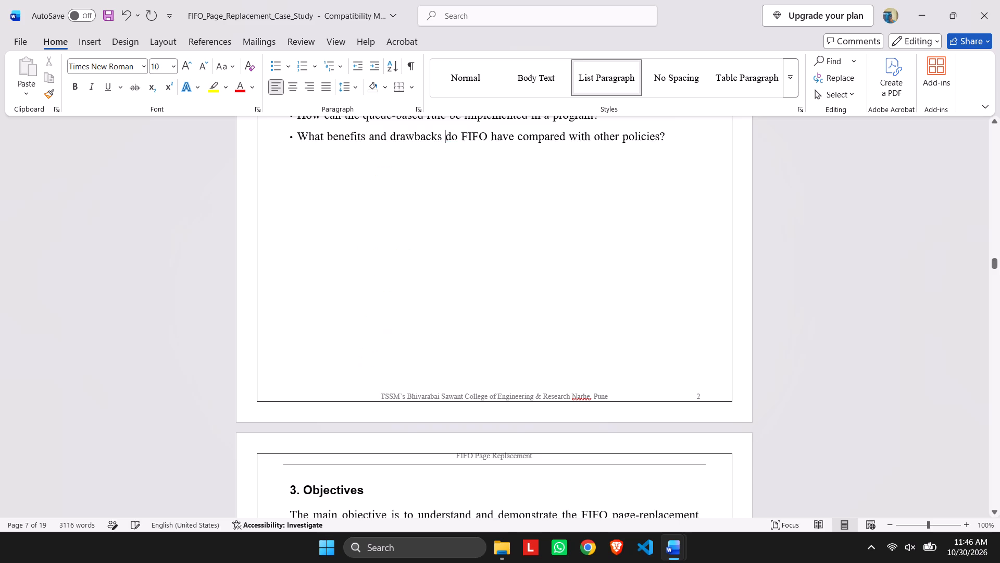
Save the FIFO page replacement report.
scroll(677, 351, "down", 6)
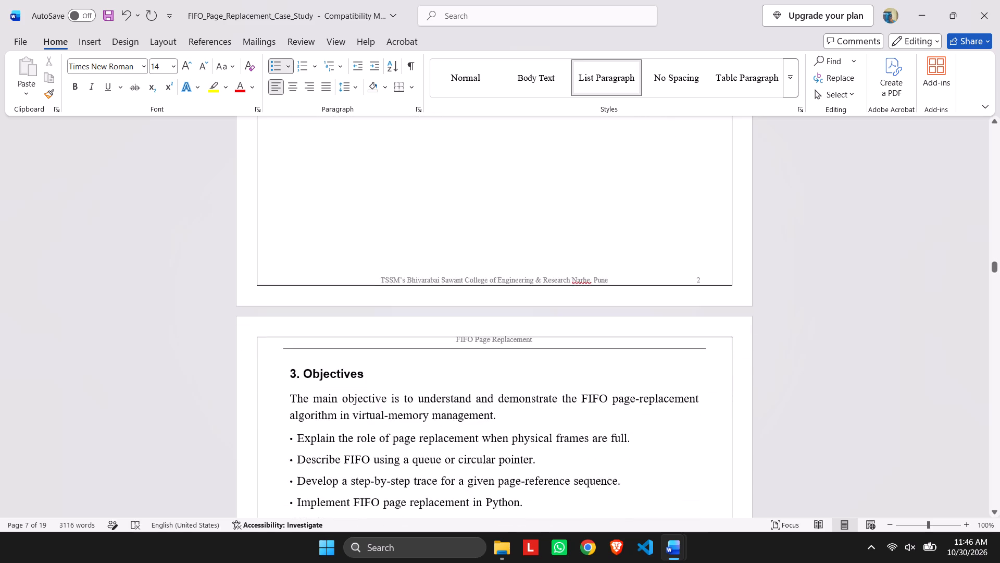
scroll(683, 318, "down", 7)
key("ctrl+s")
key("ctrl+s")
key("ctrl+s")
key("ctrl+s")
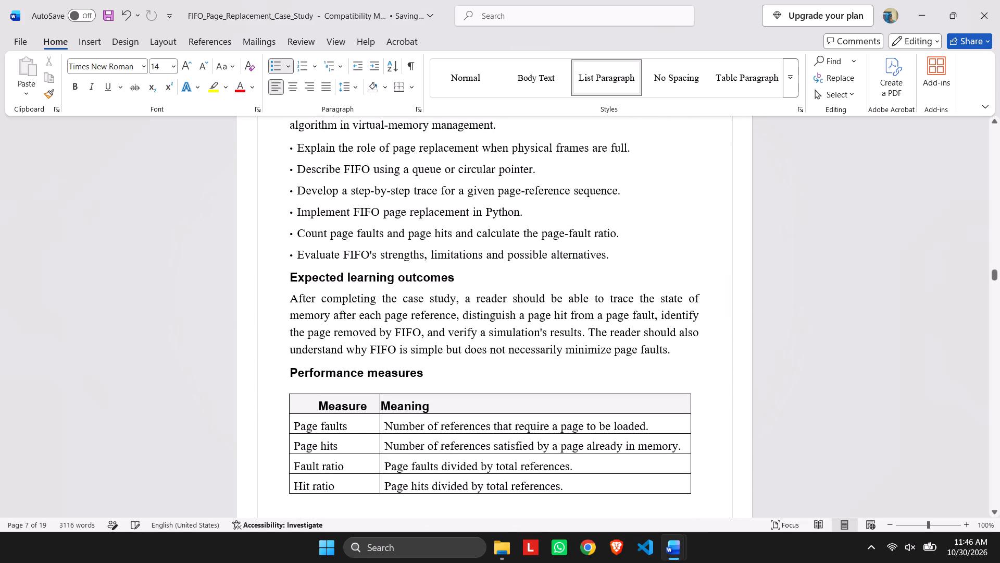
Justify section 13, References, from its heading through all five entries and the closing paragraph.
scroll(872, 292, "down", 1)
scroll(779, 329, "down", 6)
middle_click_drag(761, 363, 741, 483)
middle_click_drag(737, 482, 736, 517)
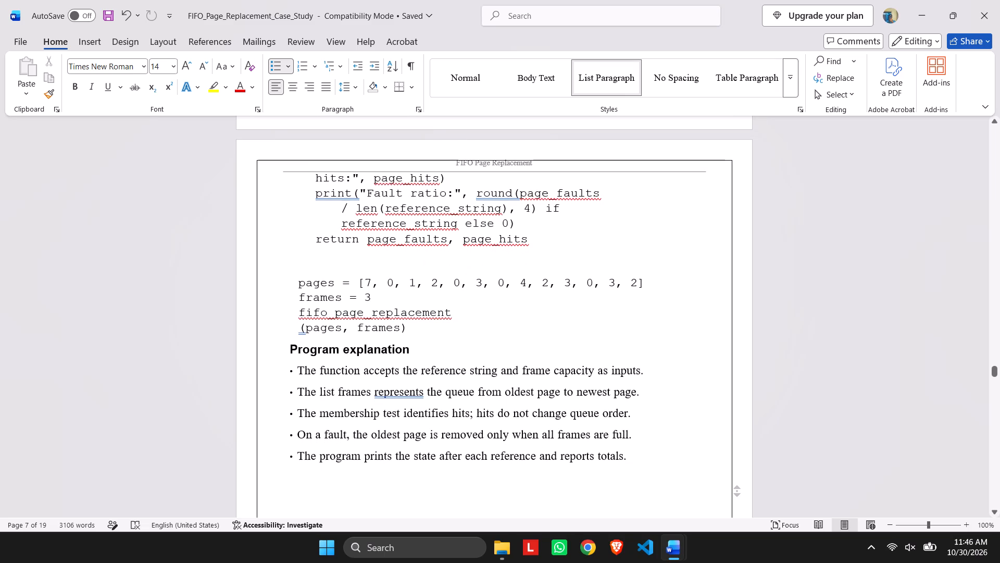
left_click(796, 402)
scroll(791, 405, "down", 6)
middle_click_drag(787, 419, 789, 522)
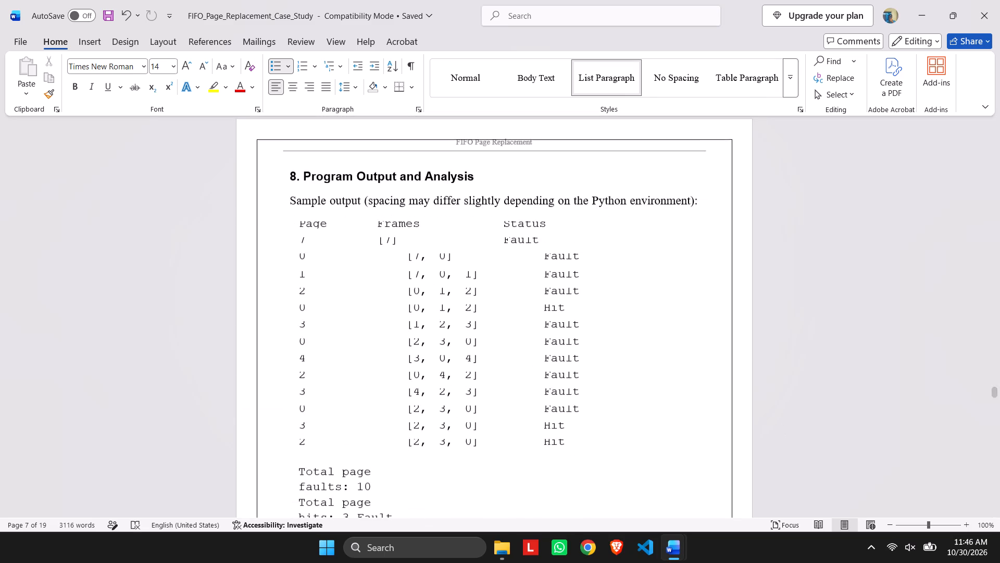
middle_click(781, 312)
middle_click(792, 438)
scroll(781, 427, "up", 5)
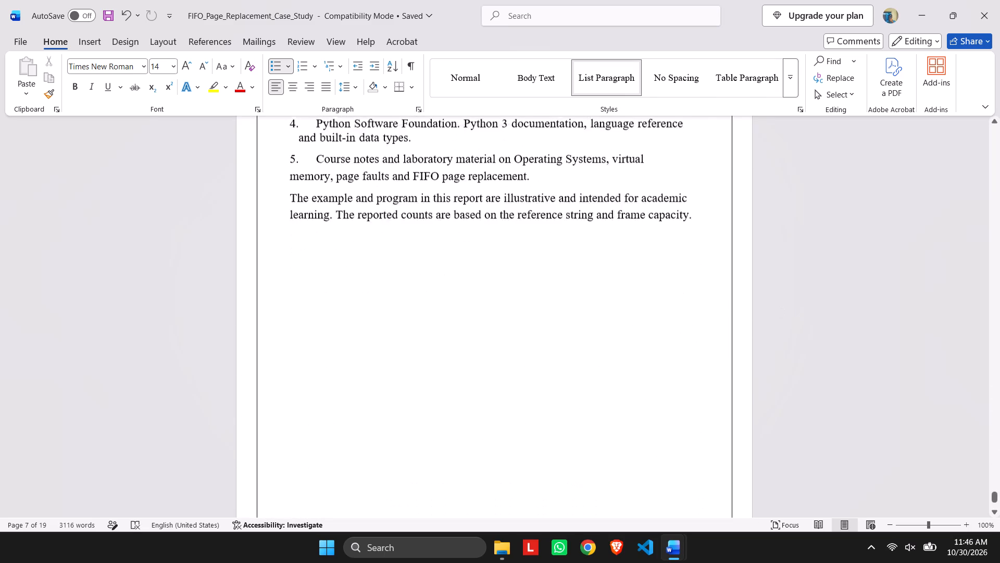
scroll(785, 423, "up", 8)
left_click_drag(696, 477, 498, 320)
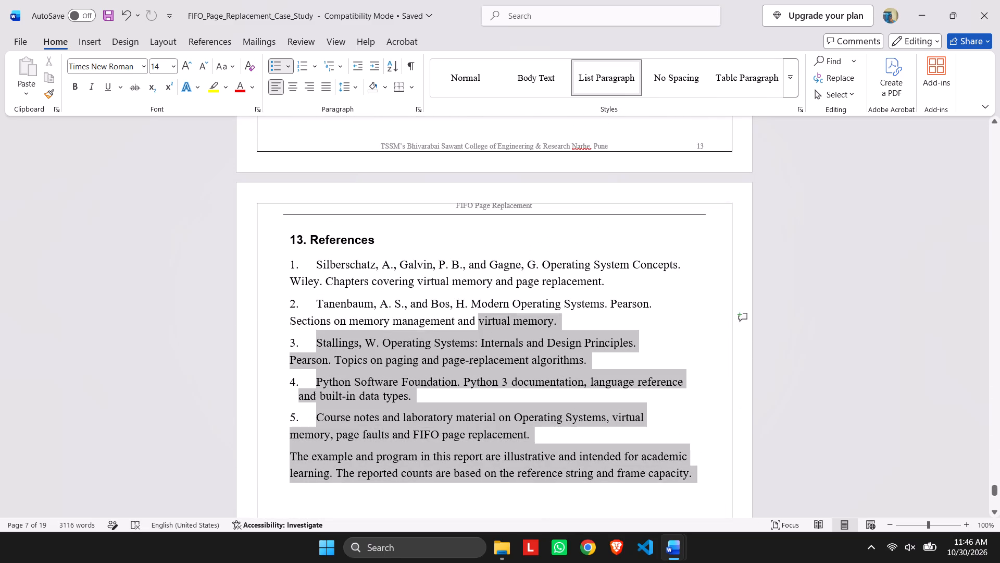
left_click_drag(498, 320, 308, 244)
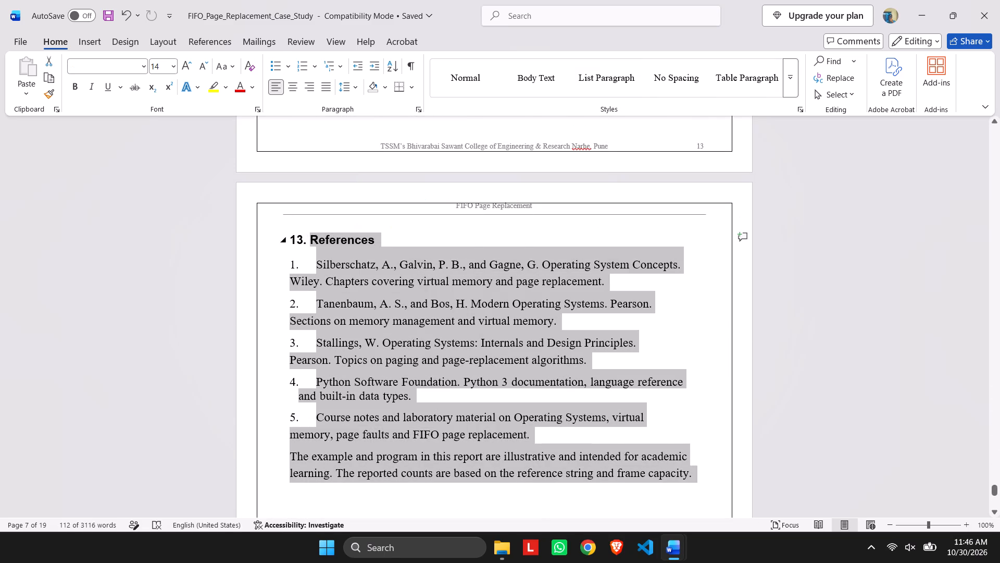
key("ctrl+j")
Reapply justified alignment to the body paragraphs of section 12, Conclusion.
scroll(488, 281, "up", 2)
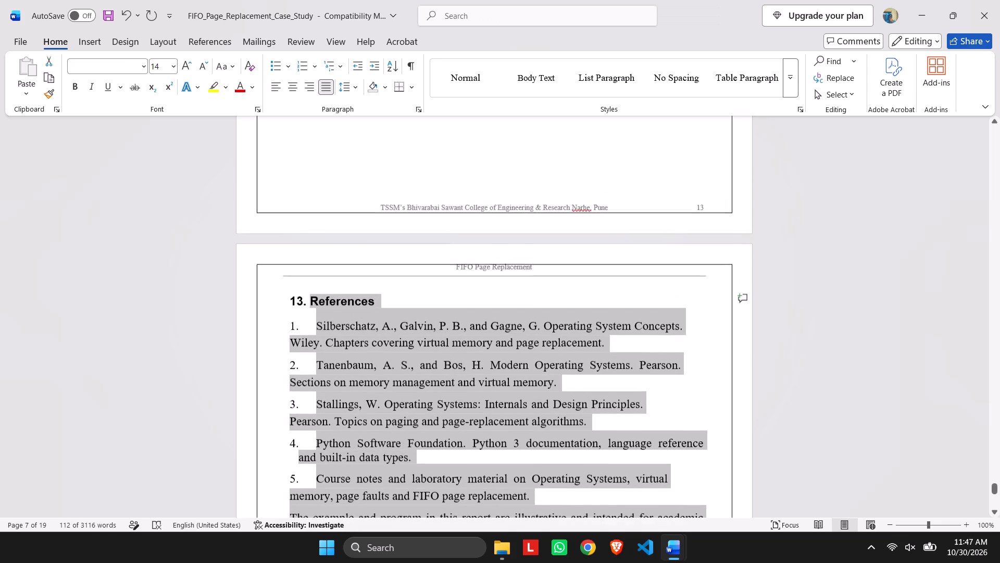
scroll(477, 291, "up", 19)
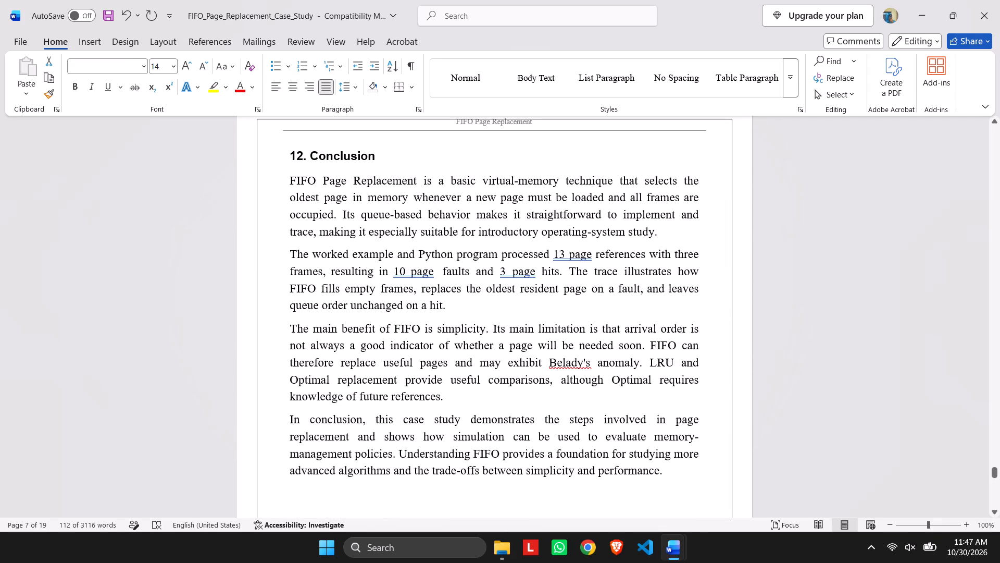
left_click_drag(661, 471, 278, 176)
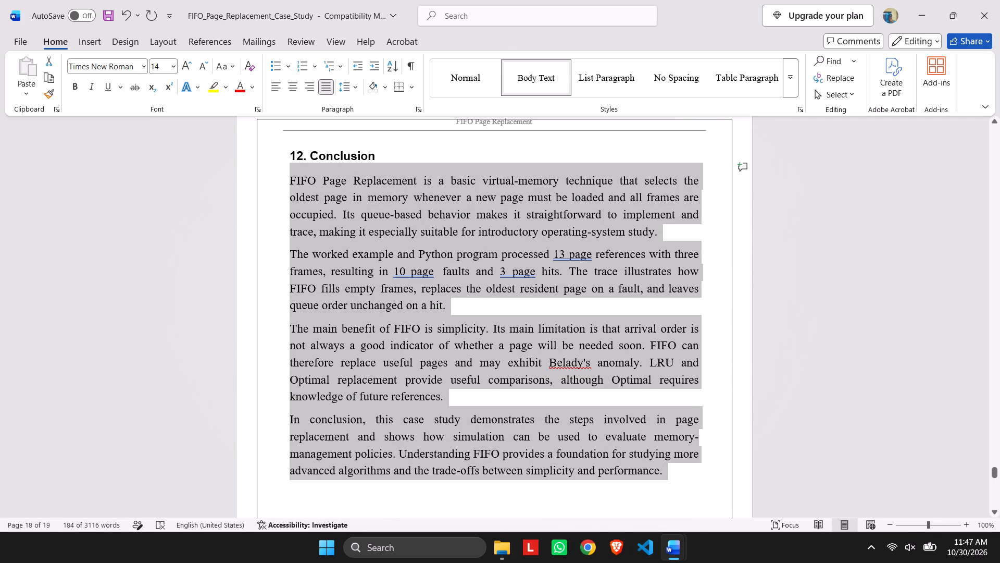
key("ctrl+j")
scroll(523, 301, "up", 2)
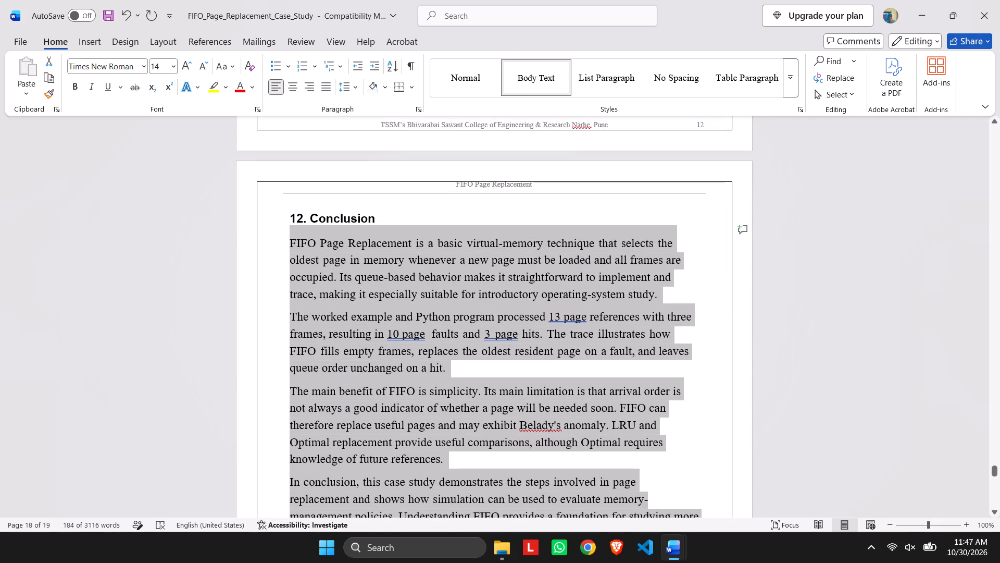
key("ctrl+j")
Justify all the text below the heading of section 11, Applications and Practical Considerations, including its subheadings and bullets.
scroll(528, 305, "up", 11)
scroll(371, 383, "up", 3)
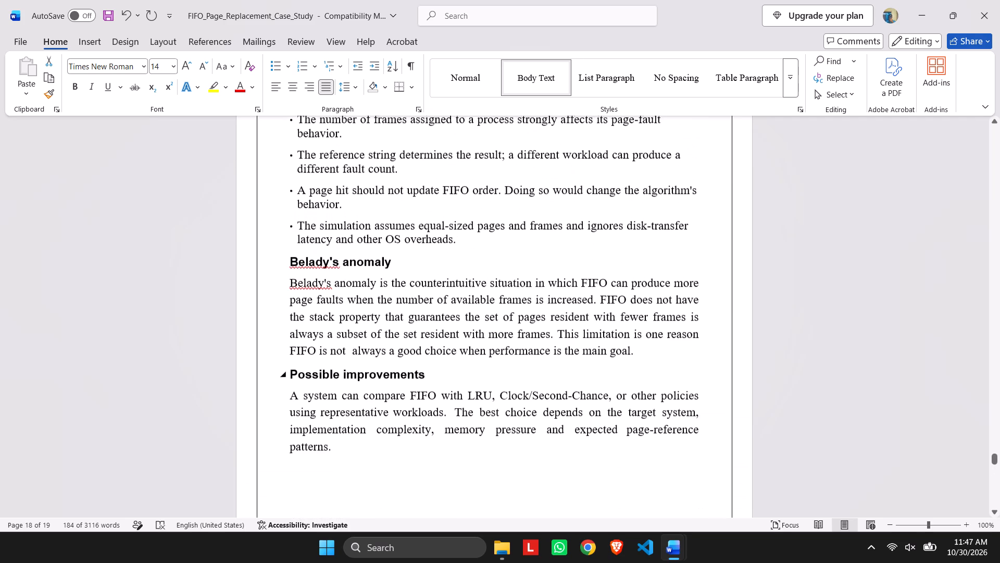
left_click_drag(355, 449, 270, 176)
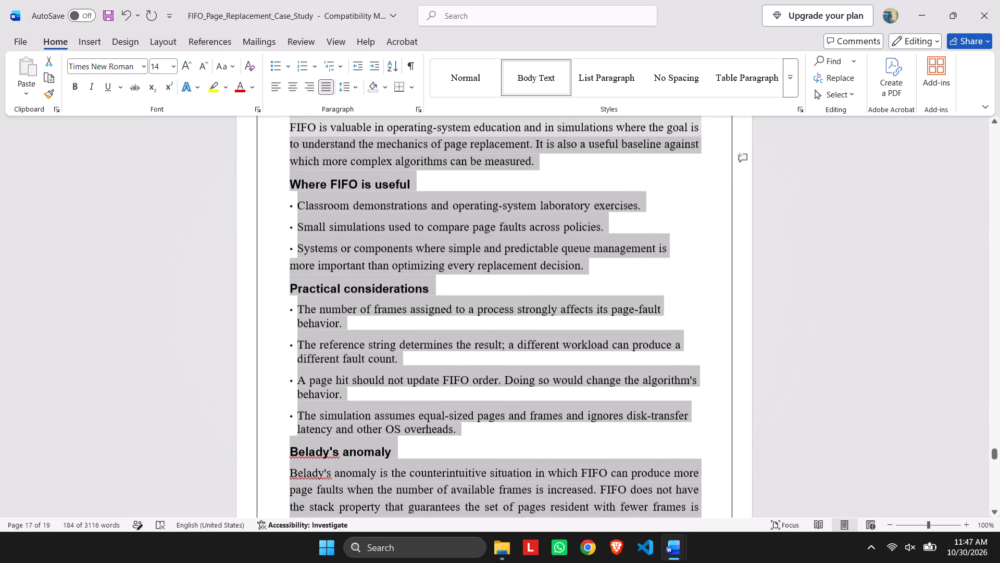
left_click_drag(270, 176, 283, 160)
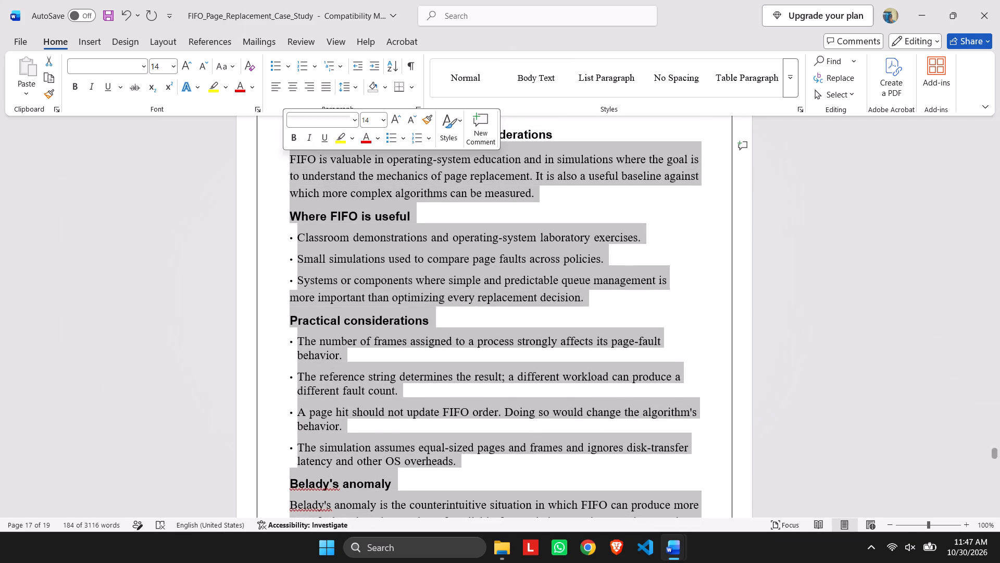
left_click(326, 90)
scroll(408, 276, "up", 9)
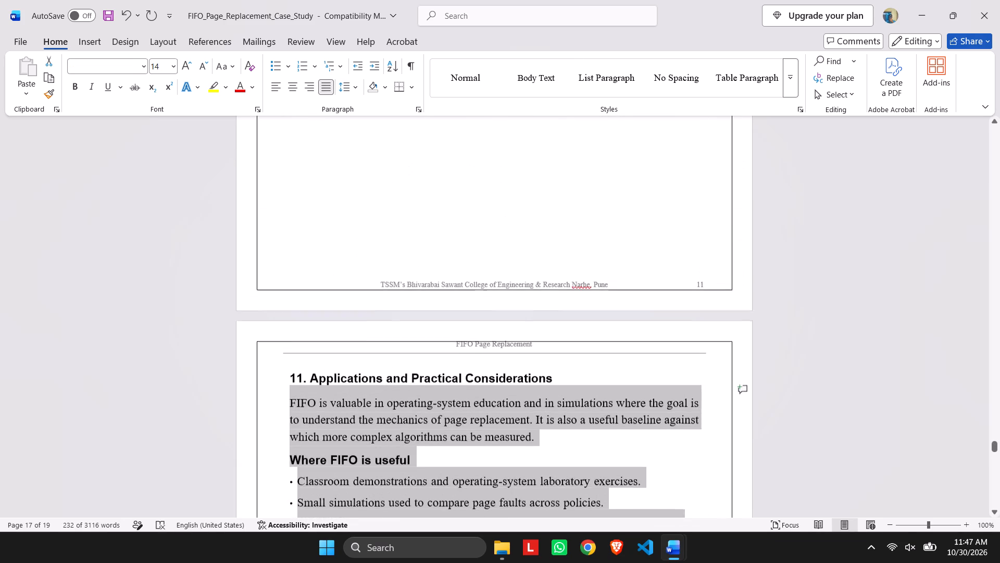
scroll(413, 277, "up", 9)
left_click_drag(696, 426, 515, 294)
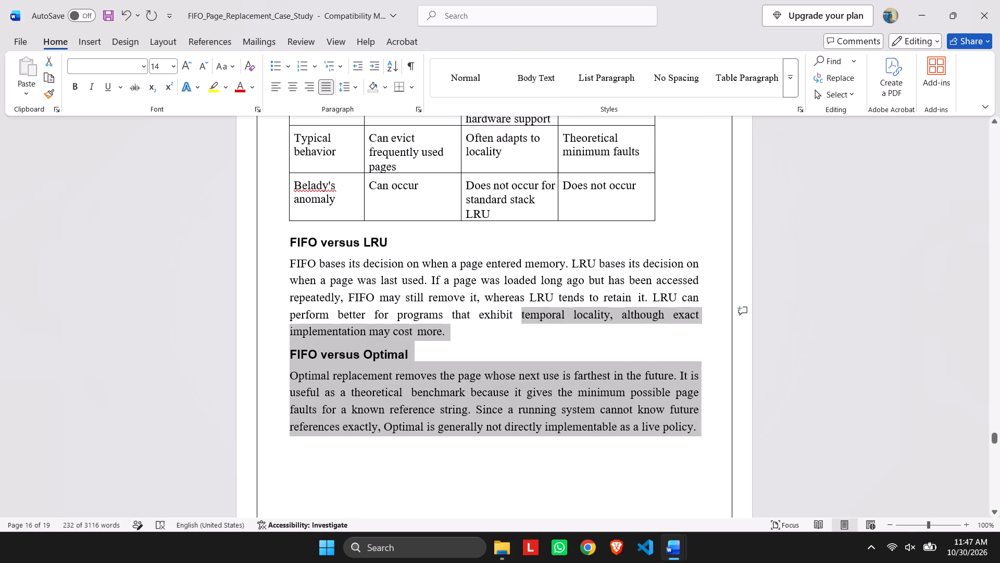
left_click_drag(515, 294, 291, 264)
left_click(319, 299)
Justify section 9, Advantages and Disadvantages, from the Advantages subheading through the Overall assessment paragraph.
scroll(321, 310, "up", 2)
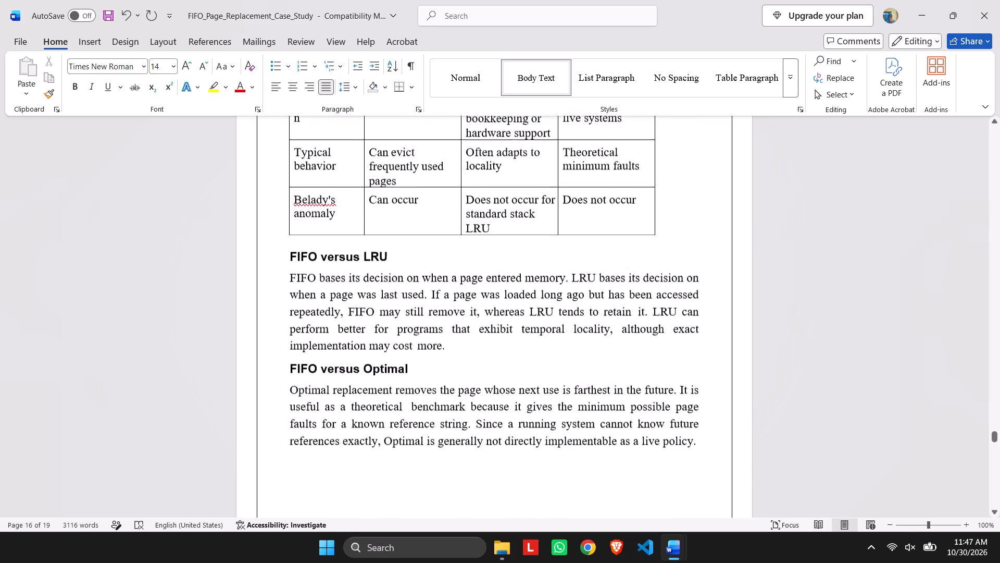
scroll(321, 313, "up", 20)
scroll(321, 313, "up", 11)
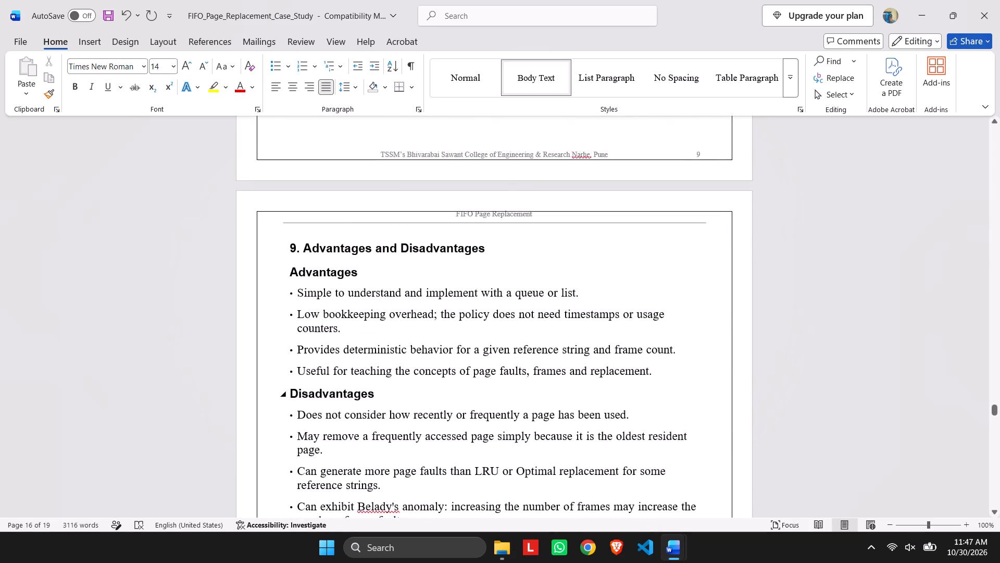
scroll(428, 391, "up", 3)
scroll(432, 438, "down", 2)
scroll(444, 494, "down", 8)
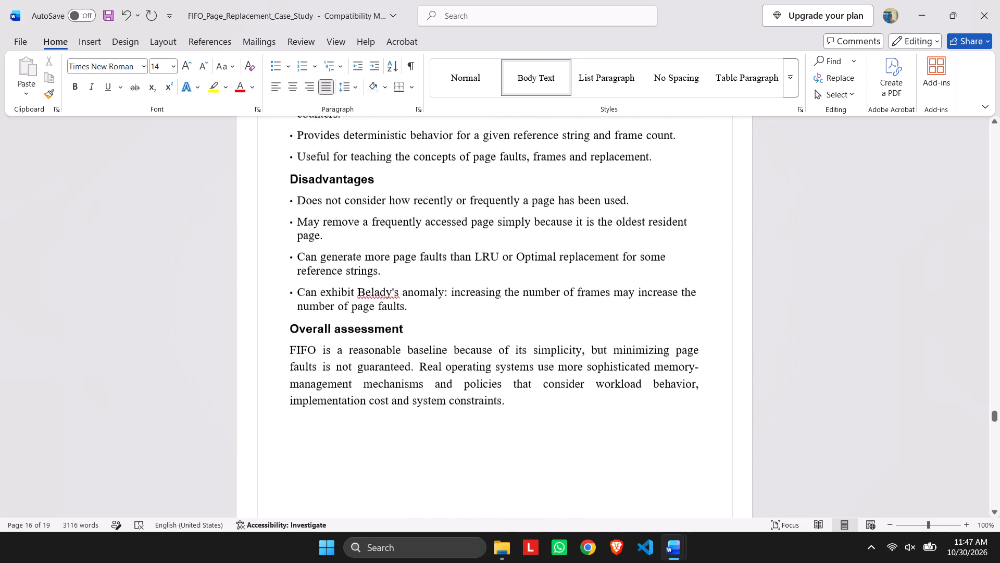
left_click_drag(524, 405, 261, 212)
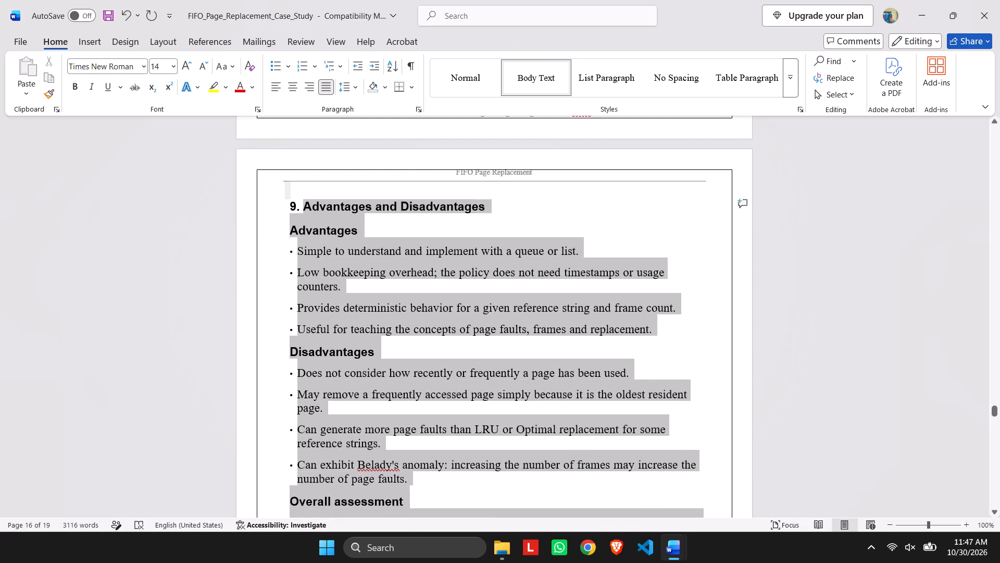
left_click_drag(261, 212, 282, 232)
left_click(325, 88)
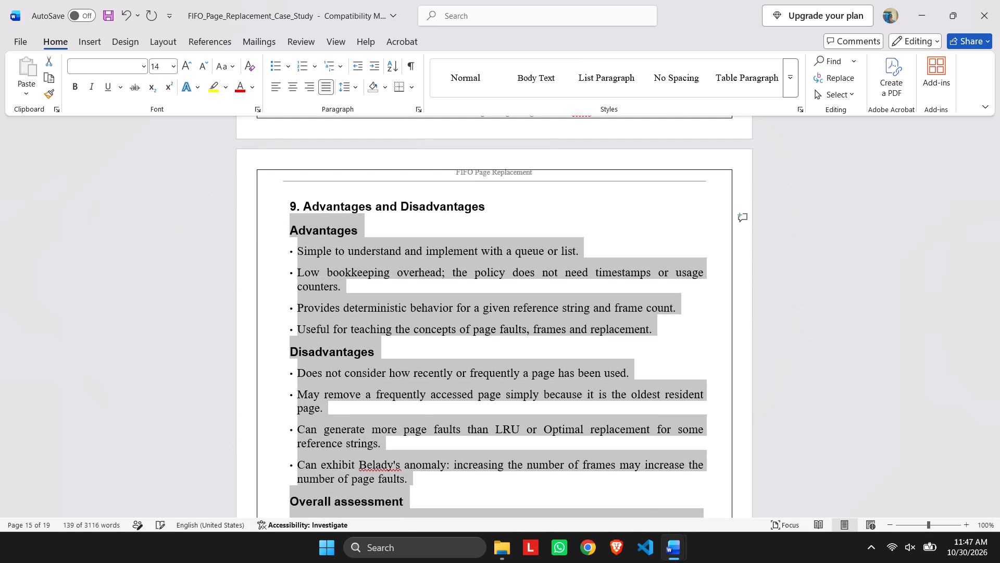
scroll(432, 360, "down", 4)
left_click(586, 368)
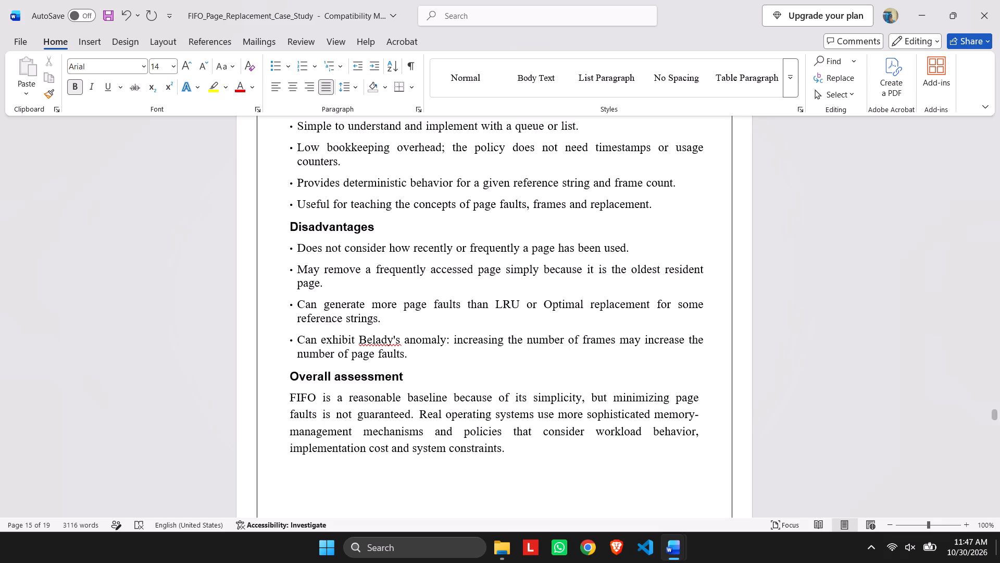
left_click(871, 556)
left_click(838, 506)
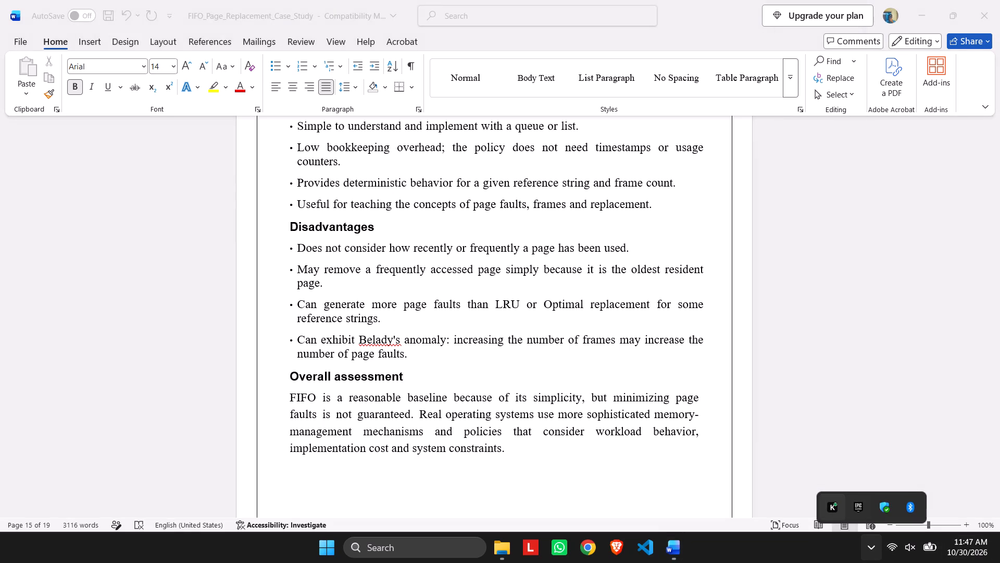
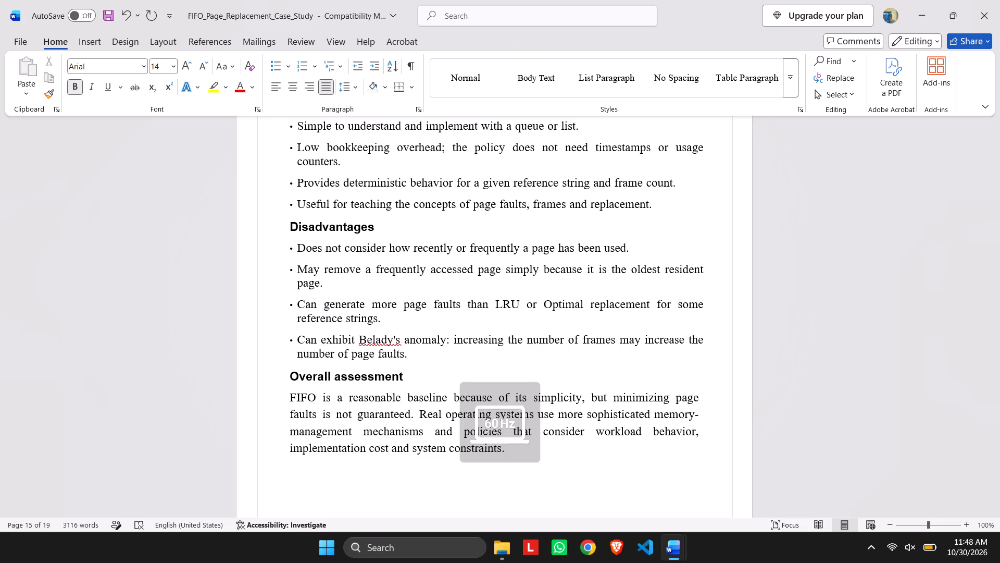
Review the FIFO report's formatting from the cover page through the Acknowledgement and Abstract to the start of the Introduction.
scroll(678, 250, "up", 5)
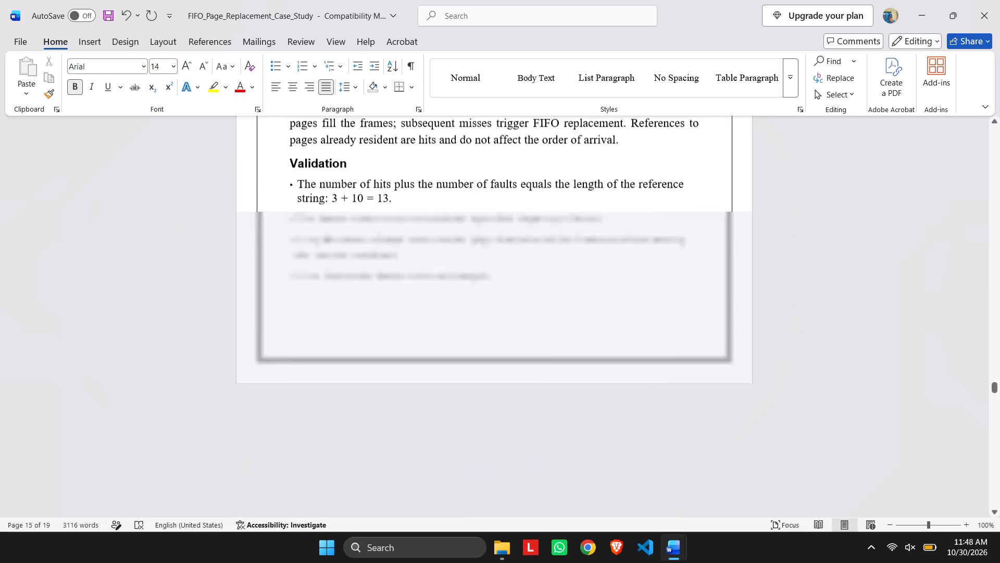
scroll(678, 250, "up", 14)
scroll(678, 250, "up", 12)
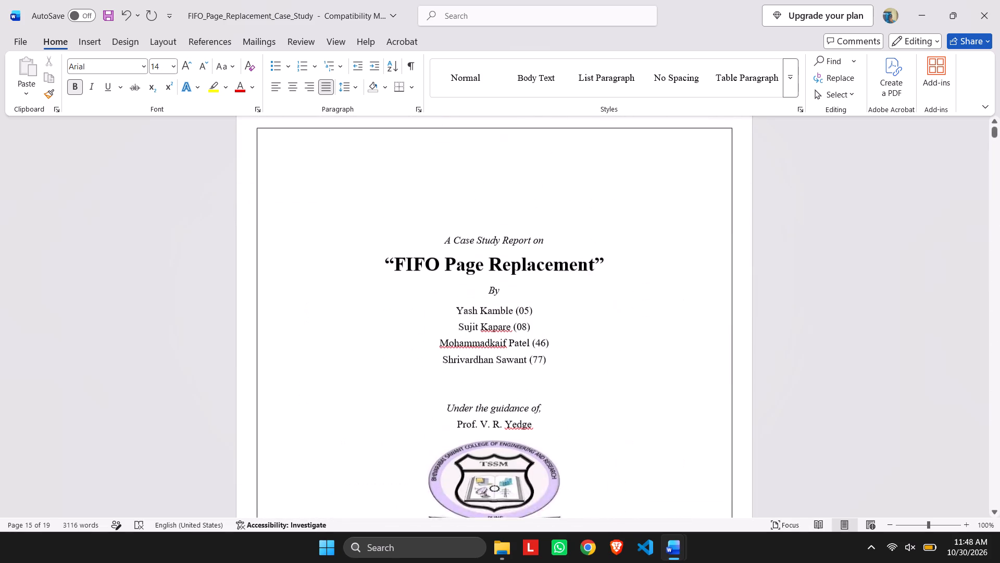
scroll(678, 250, "down", 6)
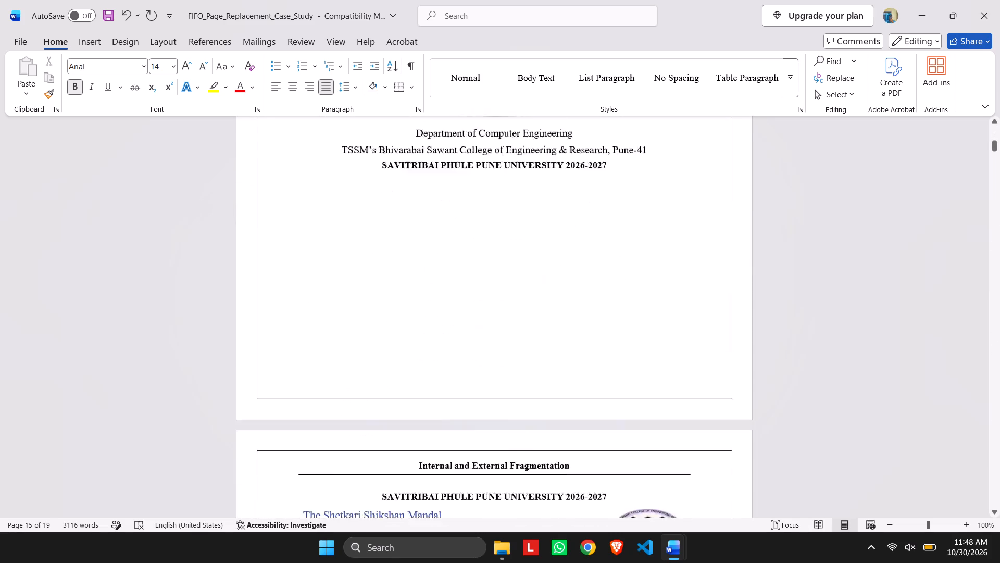
scroll(678, 250, "down", 5)
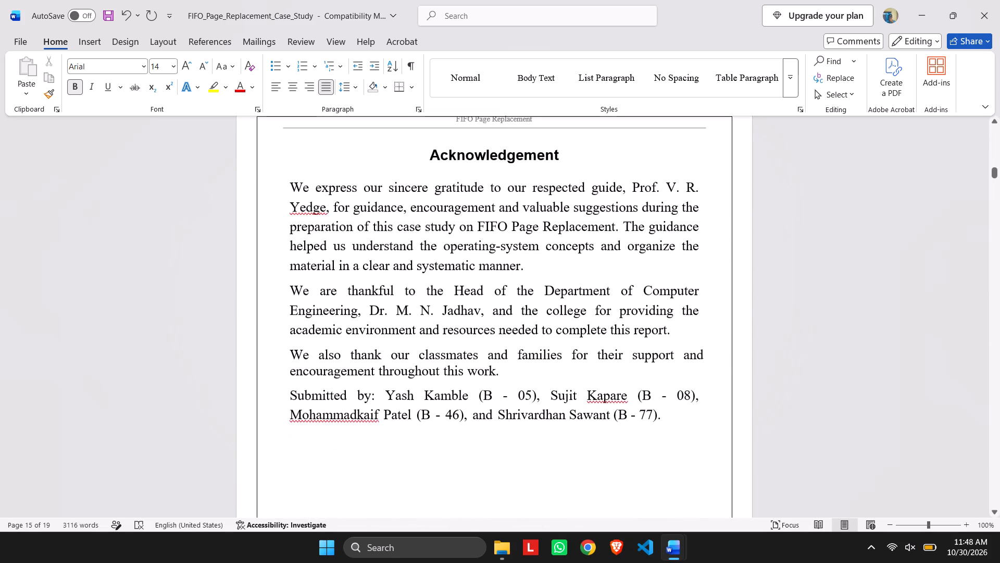
scroll(678, 250, "down", 10)
scroll(678, 250, "up", 1)
scroll(678, 250, "down", 2)
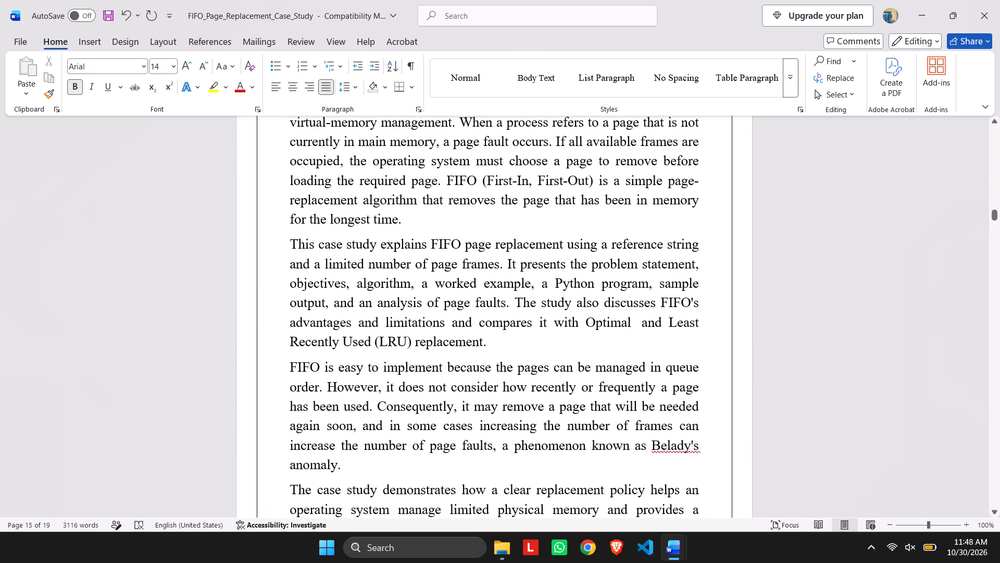
scroll(678, 250, "down", 3, "ctrl")
scroll(678, 250, "up", 1)
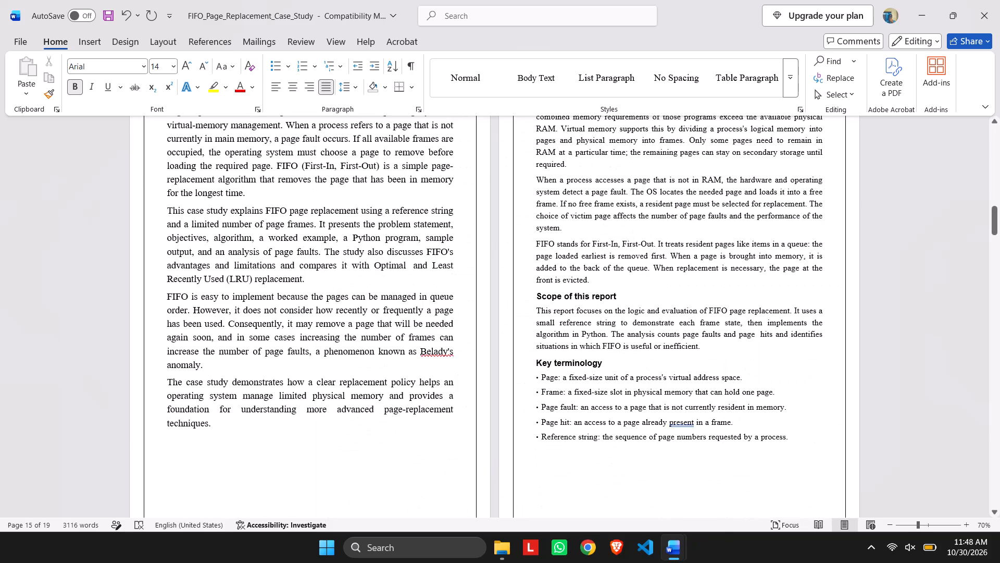
scroll(678, 250, "up", 1)
scroll(678, 250, "up", 1, "ctrl")
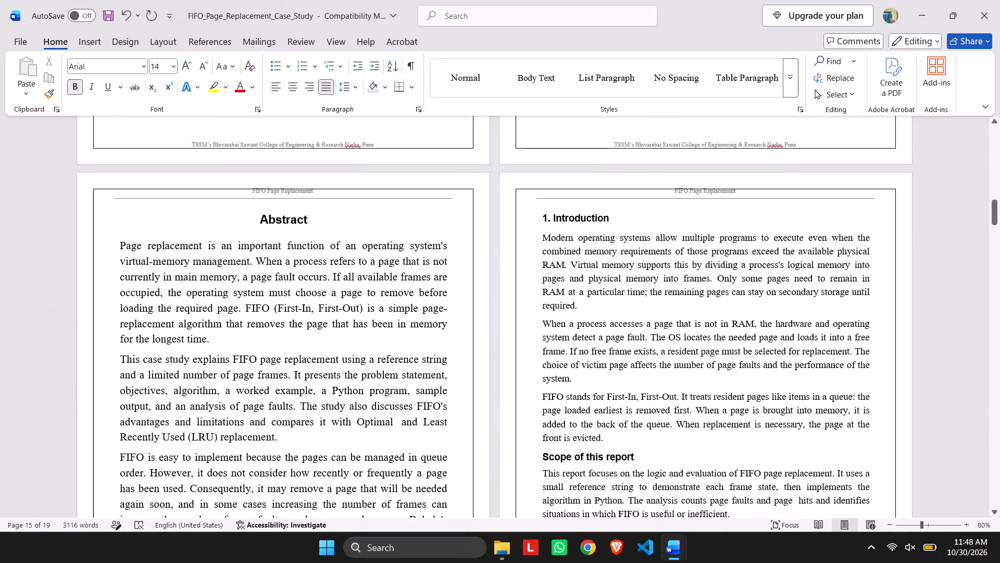
scroll(678, 250, "up", 4, "ctrl")
scroll(678, 250, "down", 1)
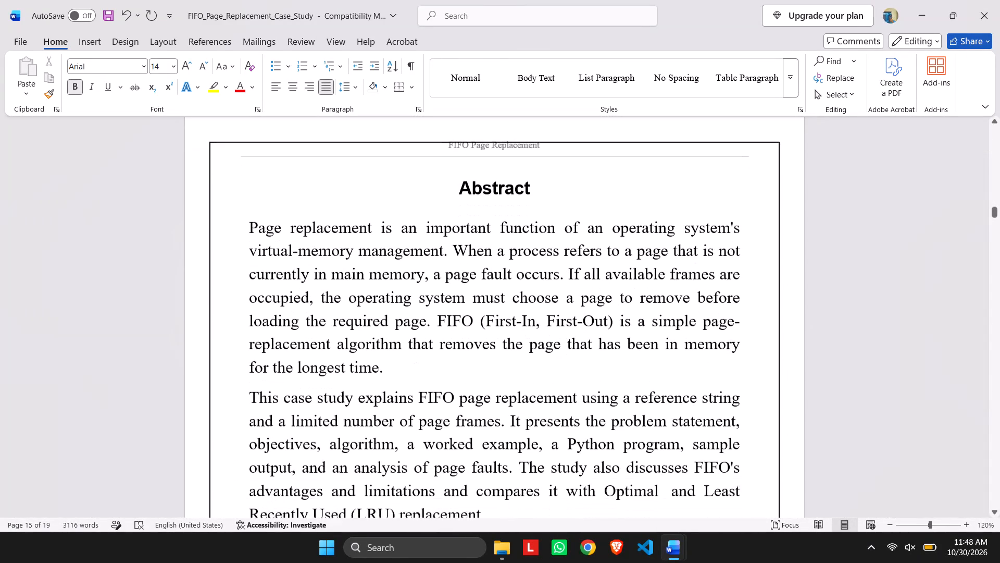
scroll(678, 250, "down", 1)
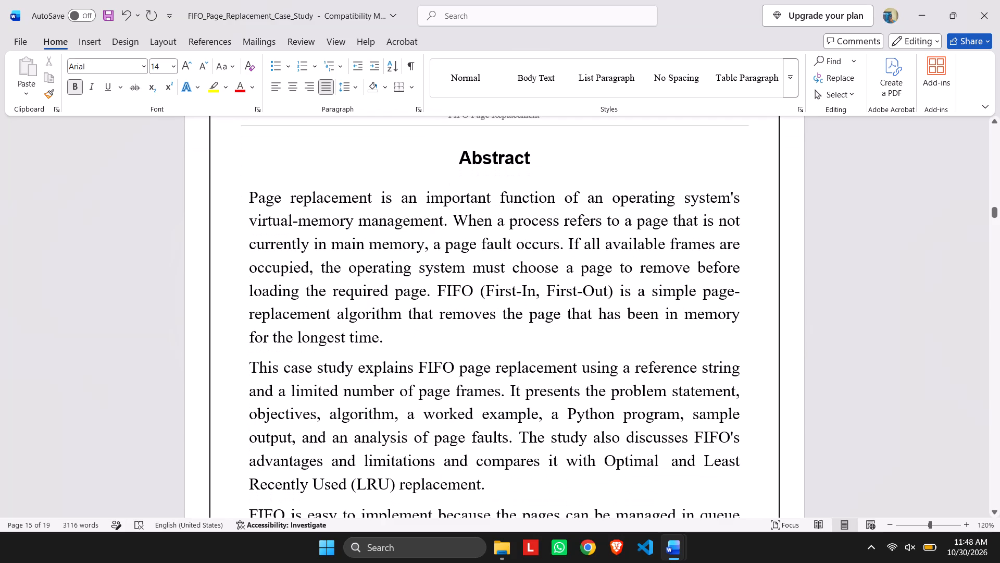
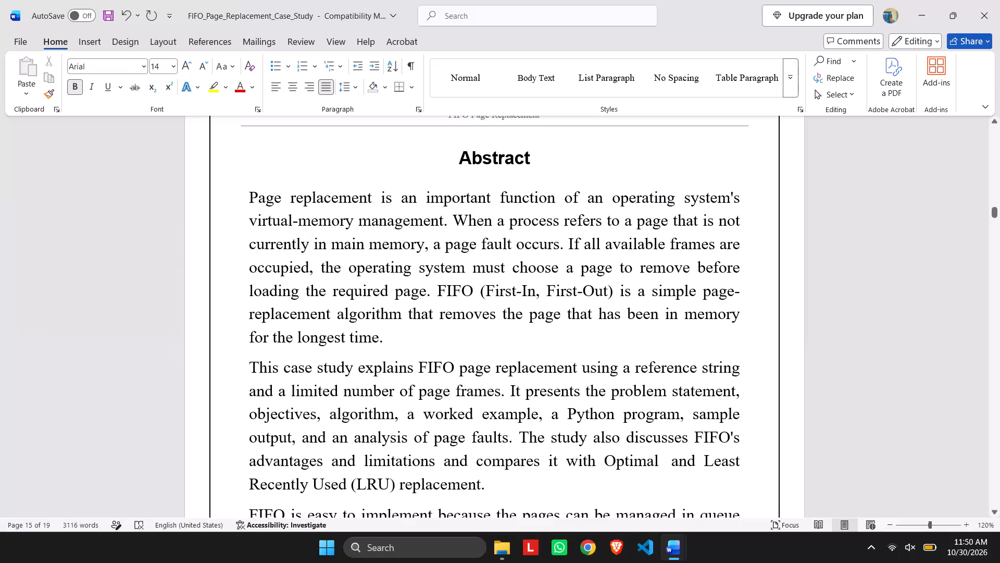
Review the FIFO report's front matter, checking the cover page, Certificate, Acknowledgement and Index layout.
scroll(630, 272, "down", 1)
scroll(630, 272, "up", 5)
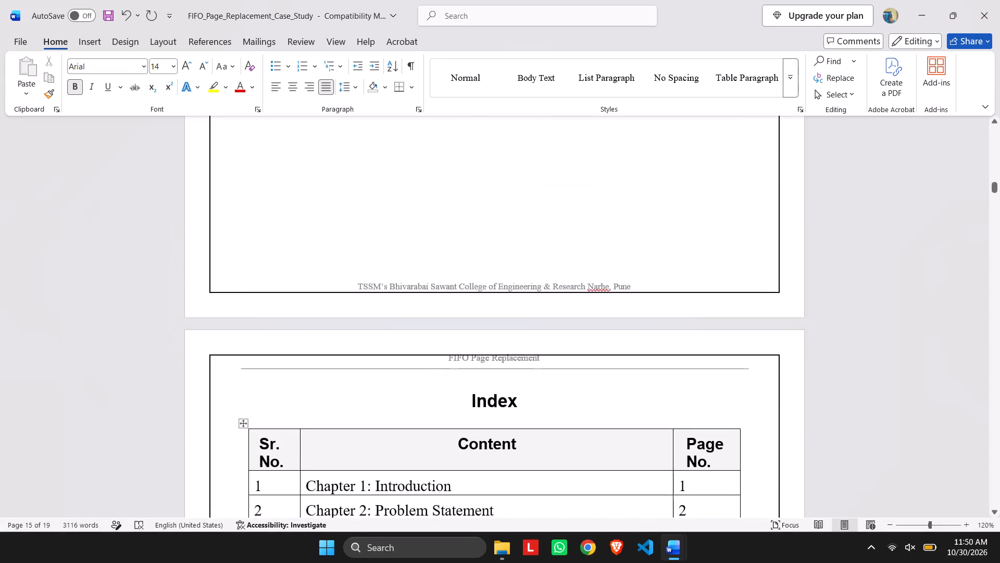
scroll(630, 272, "up", 9)
scroll(630, 272, "up", 20)
scroll(630, 272, "up", 1)
scroll(630, 272, "down", 2)
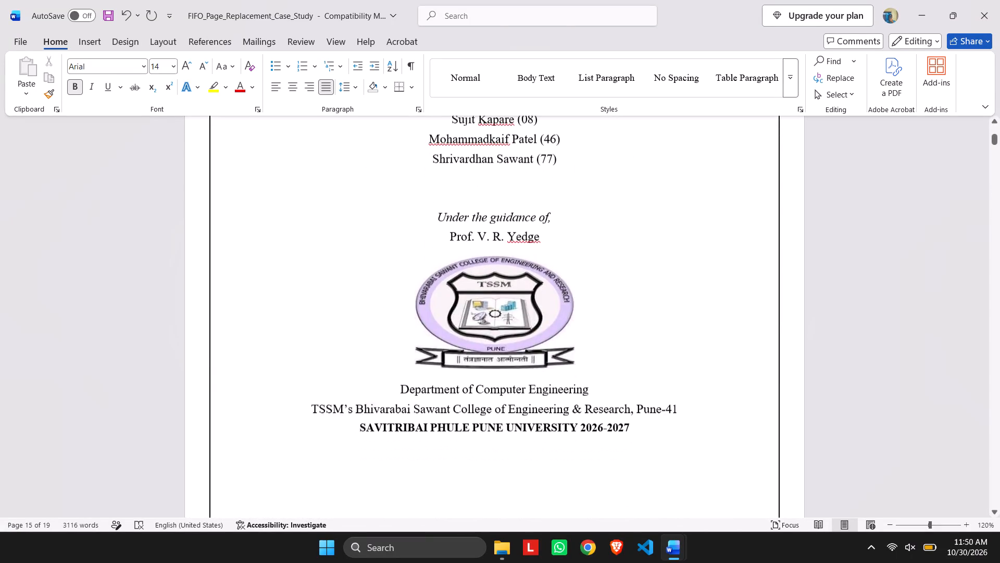
scroll(630, 272, "down", 3)
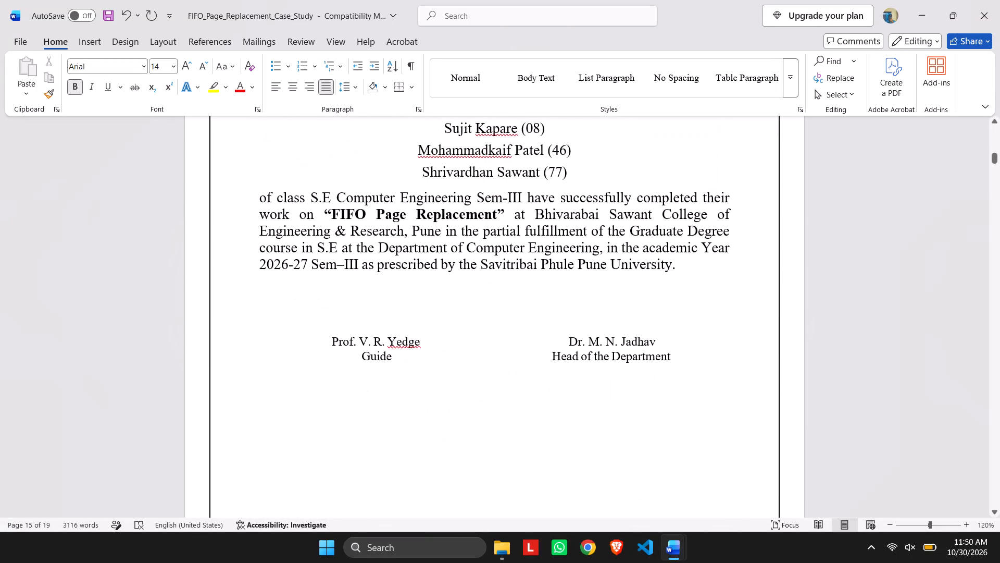
scroll(630, 272, "down", 3)
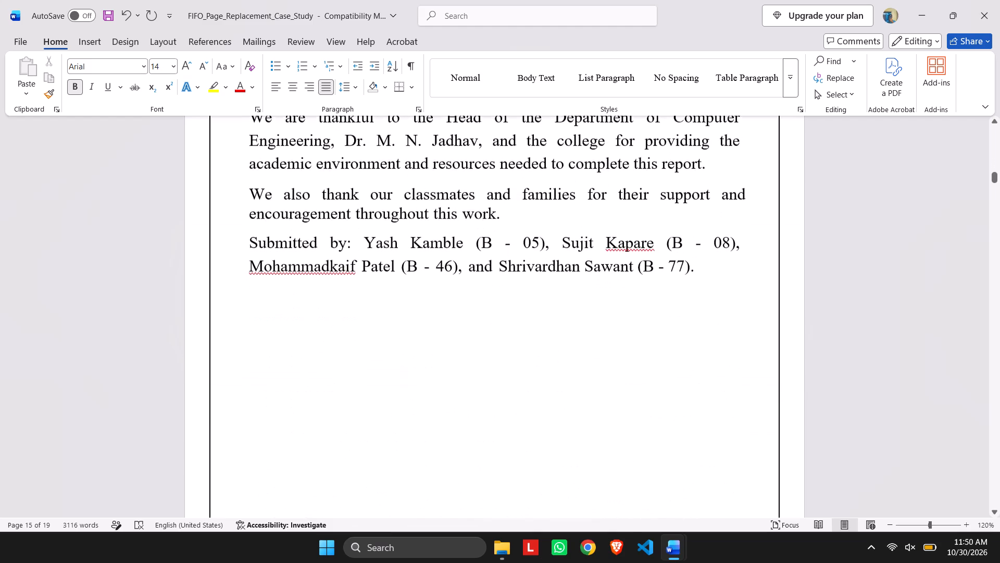
Set the Acknowledgement text from "We express" through "academic environment and resources" to font size 12.
scroll(630, 272, "up", 1)
scroll(630, 272, "down", 1)
scroll(630, 272, "up", 1)
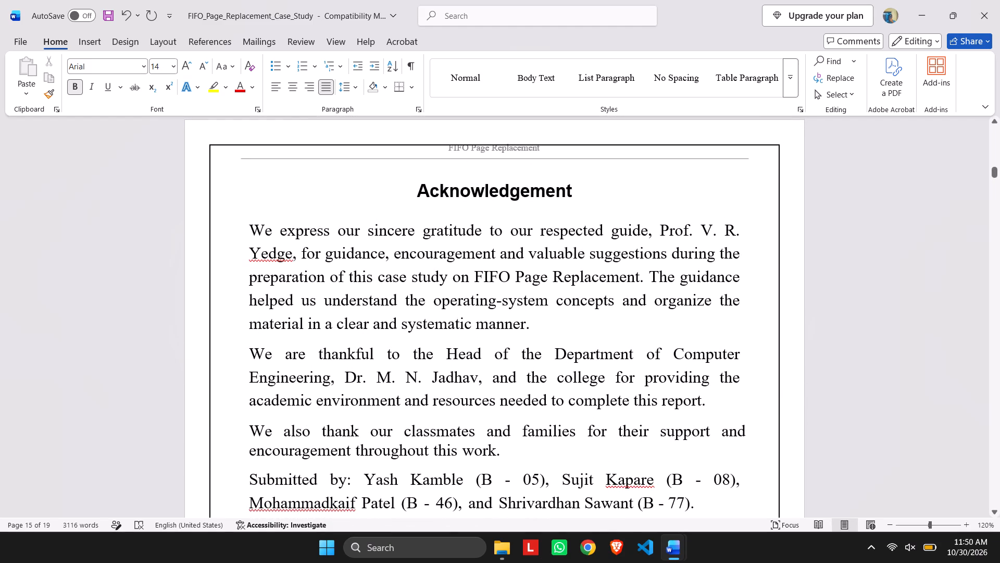
left_click_drag(265, 237, 458, 395)
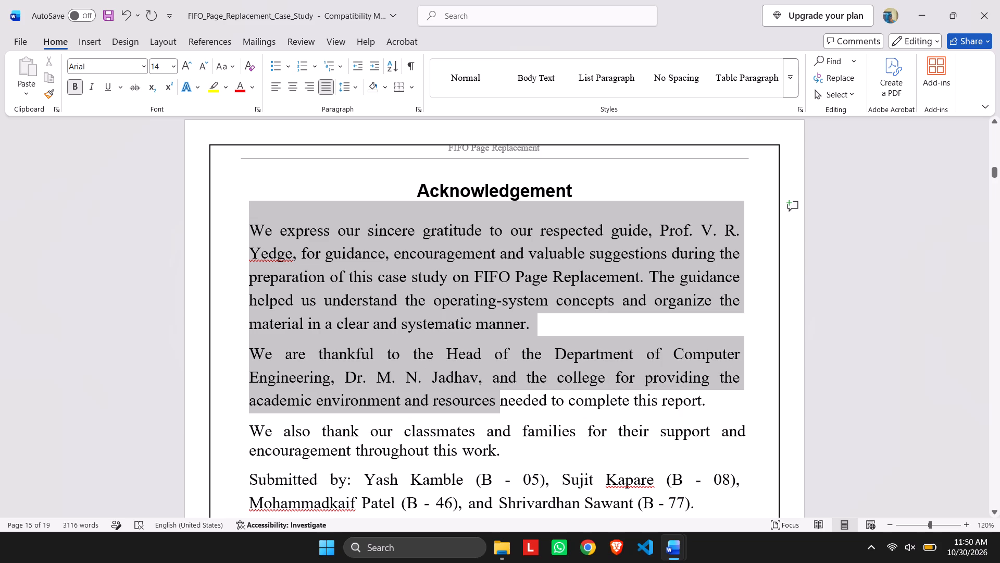
left_click_drag(458, 395, 456, 394)
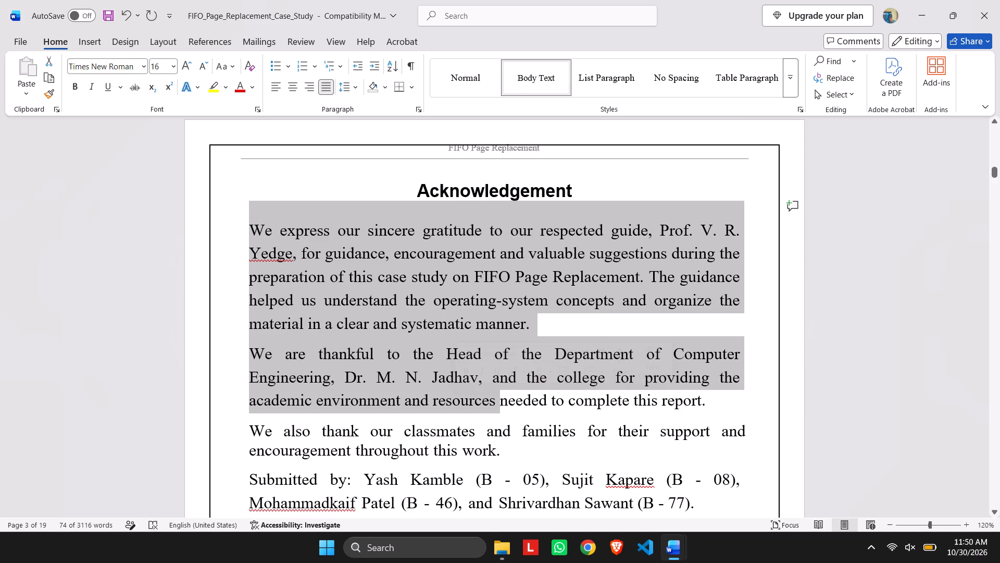
left_click(171, 64)
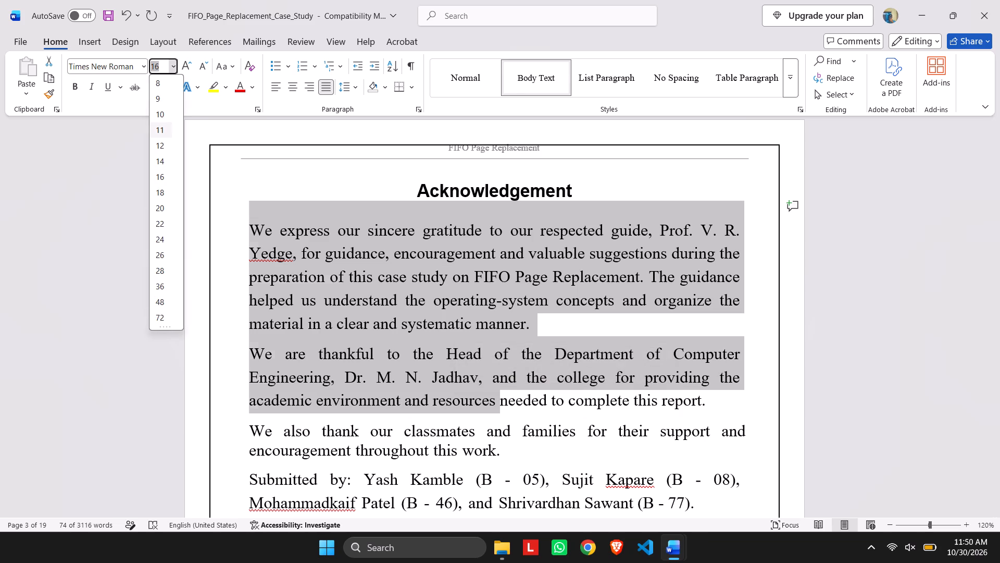
left_click(160, 150)
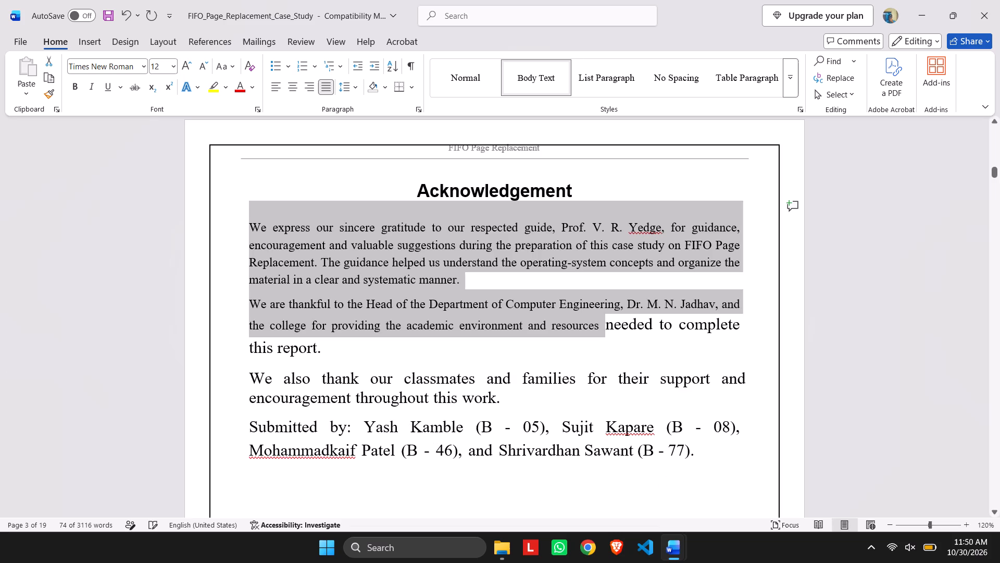
left_click(440, 341)
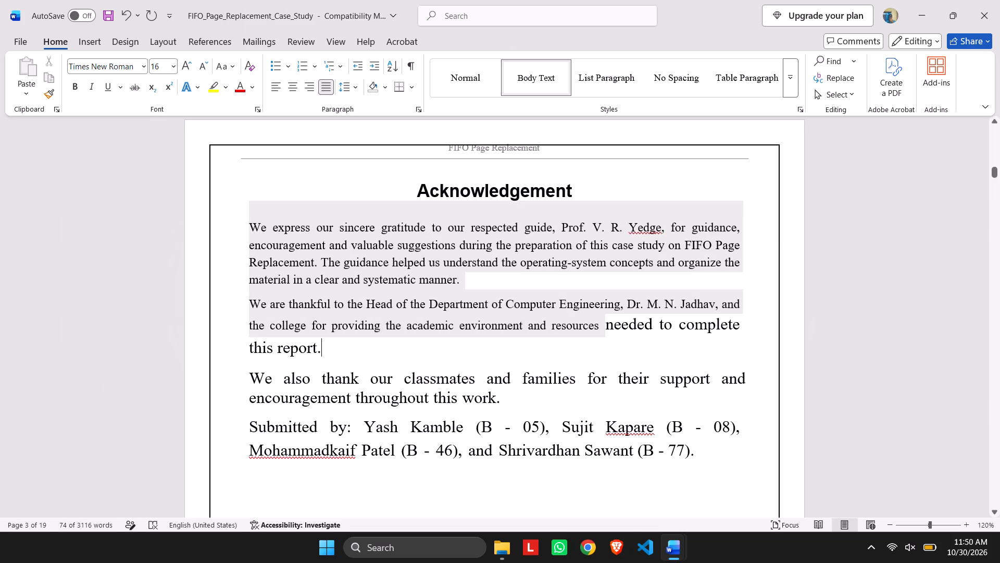
Compare the resized Acknowledgement text with the text sizes on the Certificate and Index pages.
scroll(440, 341, "up", 6)
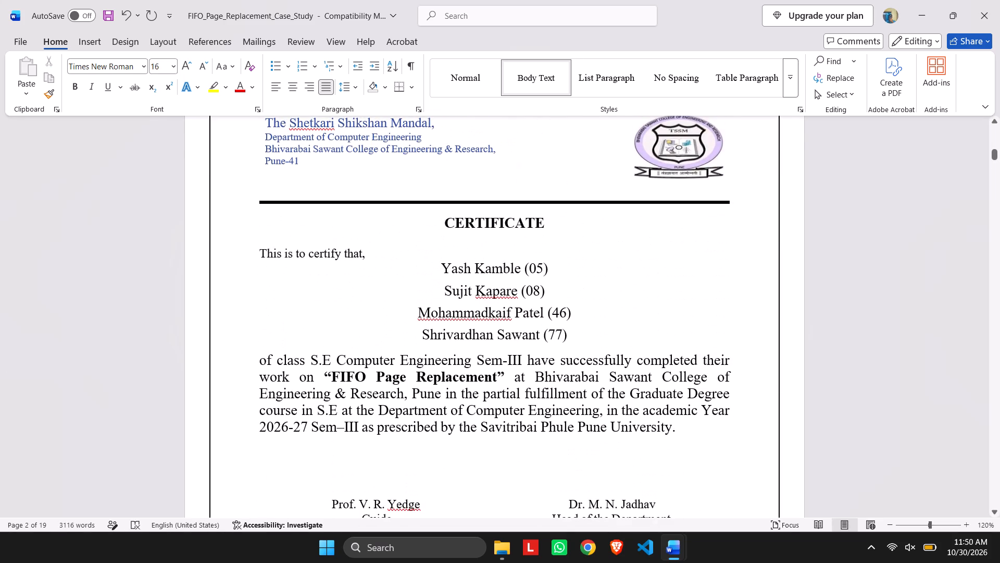
scroll(440, 341, "down", 6)
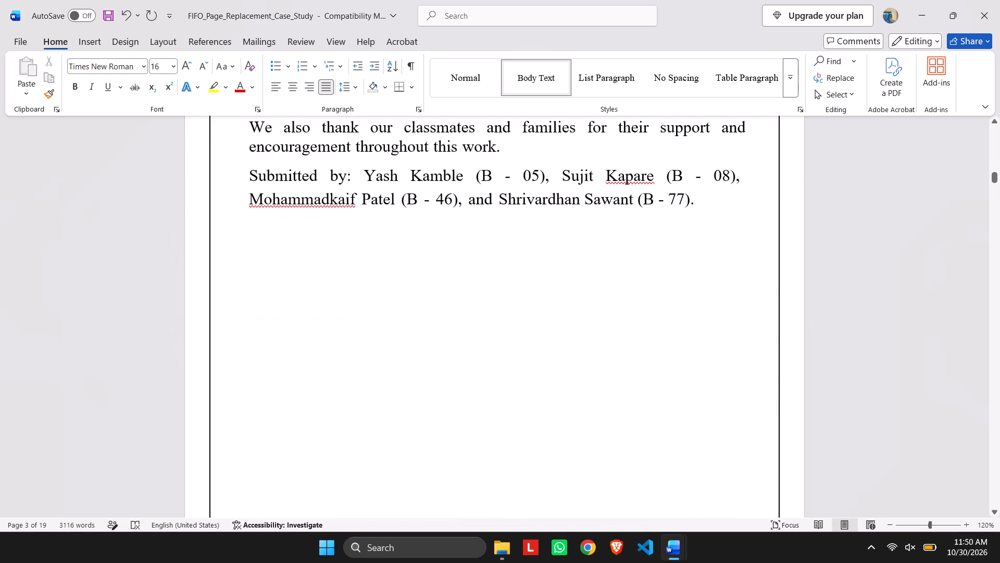
scroll(440, 341, "down", 3)
scroll(440, 341, "up", 2)
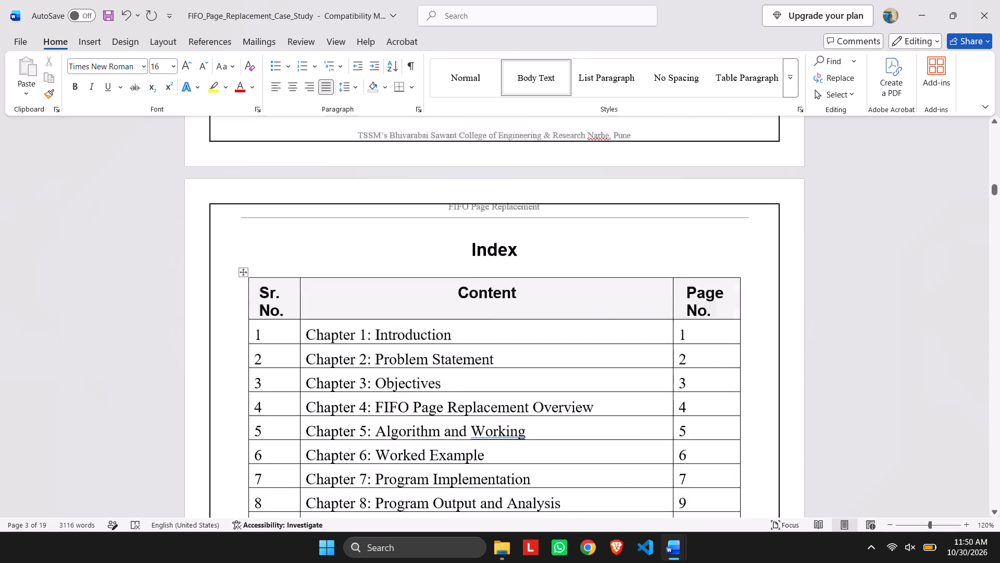
scroll(440, 341, "up", 1)
scroll(440, 341, "down", 3)
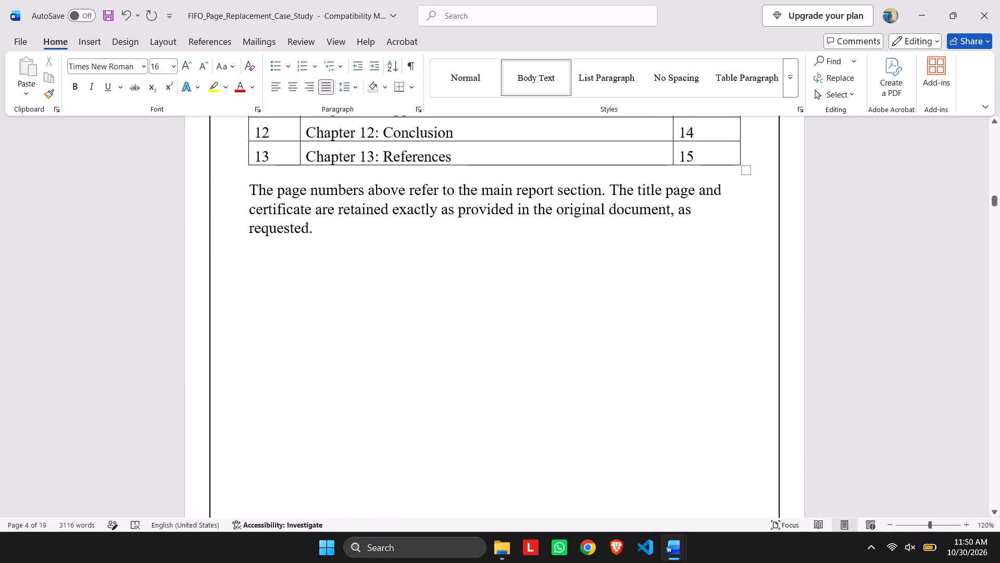
scroll(440, 341, "up", 11)
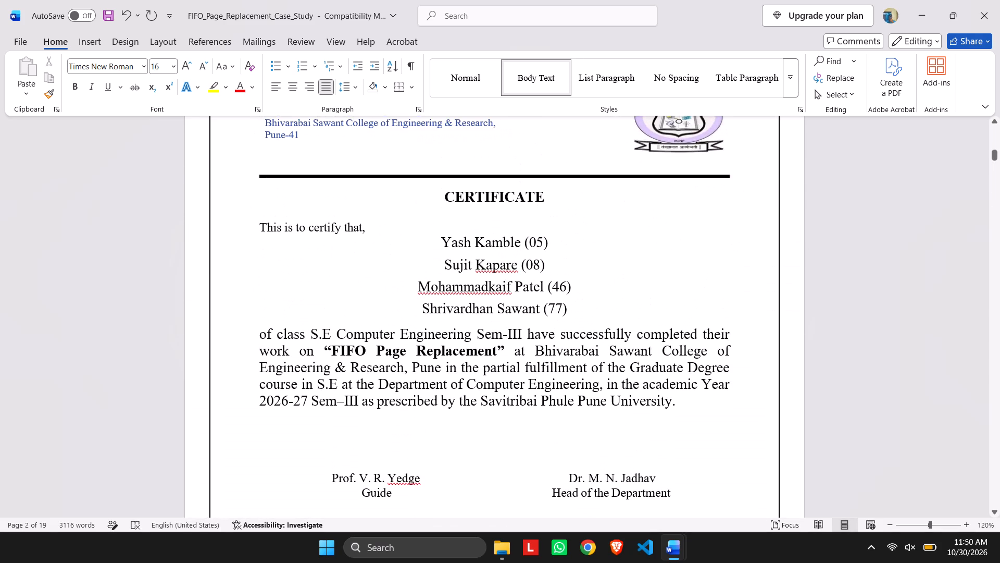
Set the Acknowledgement text from "express our sincere gratitude" through "the college for providing the" to font size 14.
scroll(440, 341, "down", 3)
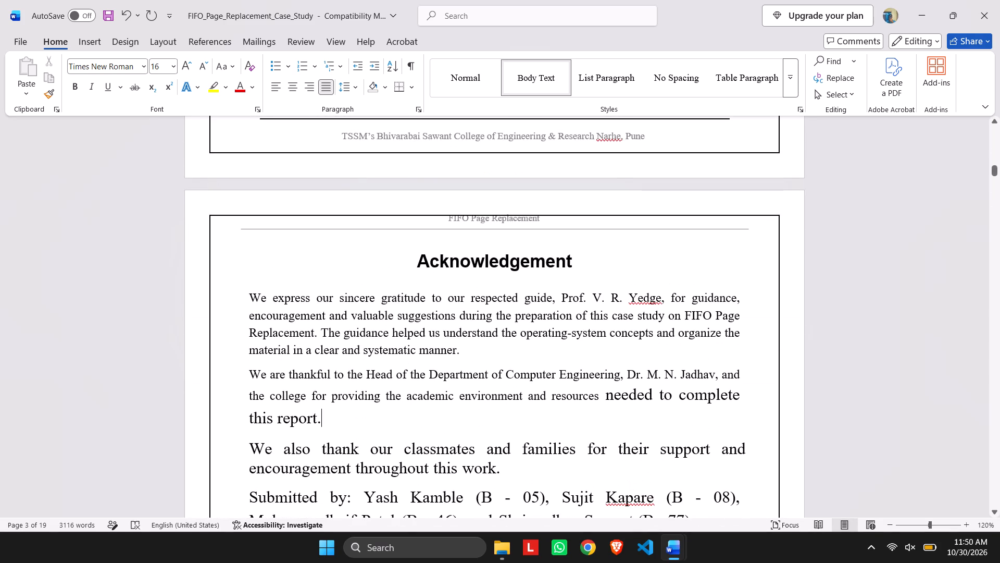
left_click_drag(309, 295, 396, 383)
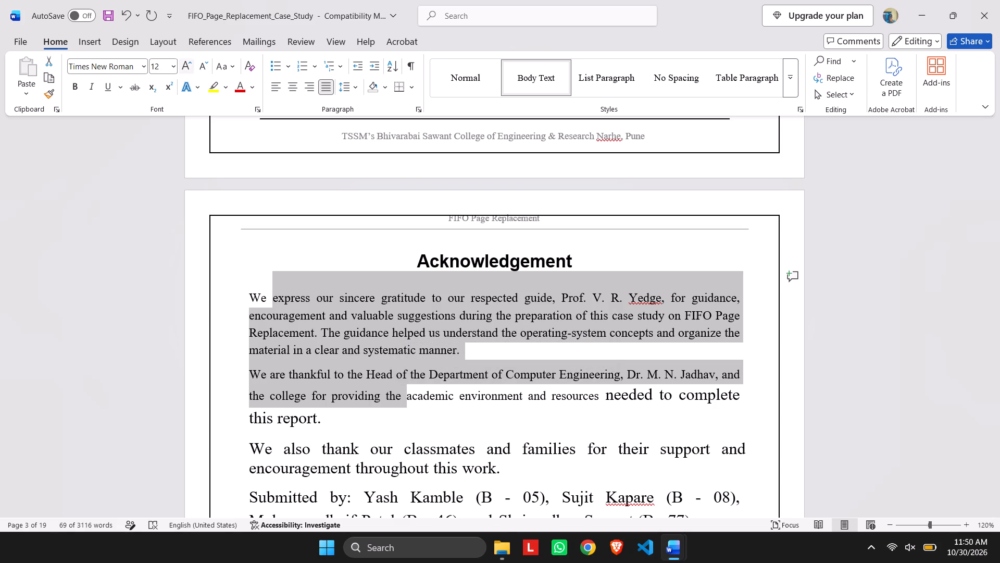
left_click(176, 65)
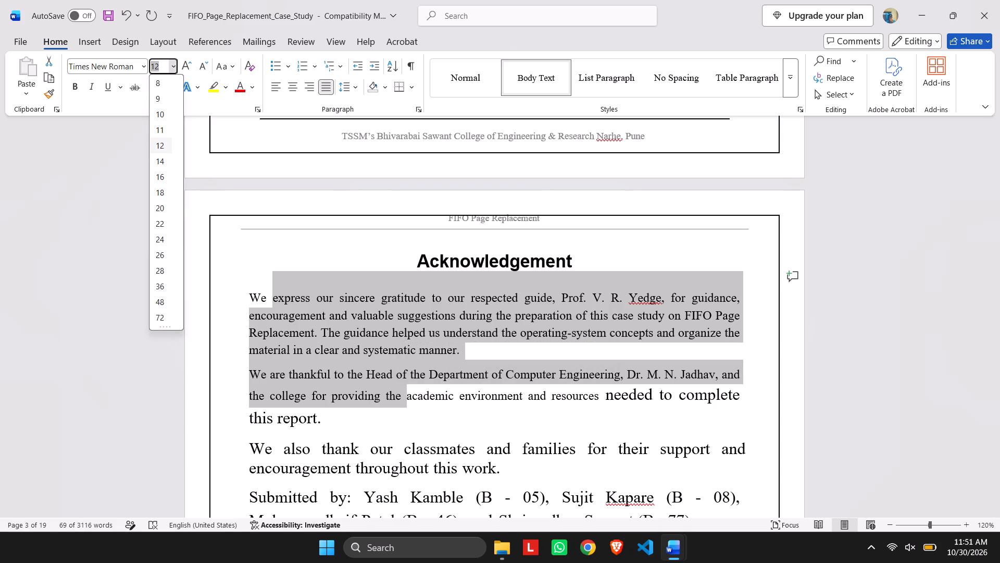
left_click(157, 163)
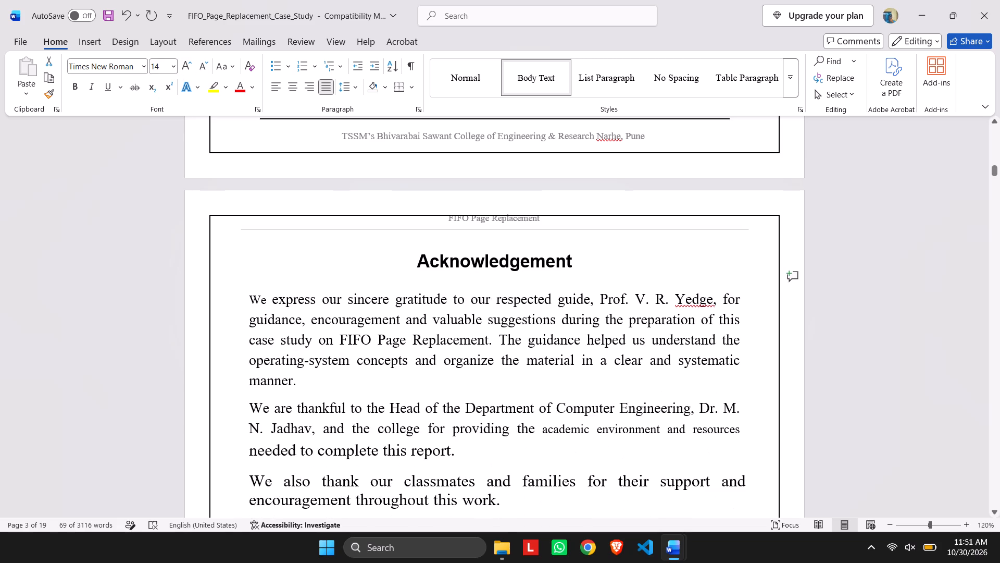
left_click(284, 266)
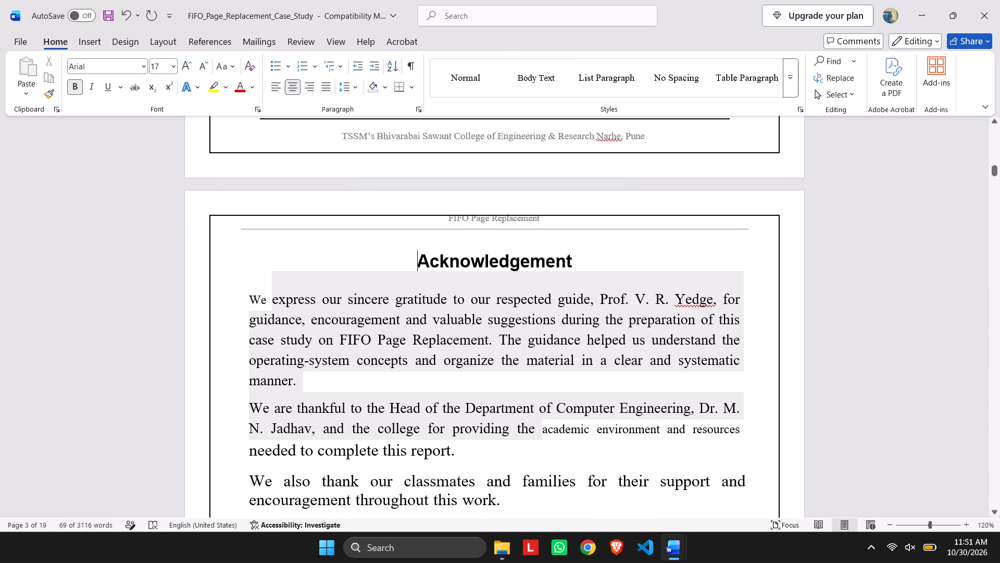
Review the text size and formatting of the FIFO report from the Acknowledgement through the Abstract and numbered chapters to the References.
scroll(501, 366, "down", 2)
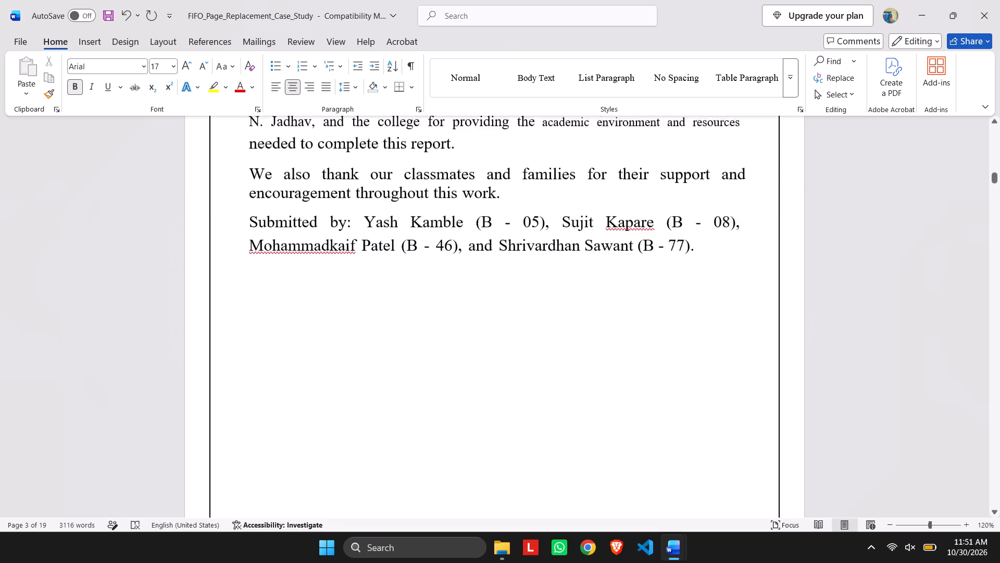
scroll(501, 366, "down", 6)
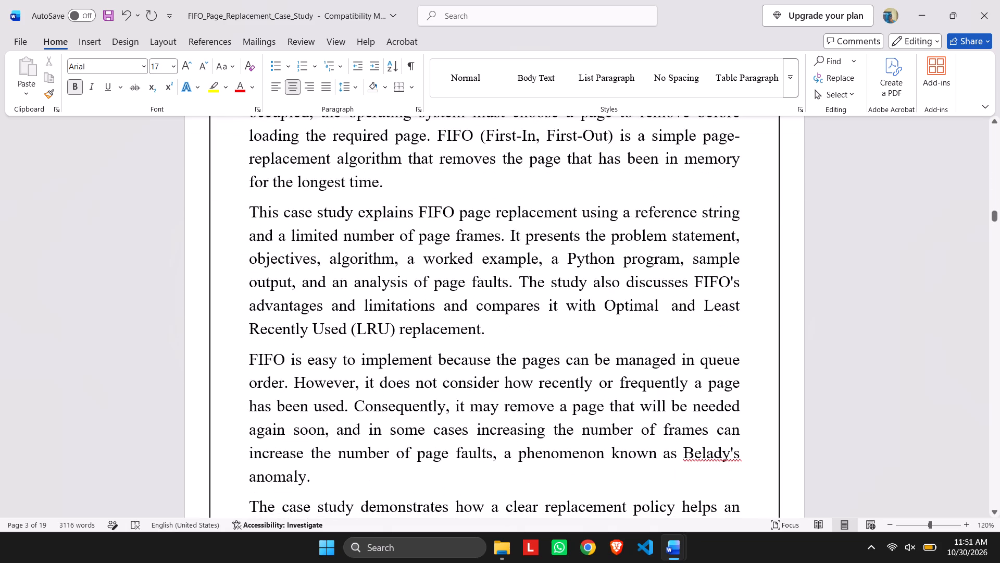
scroll(501, 366, "up", 1)
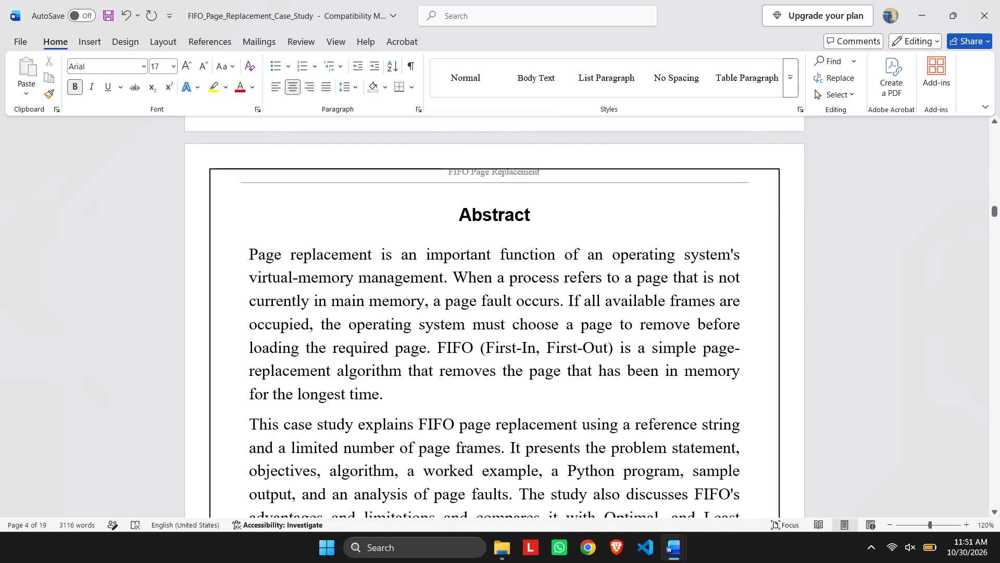
scroll(621, 369, "down", 1)
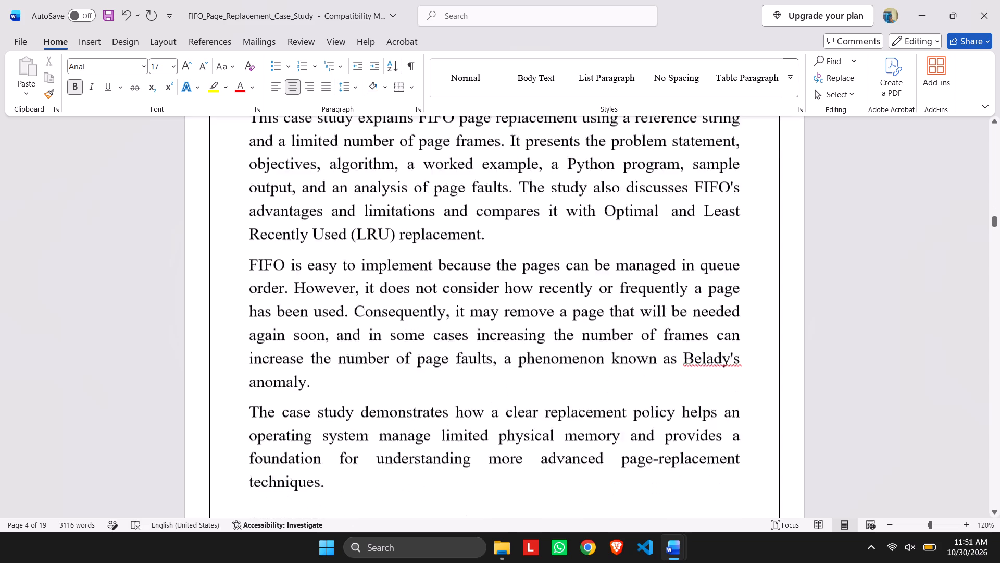
scroll(621, 369, "down", 6)
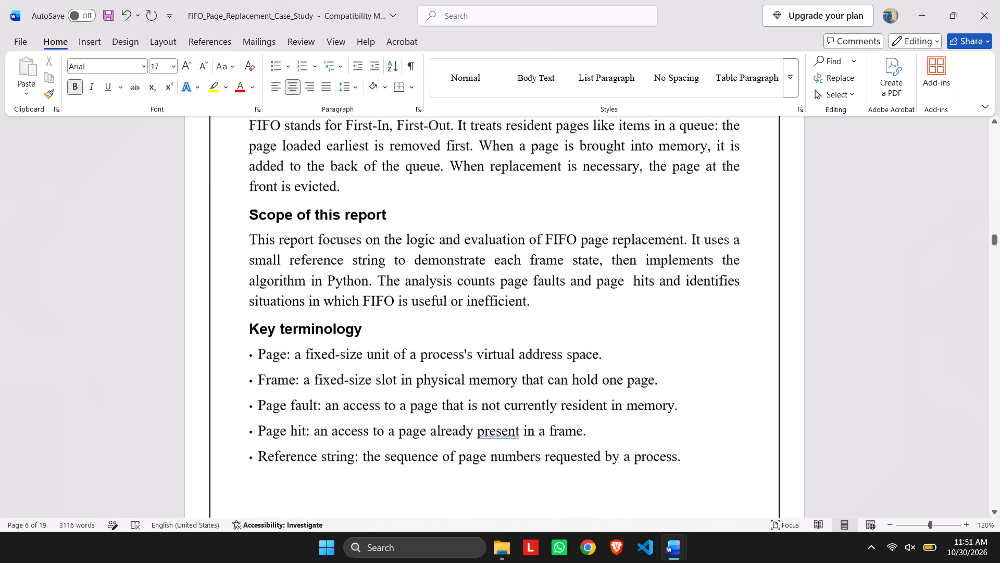
scroll(621, 369, "down", 7)
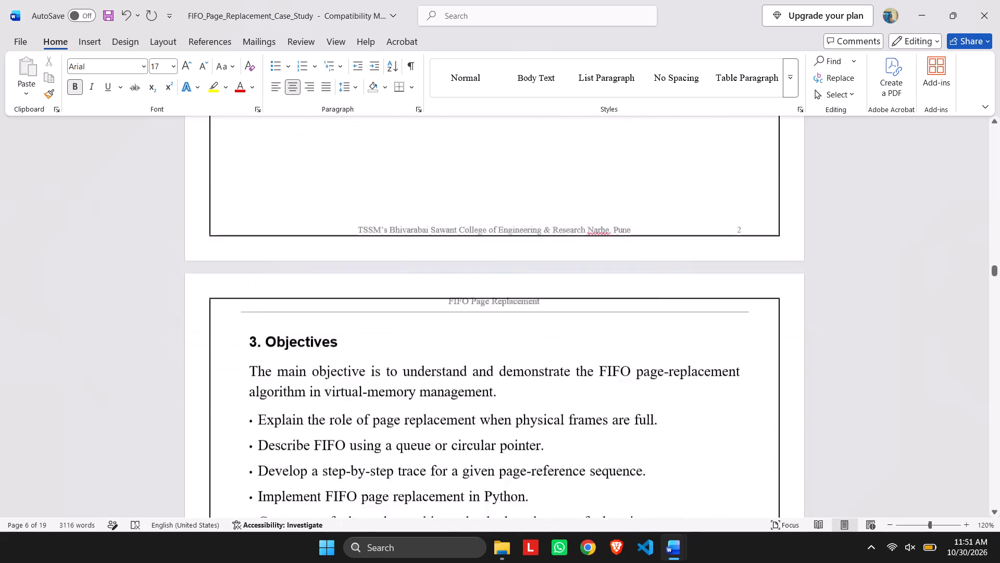
scroll(621, 369, "down", 4)
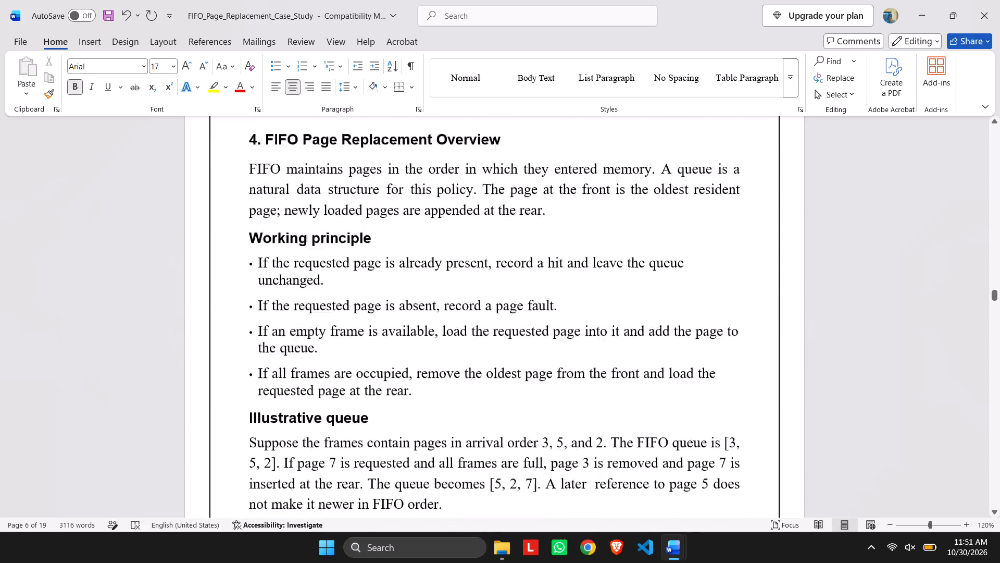
scroll(621, 369, "down", 17)
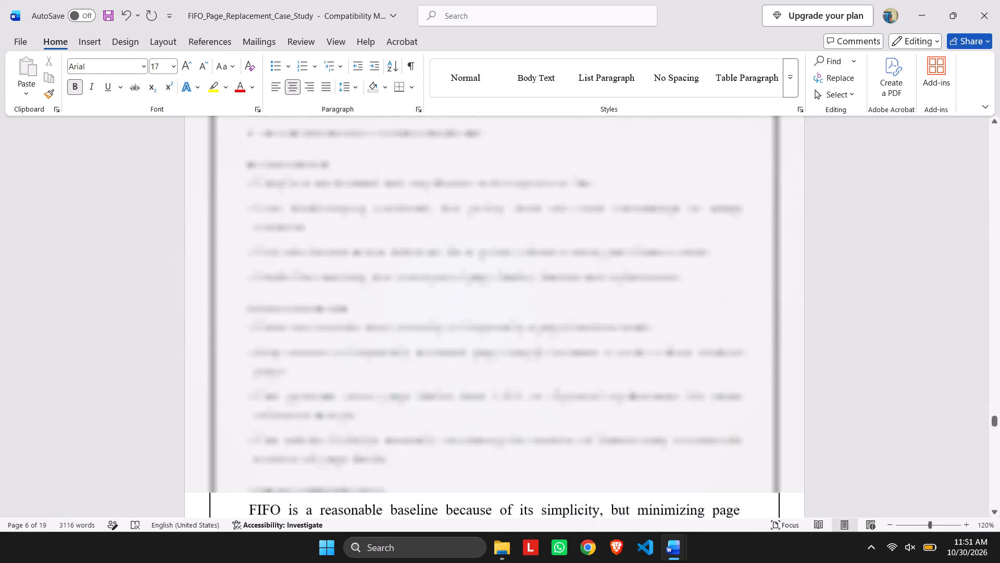
scroll(621, 369, "down", 10)
Check the formatting of the References, then the Conclusion and preceding chapters back to the FIFO versus Optimal comparison.
scroll(621, 369, "up", 2)
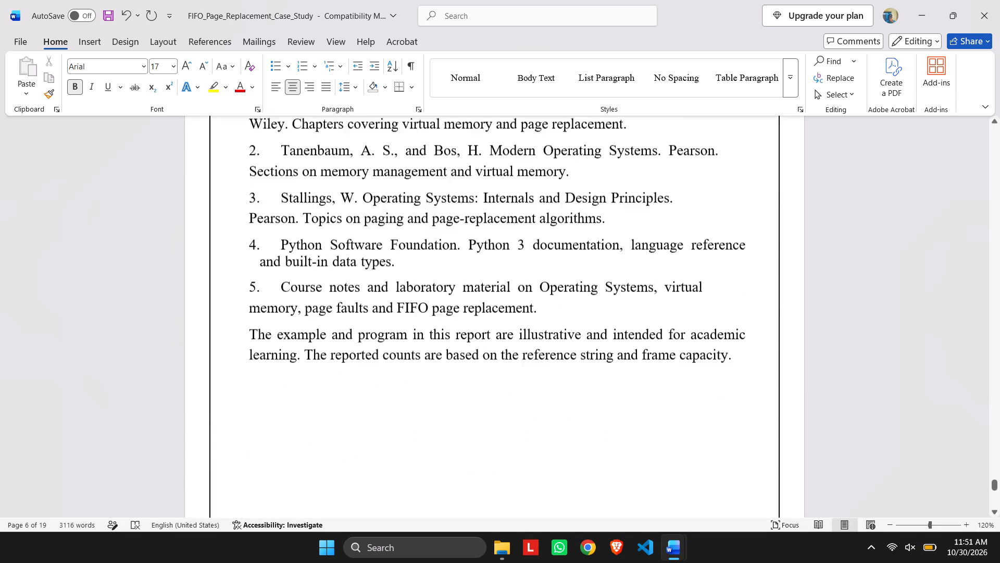
scroll(621, 369, "up", 2)
scroll(621, 369, "down", 1)
scroll(621, 369, "up", 1)
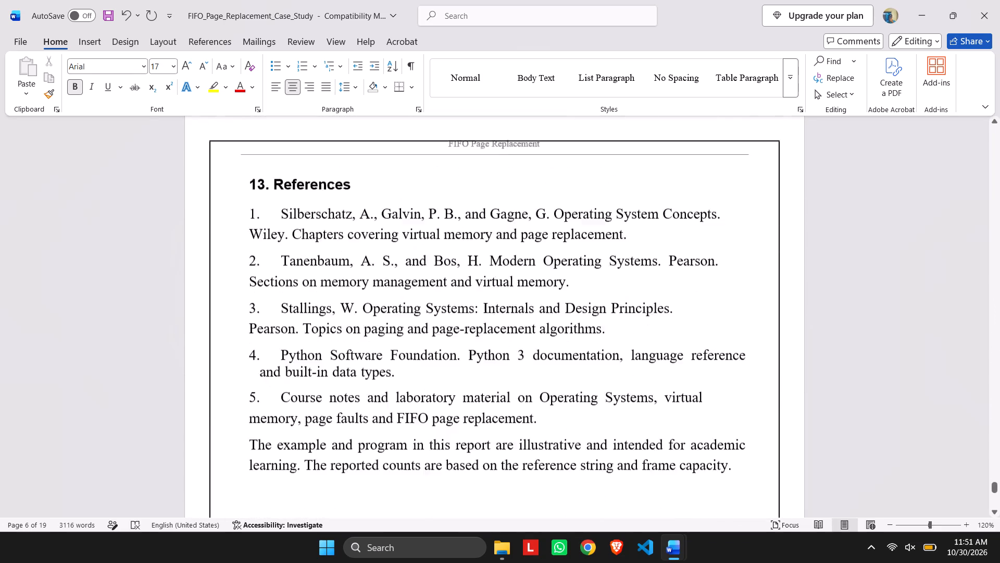
scroll(621, 369, "up", 2)
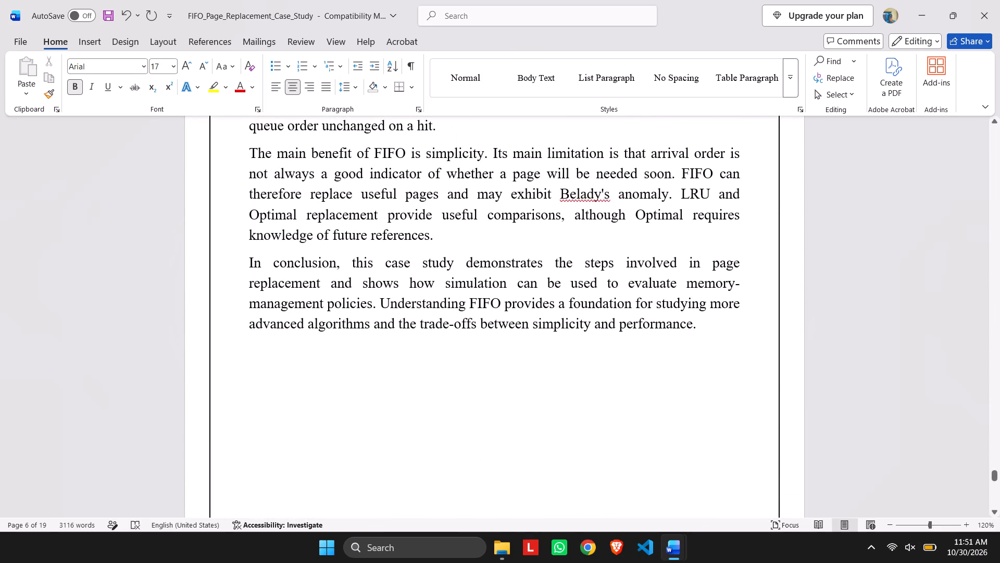
scroll(621, 369, "up", 3)
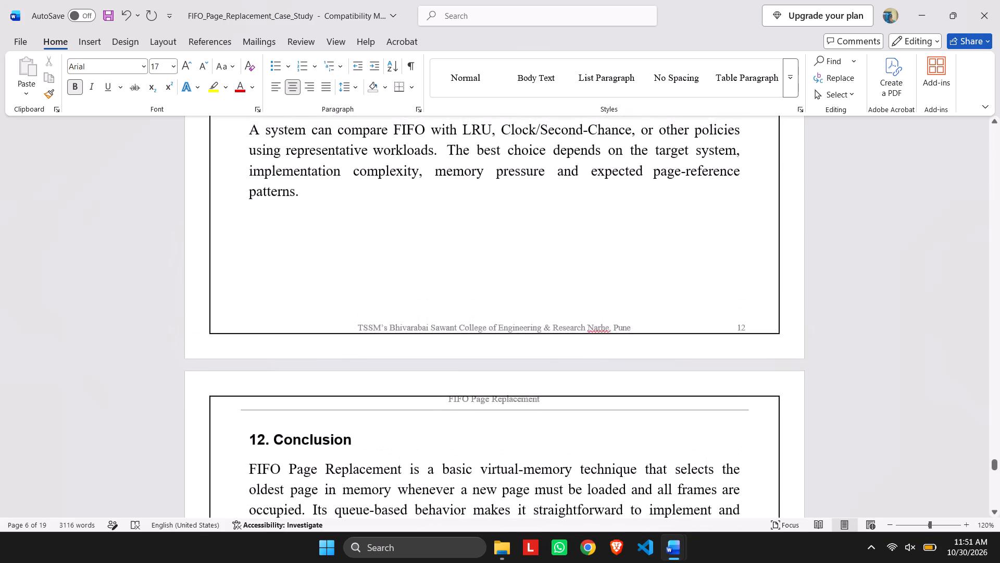
scroll(621, 369, "up", 4)
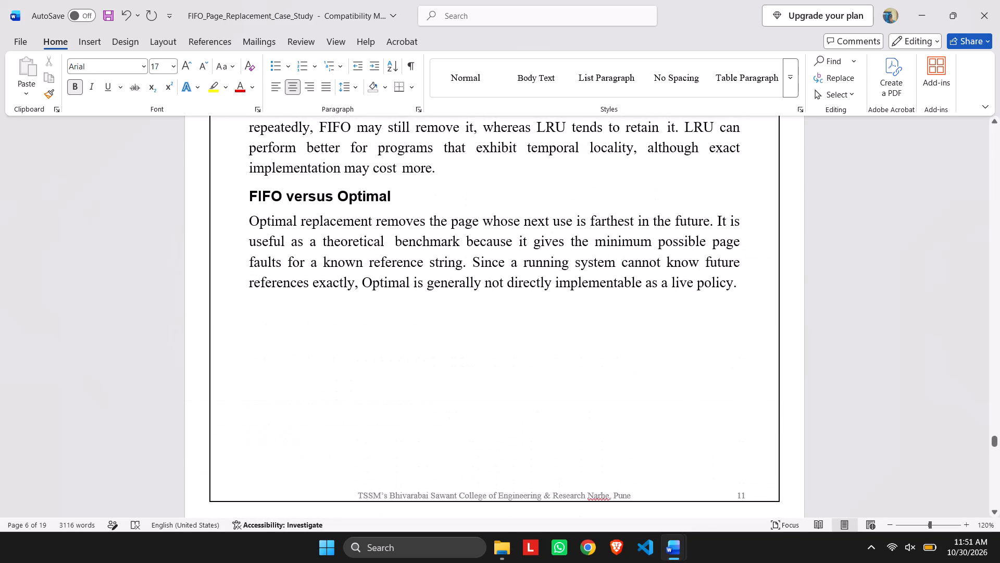
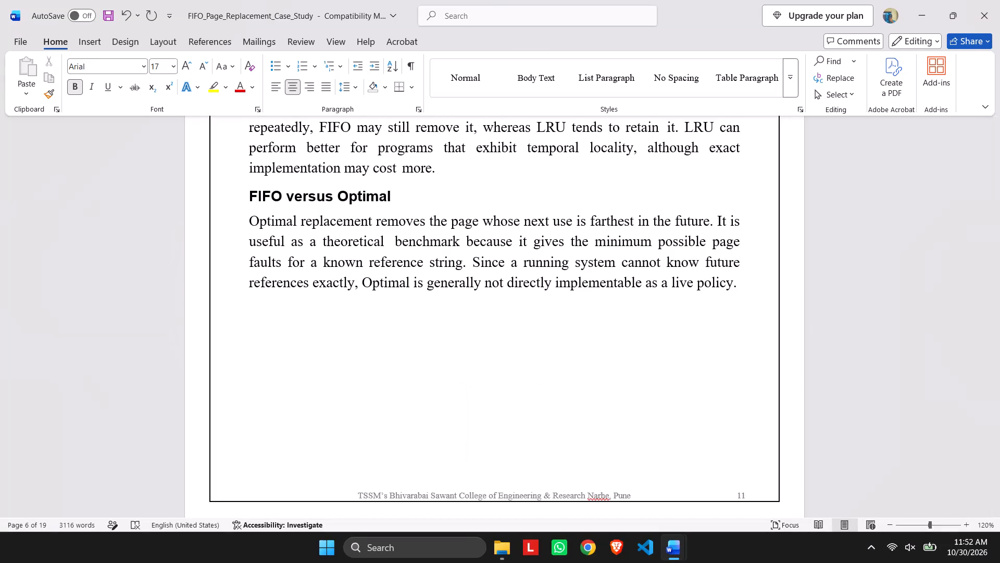
Review the formatting of the FIFO report backwards from the algorithm comparison through the earlier chapters to the Index, then the Abstract.
scroll(385, 191, "up", 20)
scroll(385, 191, "up", 2)
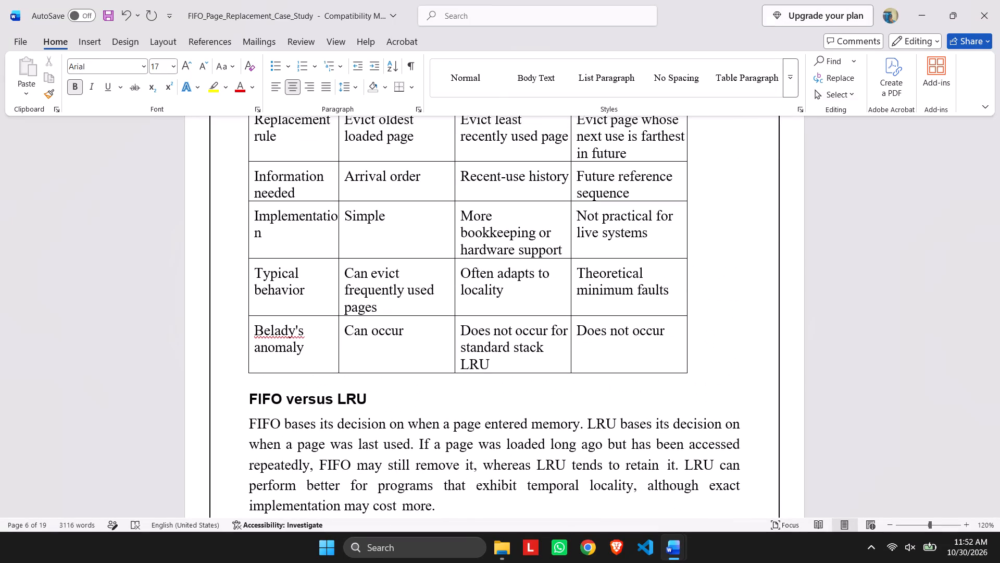
scroll(819, 42, "up", 15)
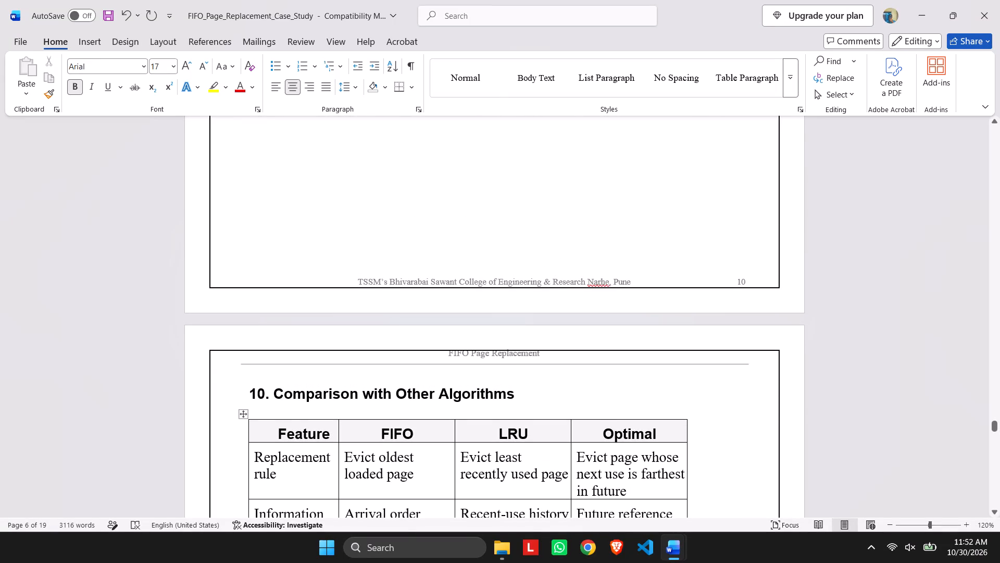
scroll(456, 397, "up", 20)
scroll(456, 397, "up", 20)
scroll(456, 397, "up", 7)
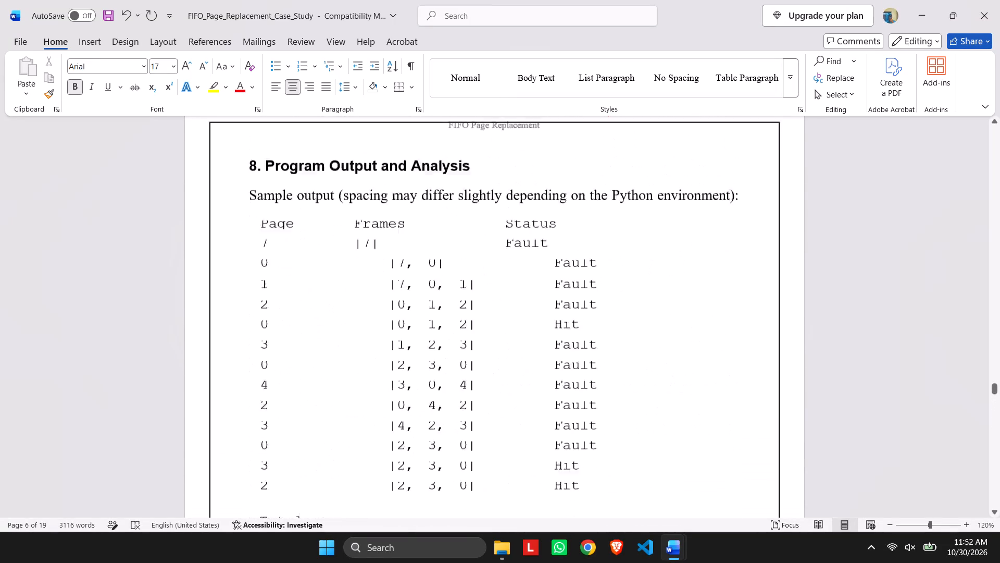
scroll(98, 397, "up", 20)
scroll(98, 397, "up", 20)
scroll(98, 397, "up", 10)
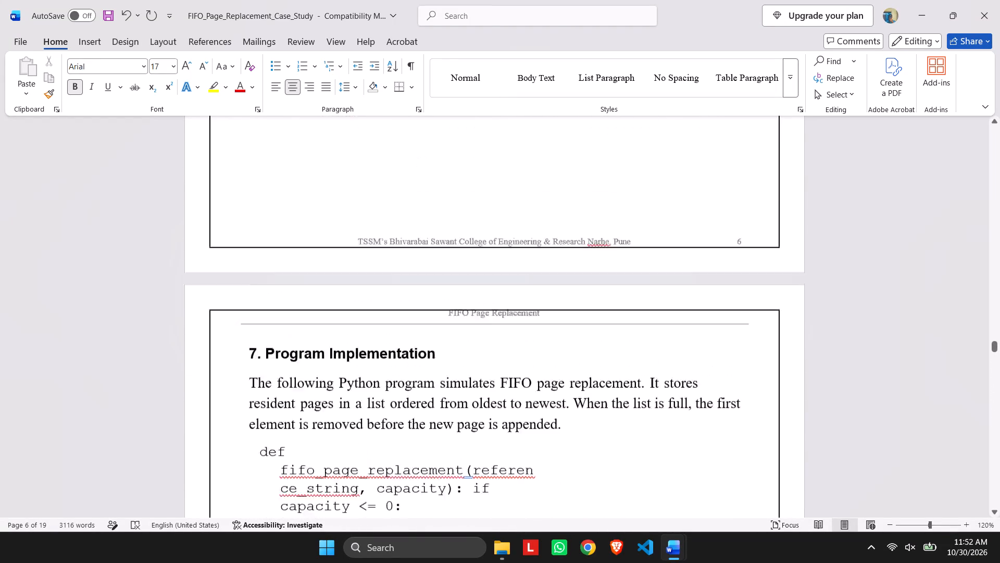
scroll(123, 394, "up", 20)
scroll(123, 394, "up", 20)
scroll(123, 394, "up", 9)
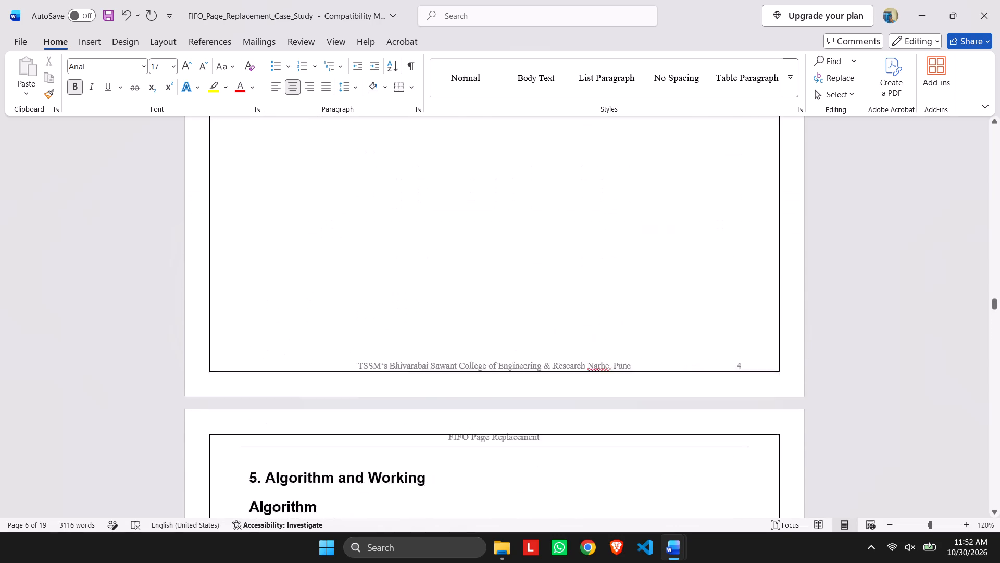
scroll(121, 399, "up", 20)
scroll(121, 399, "up", 20)
scroll(121, 399, "up", 9)
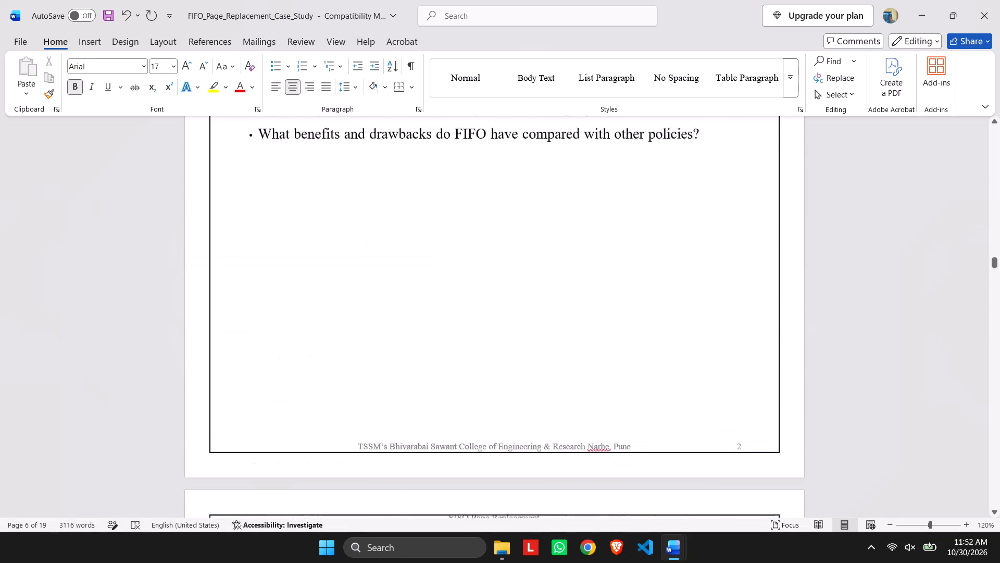
scroll(124, 420, "up", 3)
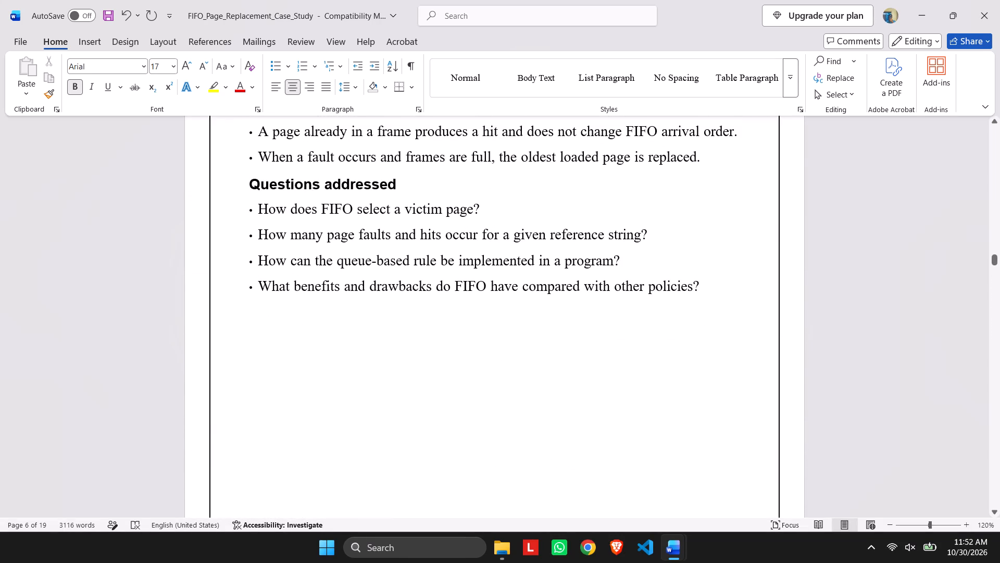
right_click(337, 446)
scroll(335, 445, "up", 4)
left_click_drag(163, 223, 157, 225)
scroll(163, 232, "up", 4)
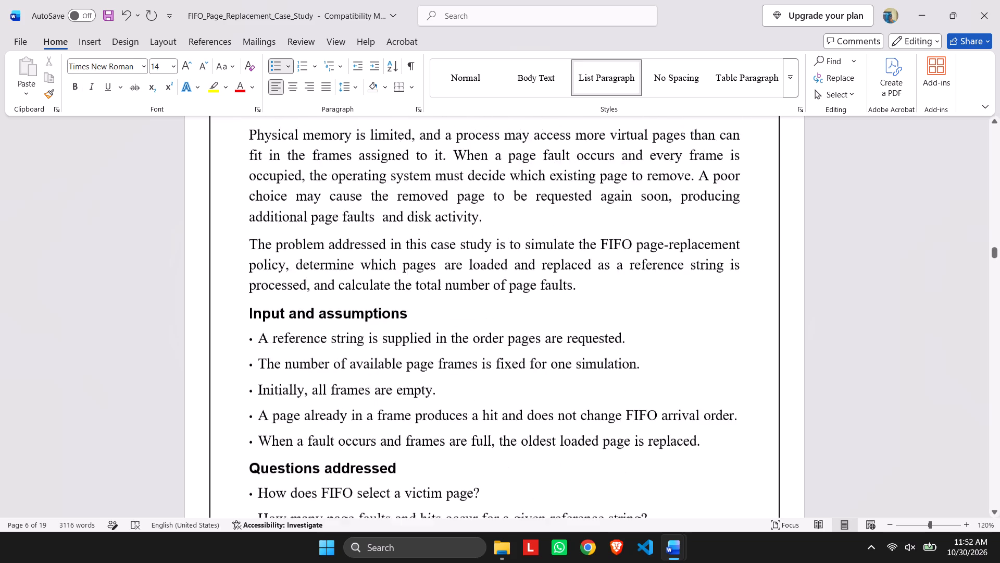
scroll(196, 276, "up", 20)
scroll(196, 276, "up", 4)
scroll(332, 341, "up", 10)
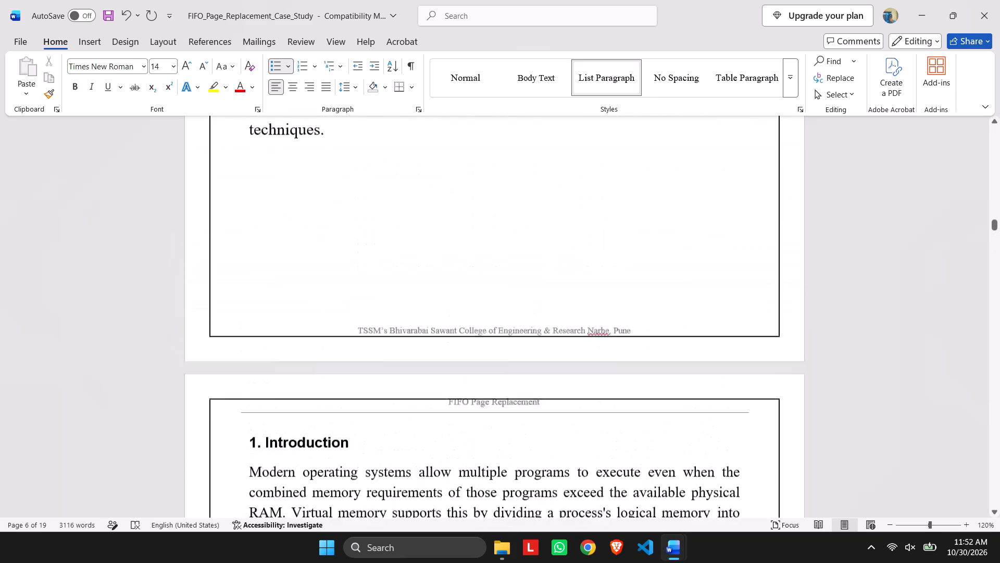
scroll(333, 341, "up", 2)
scroll(334, 342, "up", 20)
scroll(334, 342, "up", 13)
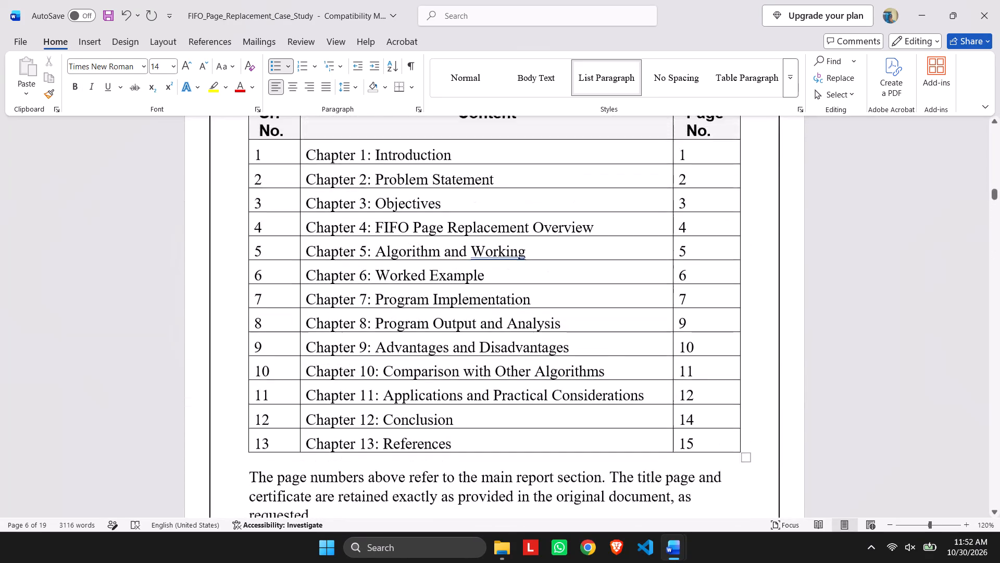
scroll(334, 341, "up", 4)
scroll(332, 341, "down", 20)
scroll(332, 341, "down", 1)
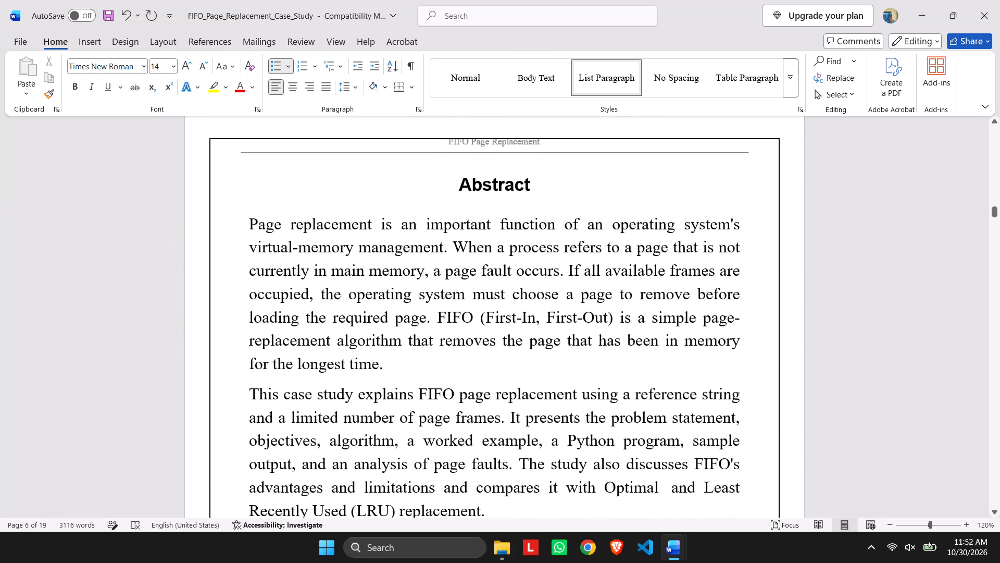
scroll(309, 347, "down", 7)
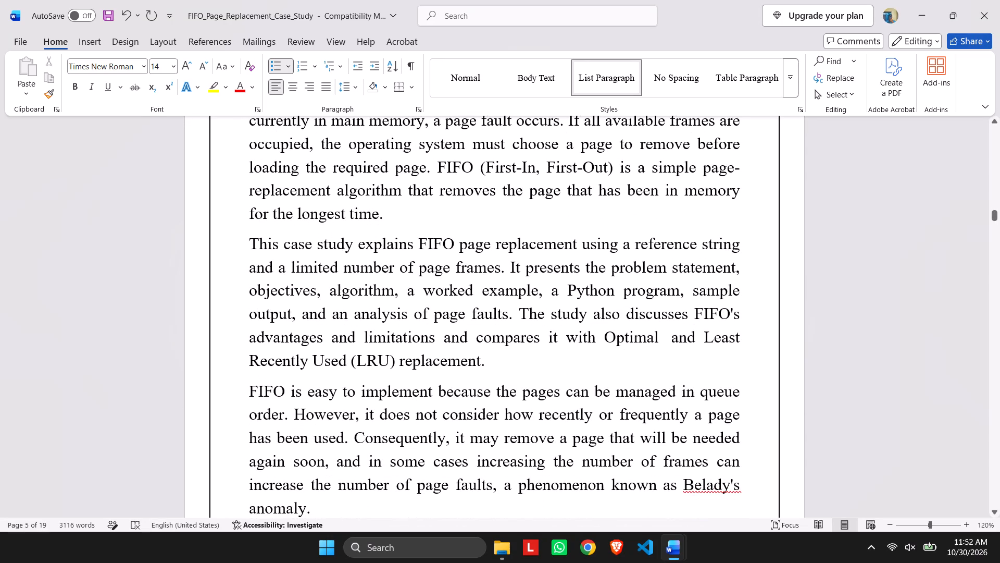
Set the Abstract heading to font size 16.
scroll(308, 388, "up", 9)
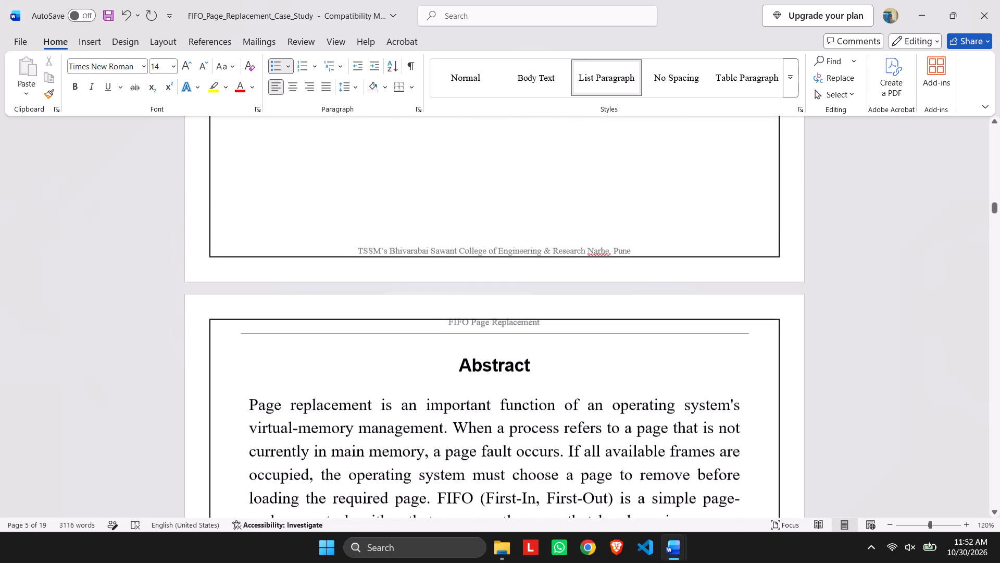
left_click(164, 375)
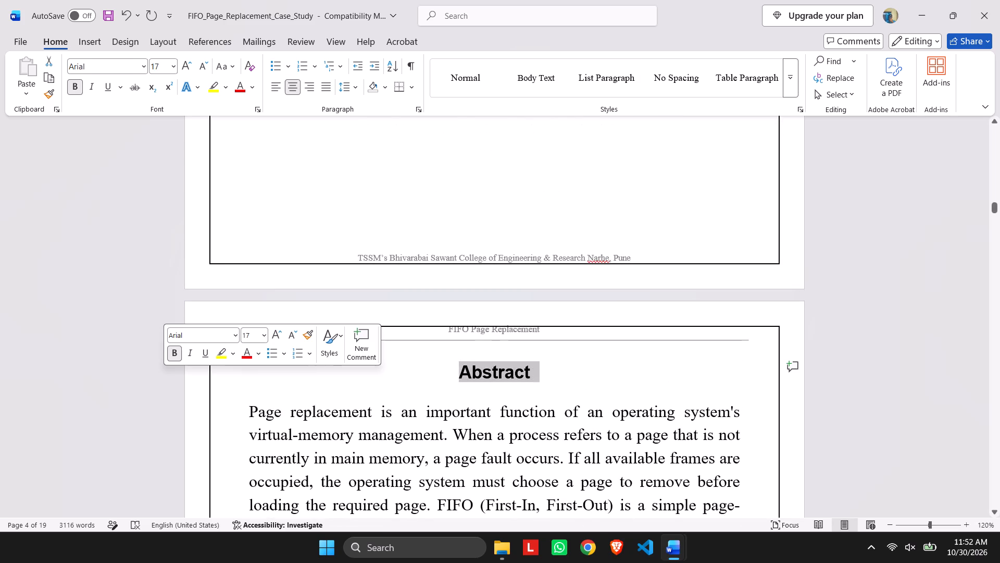
left_click(265, 338)
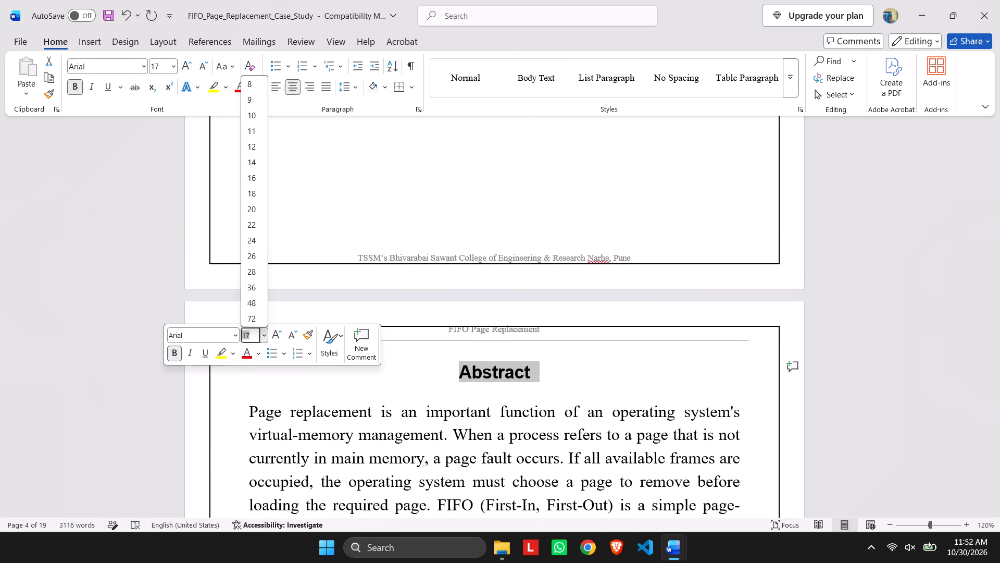
left_click(253, 176)
left_click(125, 449)
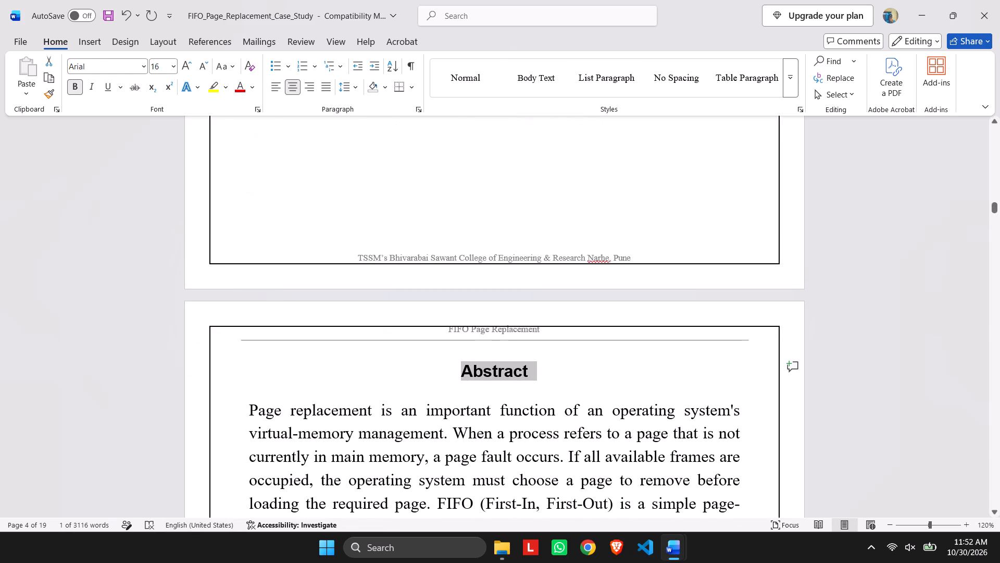
Set all the Abstract body paragraphs, from "Page replacement is an important function" through "page-replacement techniques", to font size 14.
left_click(127, 359)
left_click_drag(137, 402, 154, 496)
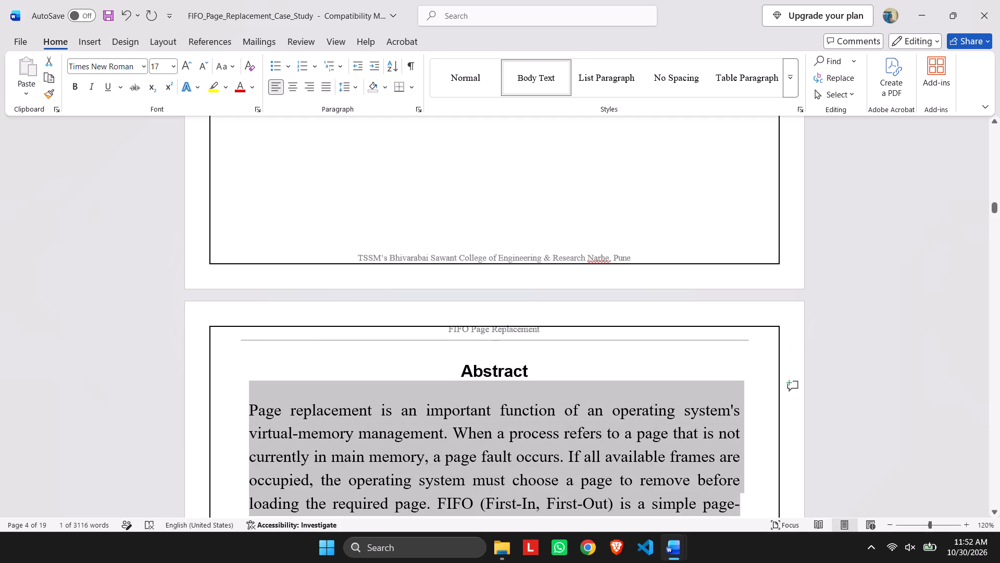
left_click_drag(154, 496, 161, 503)
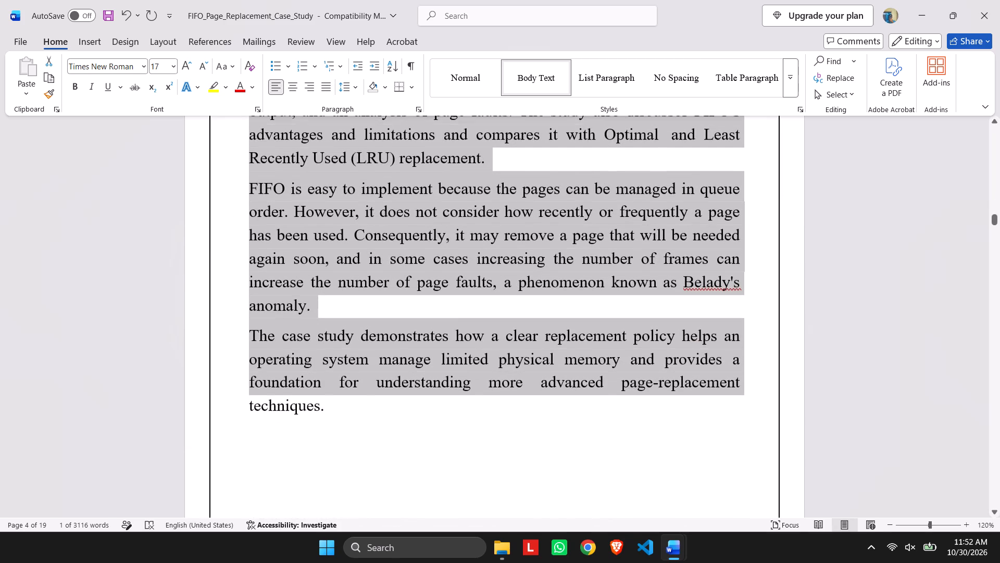
left_click_drag(161, 503, 210, 409)
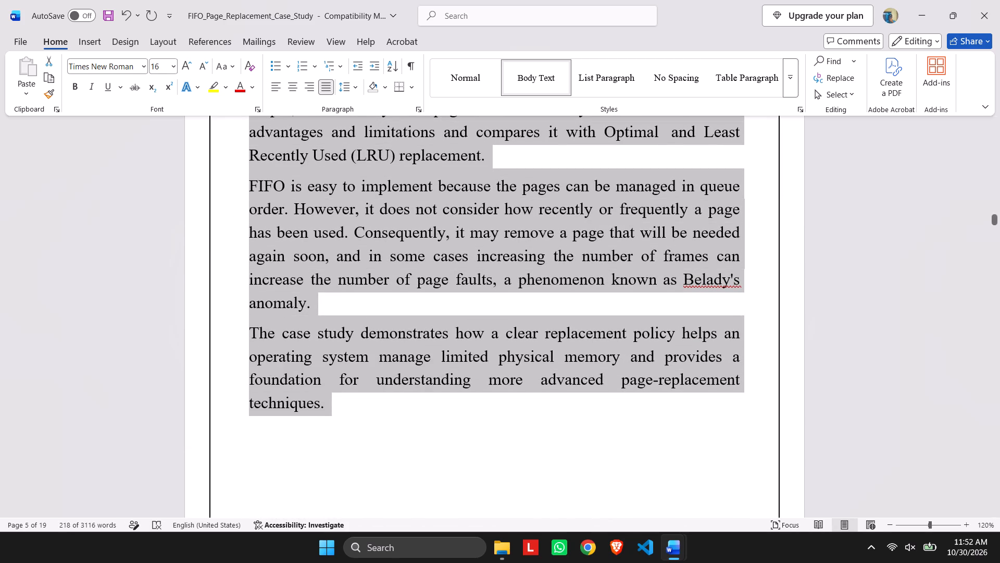
left_click(174, 69)
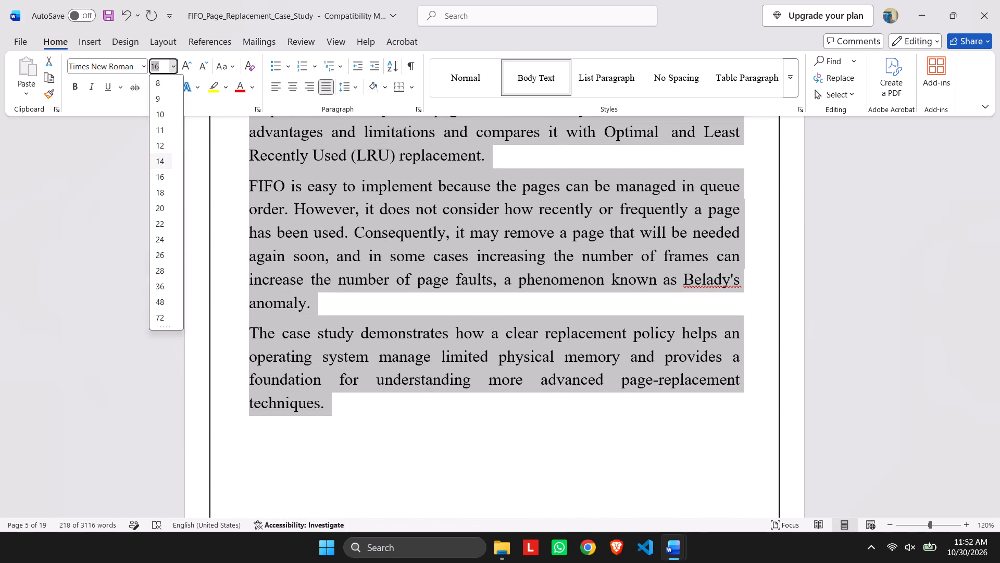
left_click(165, 165)
scroll(131, 351, "up", 5)
scroll(85, 498, "up", 3)
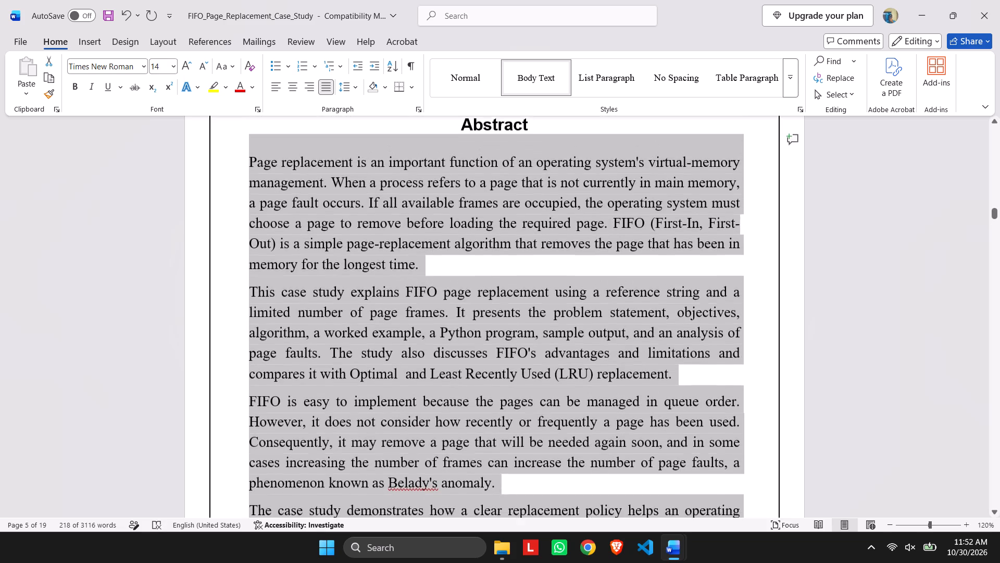
Apply font size 14 to the "1. Introduction" heading.
scroll(66, 450, "down", 18)
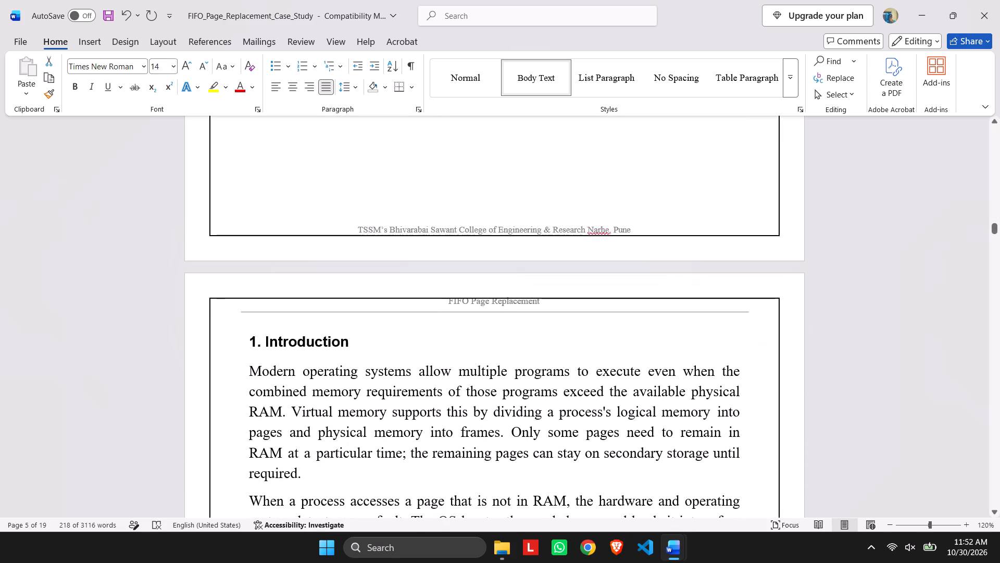
left_click(145, 338)
left_click(243, 303)
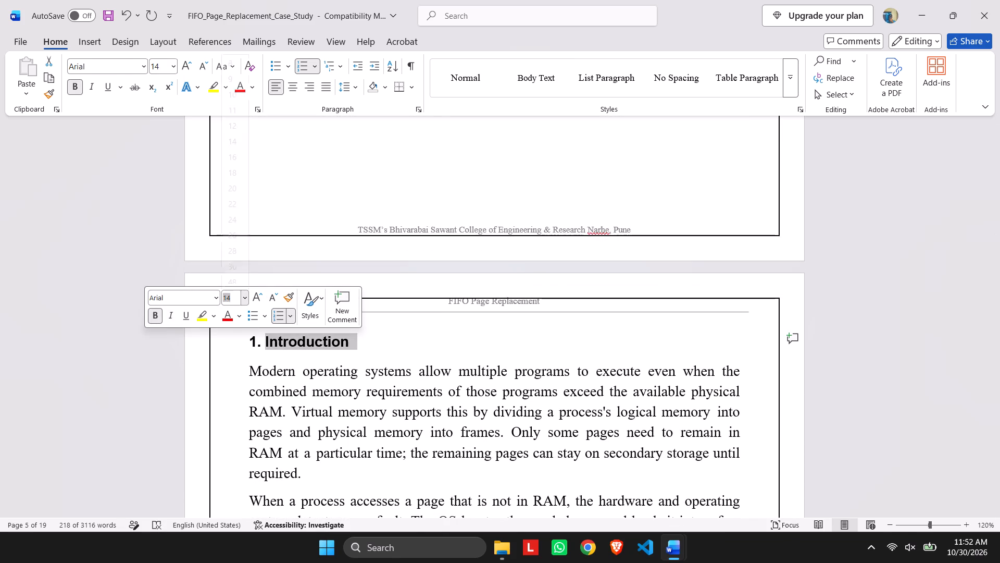
left_click(233, 145)
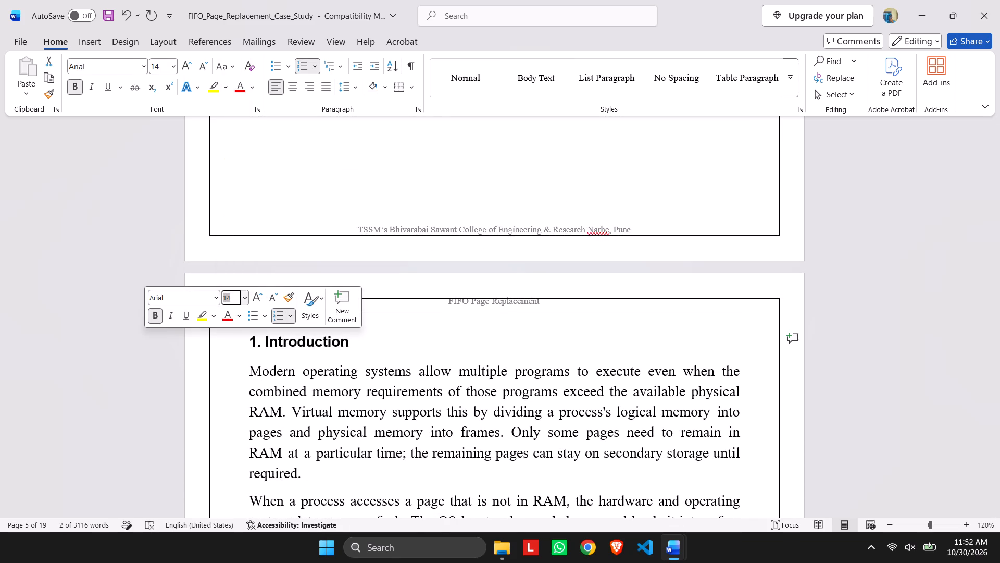
Apply font size 14 to everything below the Introduction heading, from "Modern operating systems" through the "Reference string" bullet under Key terminology.
left_click(168, 382)
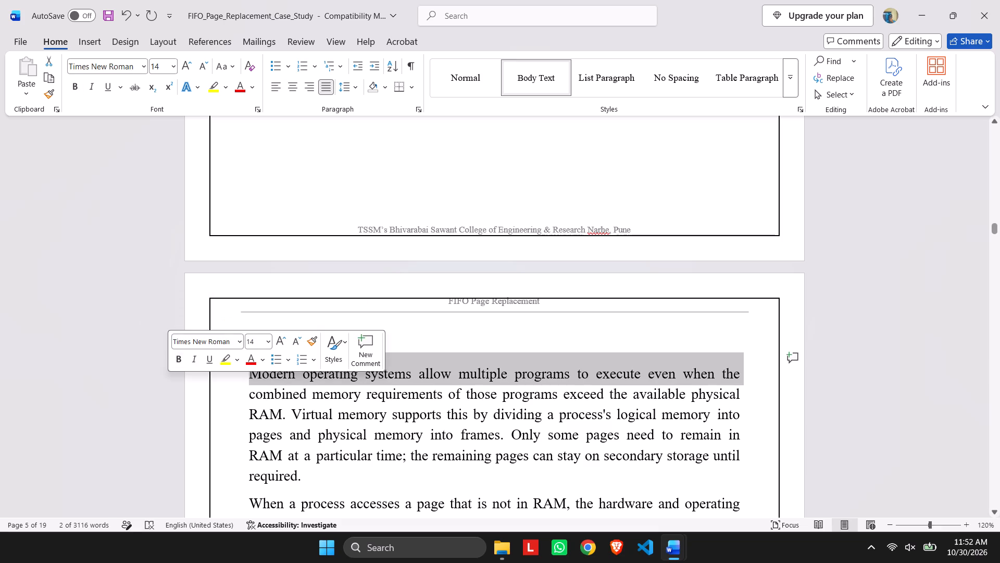
left_click(146, 382)
left_click_drag(154, 367, 162, 507)
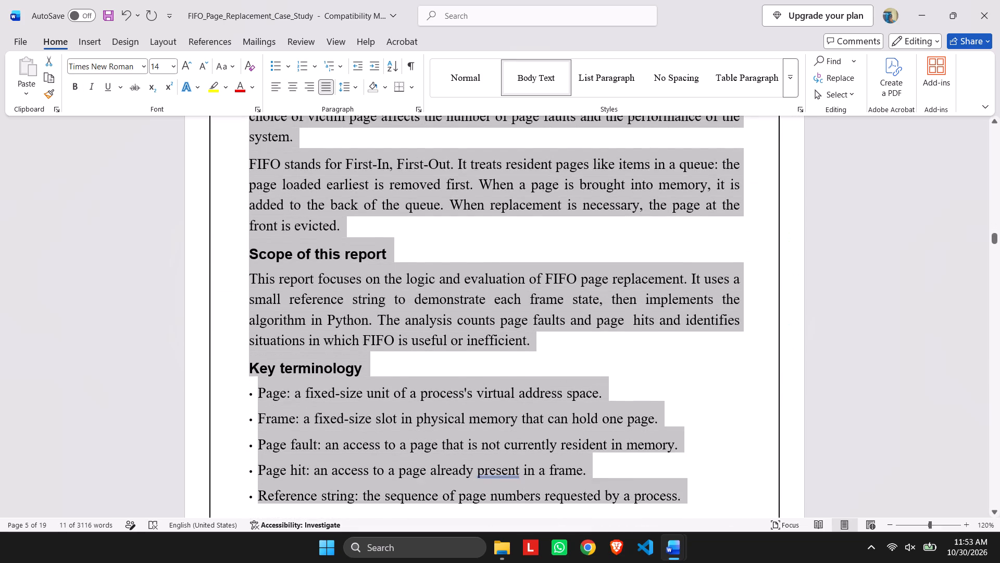
left_click_drag(162, 507, 129, 333)
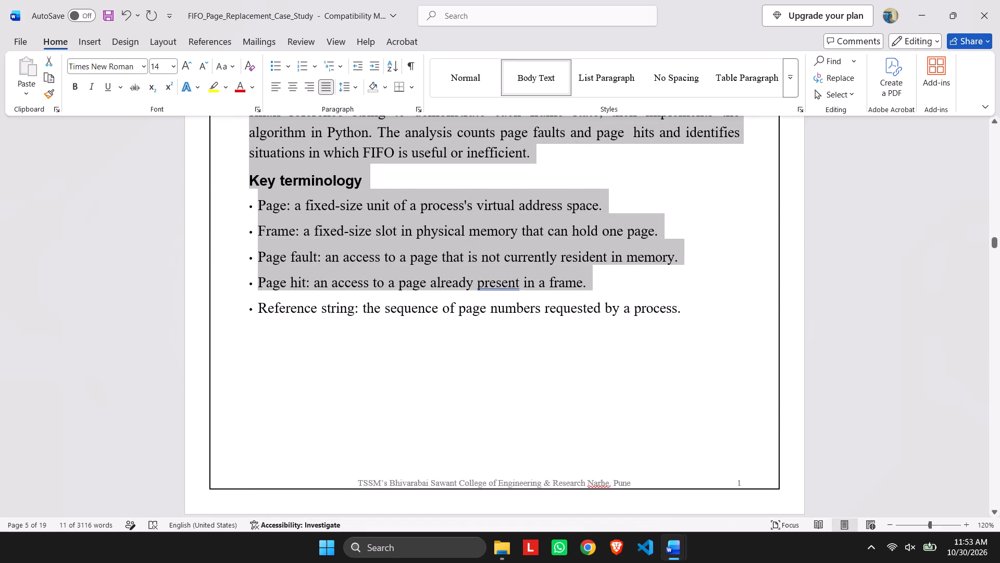
left_click_drag(129, 333, 130, 333)
left_click(173, 66)
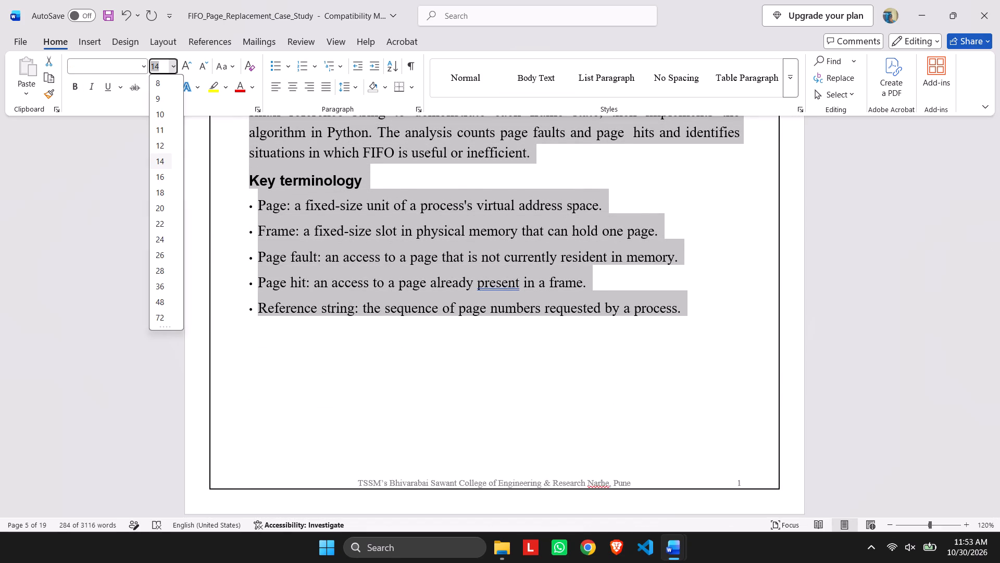
left_click(164, 163)
scroll(172, 263, "down", 2)
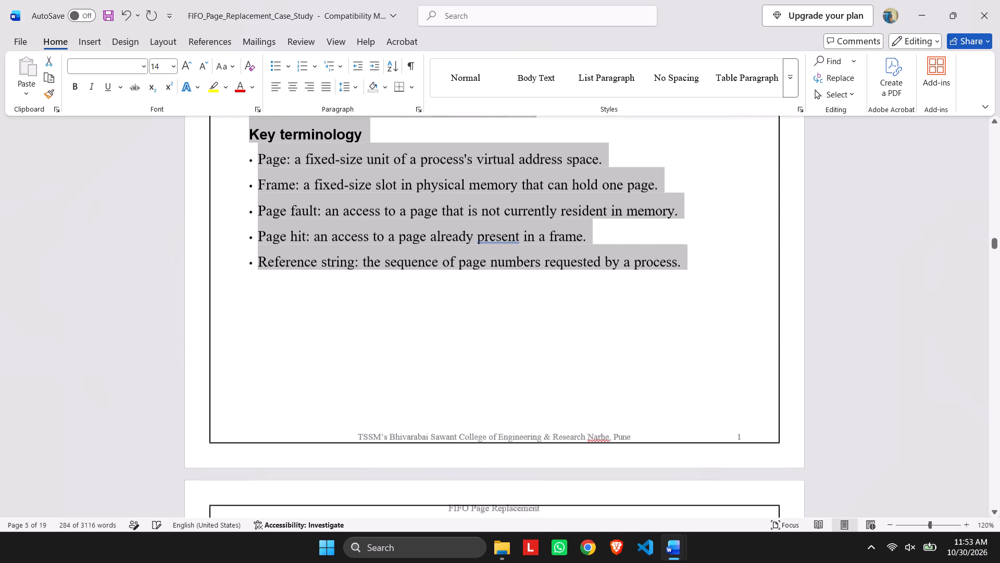
scroll(172, 263, "up", 15)
scroll(178, 263, "down", 14)
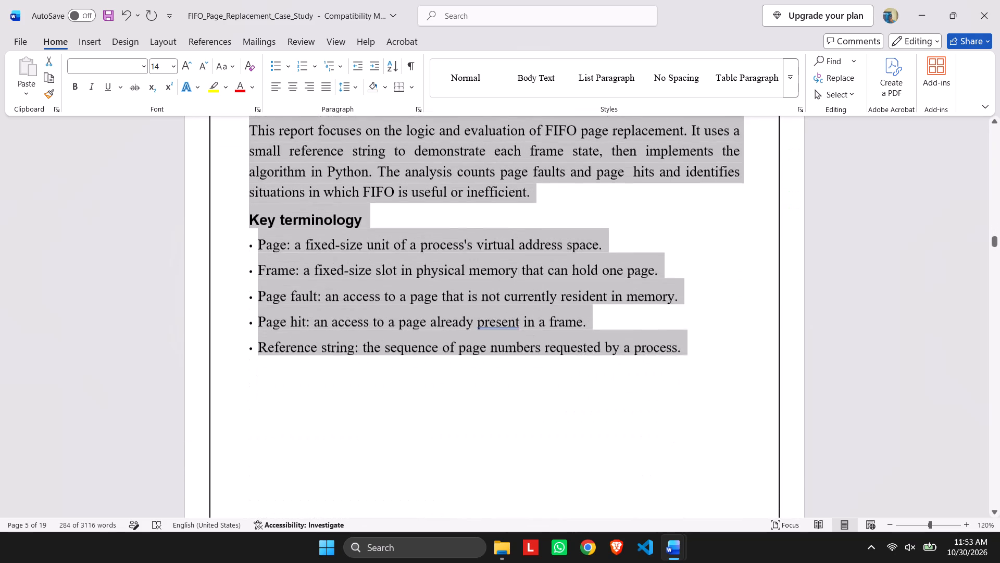
scroll(176, 263, "down", 2)
scroll(174, 265, "up", 5)
left_click(175, 63)
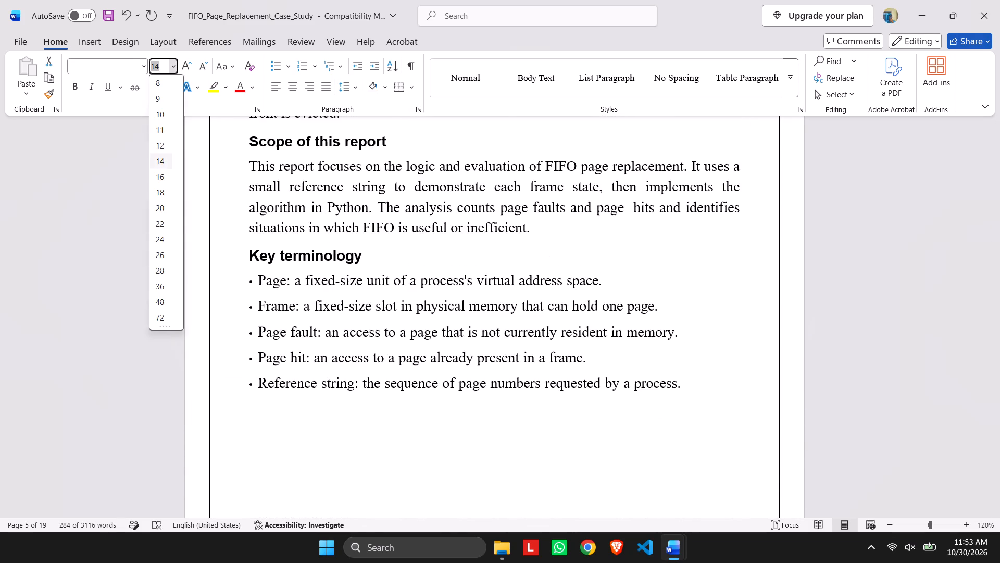
left_click(164, 165)
Check the font sizes of the Abstract paragraphs and of the Introduction text through the Key terminology bullets.
scroll(178, 260, "up", 20)
scroll(178, 260, "up", 8)
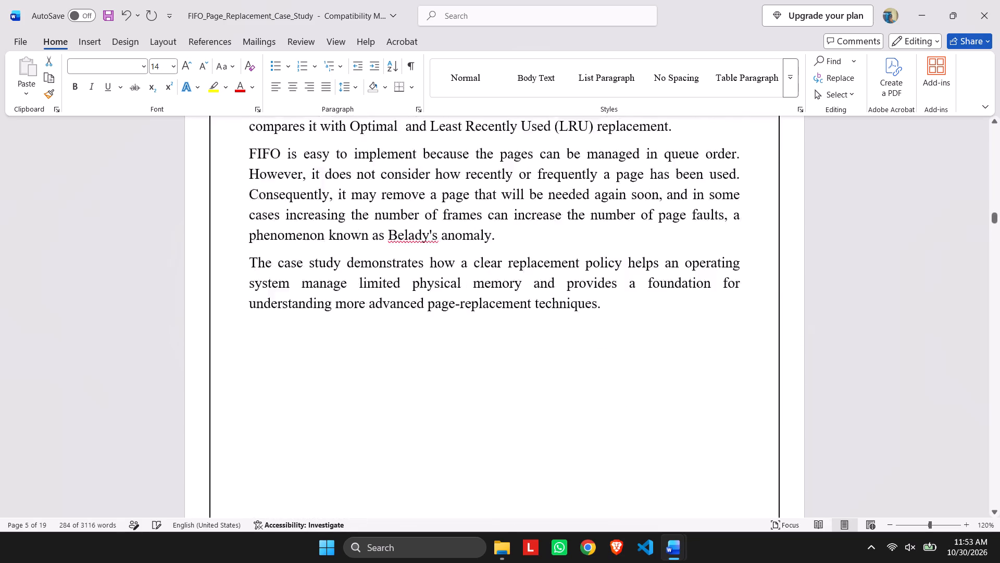
scroll(207, 275, "up", 4)
left_click(340, 169)
scroll(143, 165, "up", 2)
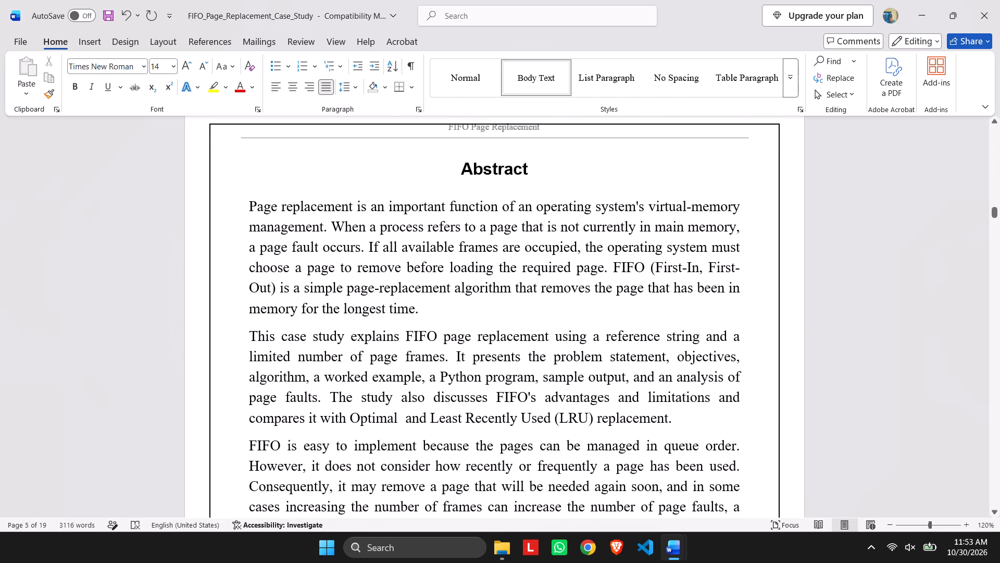
left_click(133, 216)
left_click(131, 216)
left_click_drag(144, 195, 161, 313)
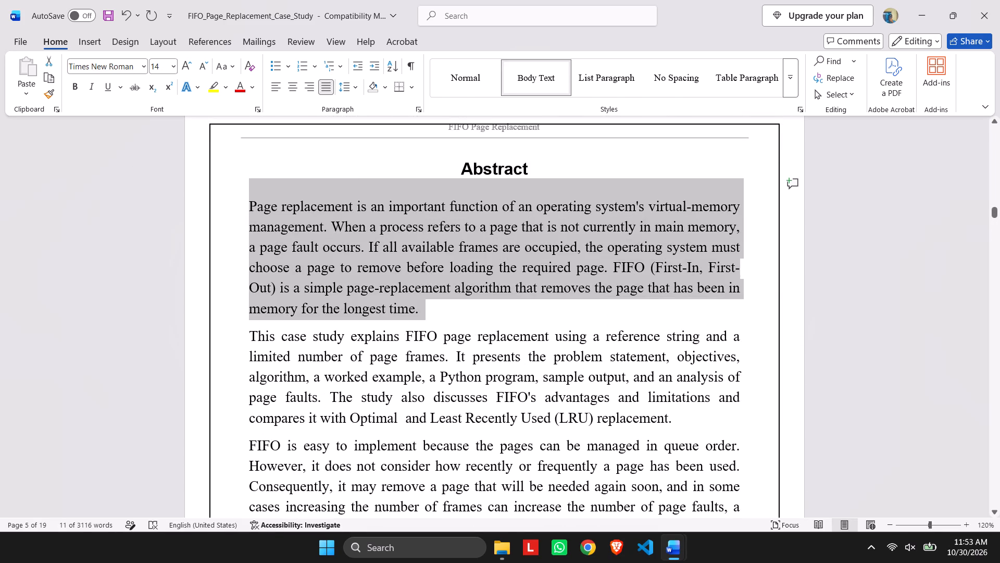
left_click_drag(161, 313, 219, 176)
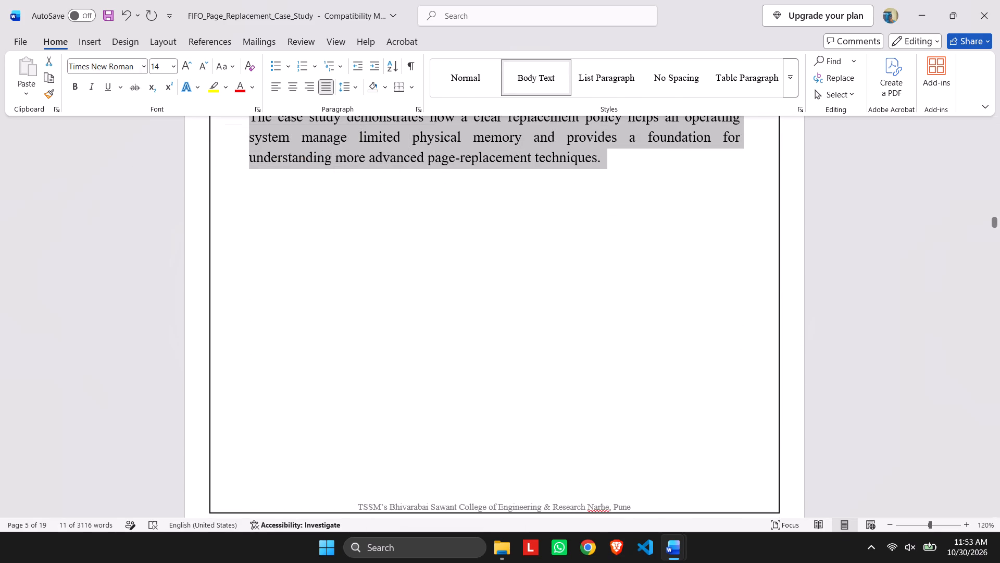
scroll(149, 248, "down", 12)
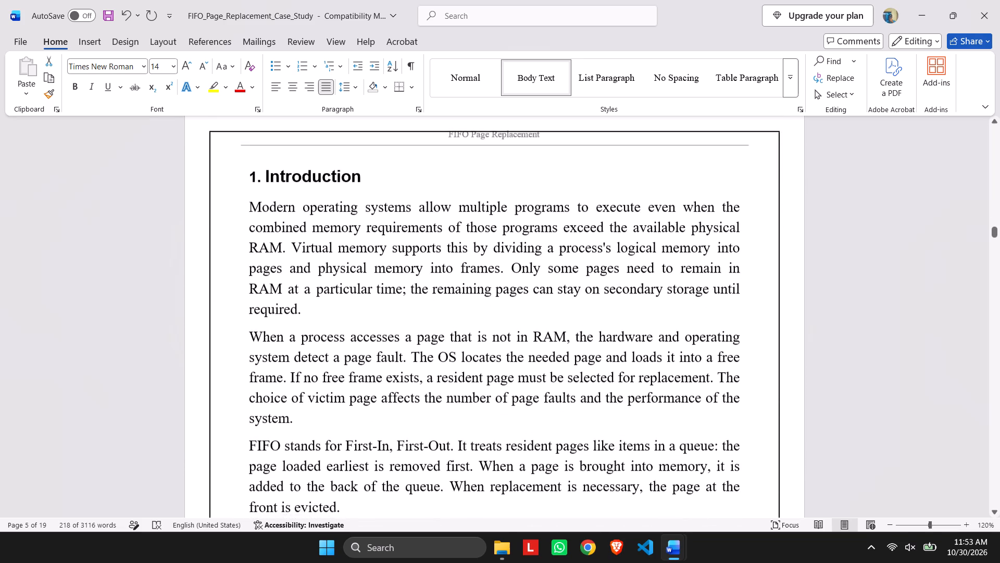
left_click_drag(157, 205, 160, 366)
left_click(127, 158)
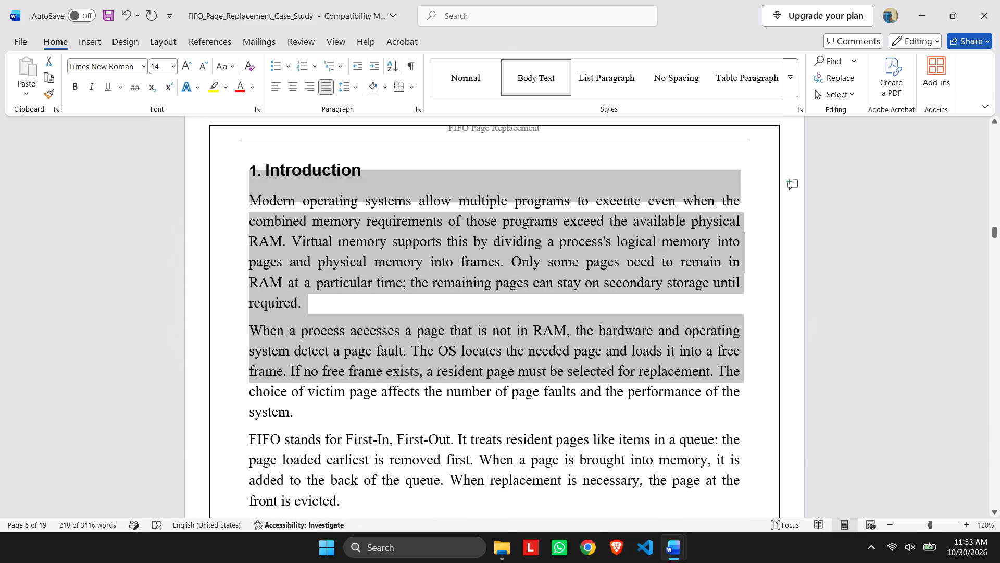
left_click_drag(136, 189, 160, 535)
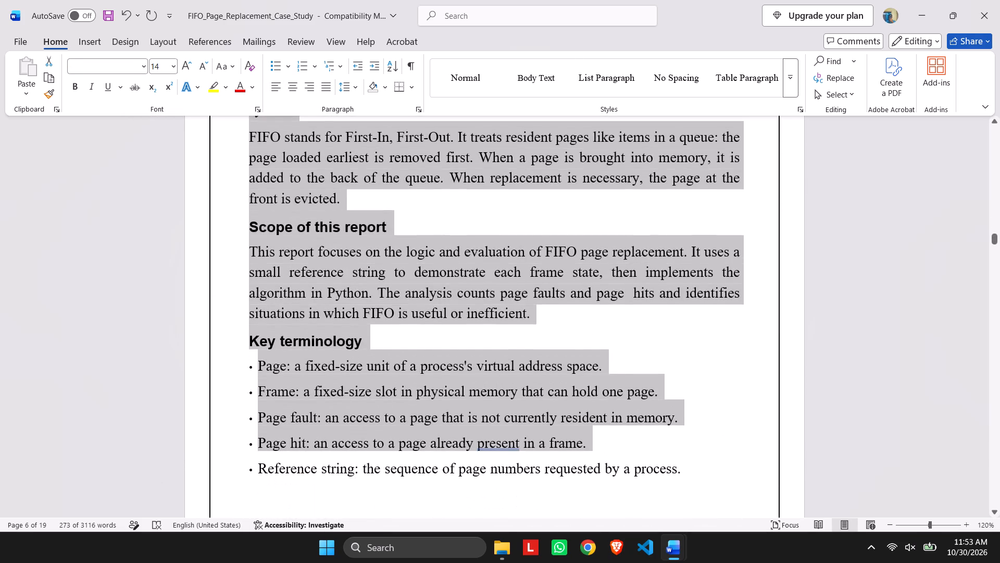
left_click(26, 200)
Set the "2. Problem Statement" heading to font size 16.
scroll(55, 263, "down", 16)
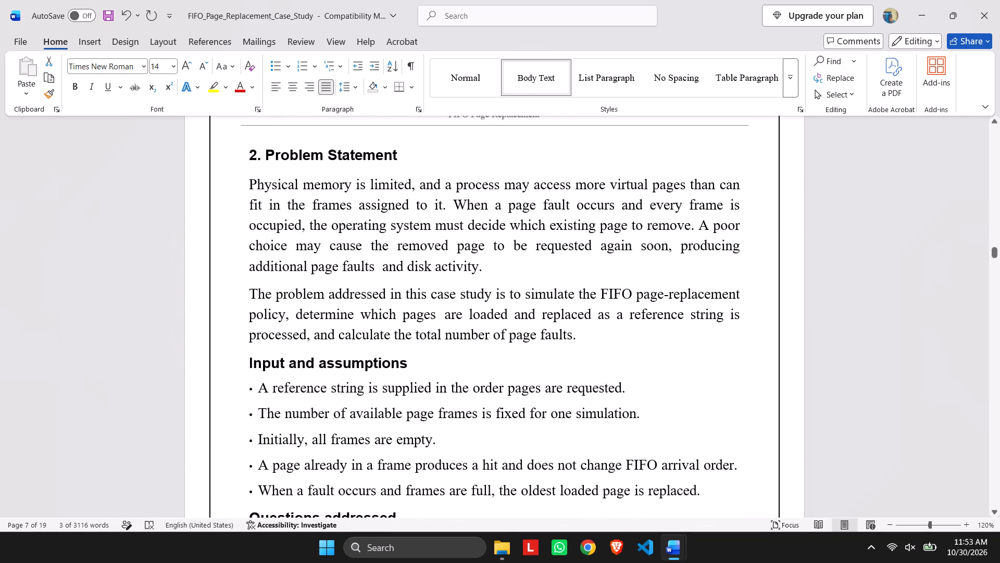
left_click(163, 146)
left_click(139, 158)
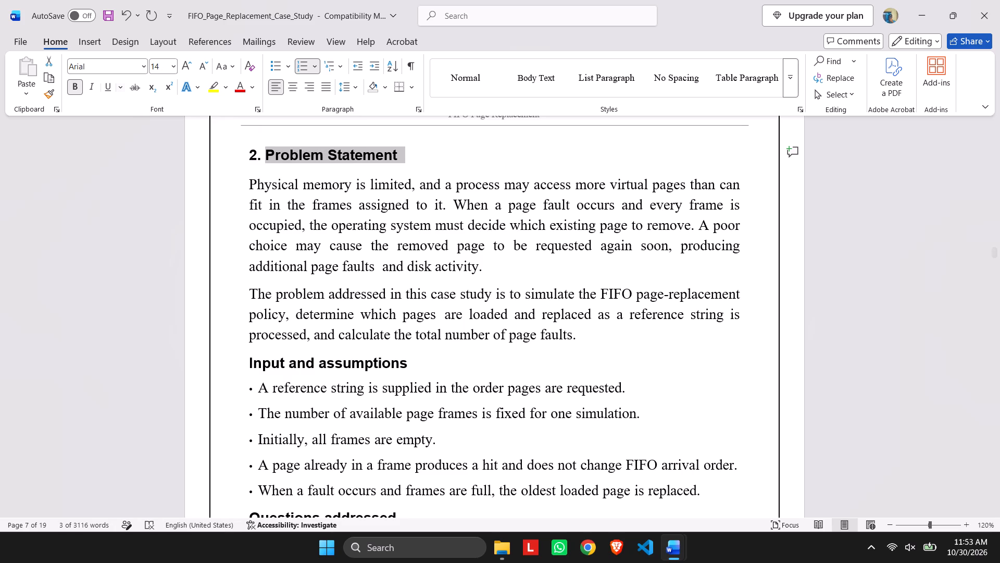
left_click(172, 68)
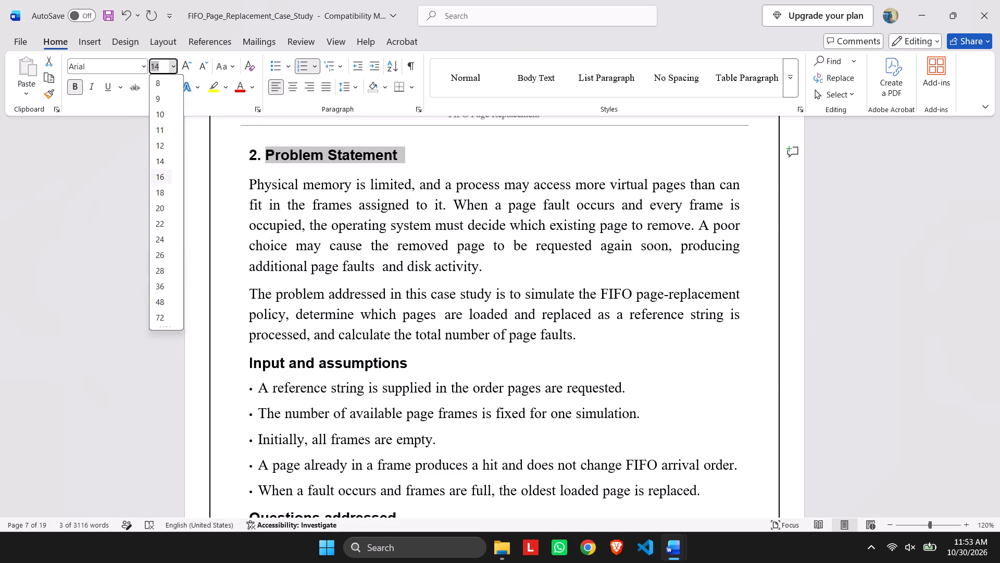
left_click(169, 173)
Apply font size 14 to the Problem Statement content, from "Physical memory is limited" through the last bullet under Questions addressed.
scroll(189, 222, "down", 3)
scroll(146, 136, "up", 3)
left_click_drag(145, 188, 143, 200)
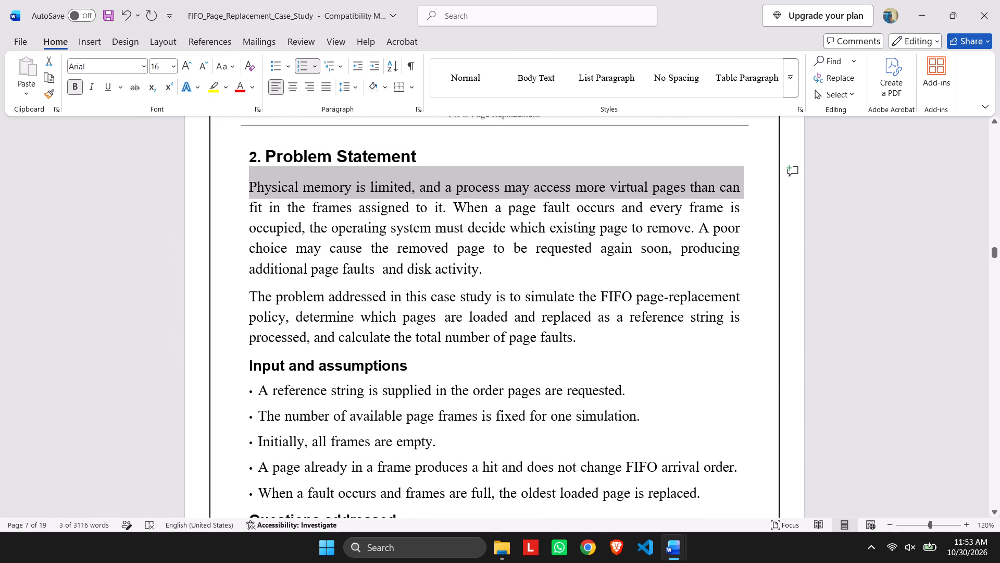
left_click_drag(143, 200, 87, 263)
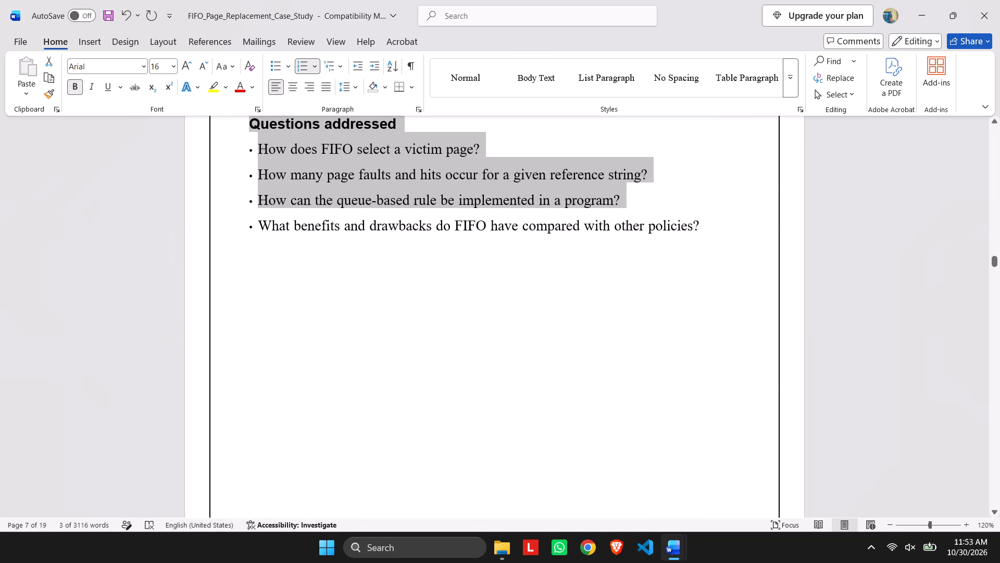
left_click_drag(87, 263, 145, 238)
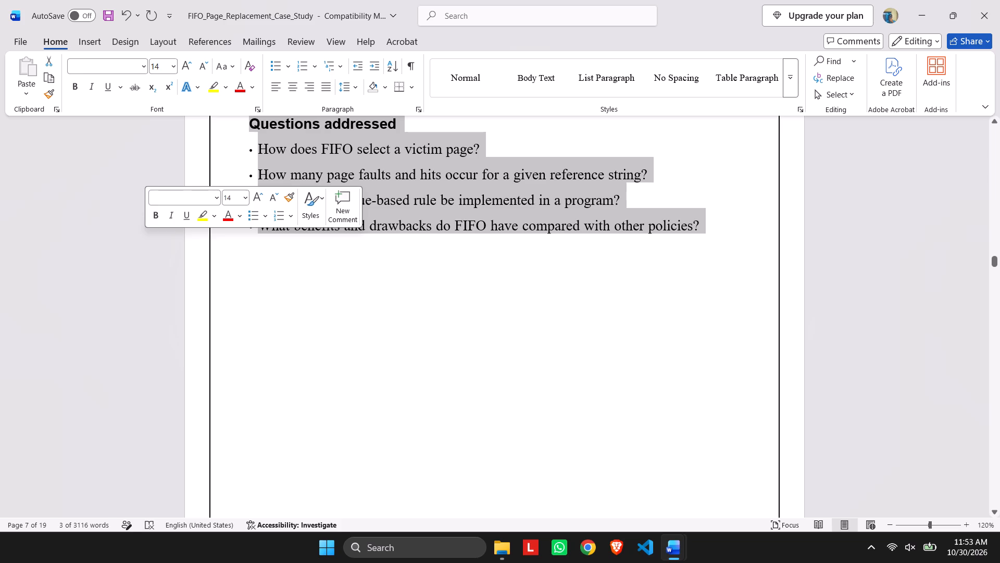
left_click(170, 65)
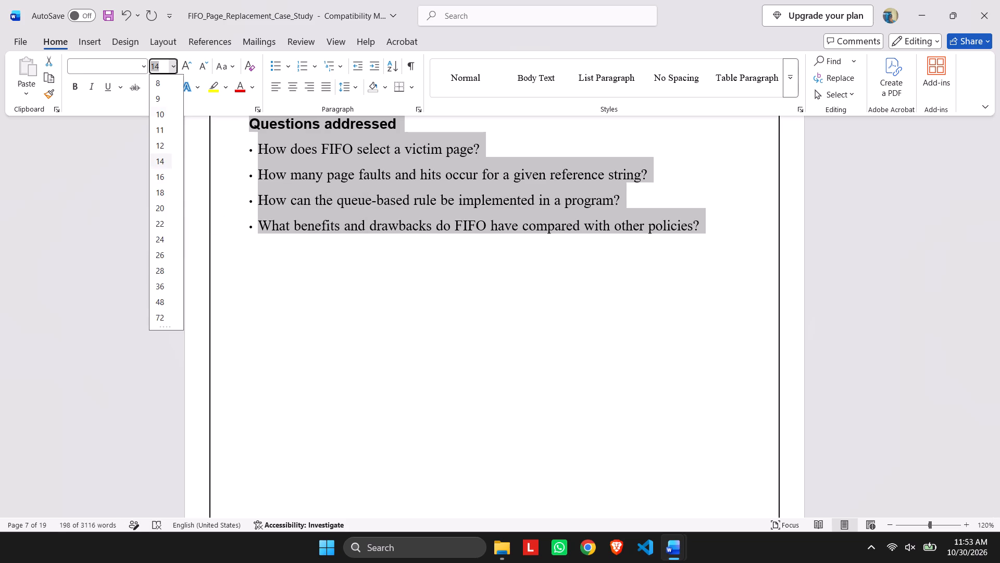
left_click(158, 166)
Set the "3. Objectives" heading to font size 16.
scroll(162, 197, "down", 9)
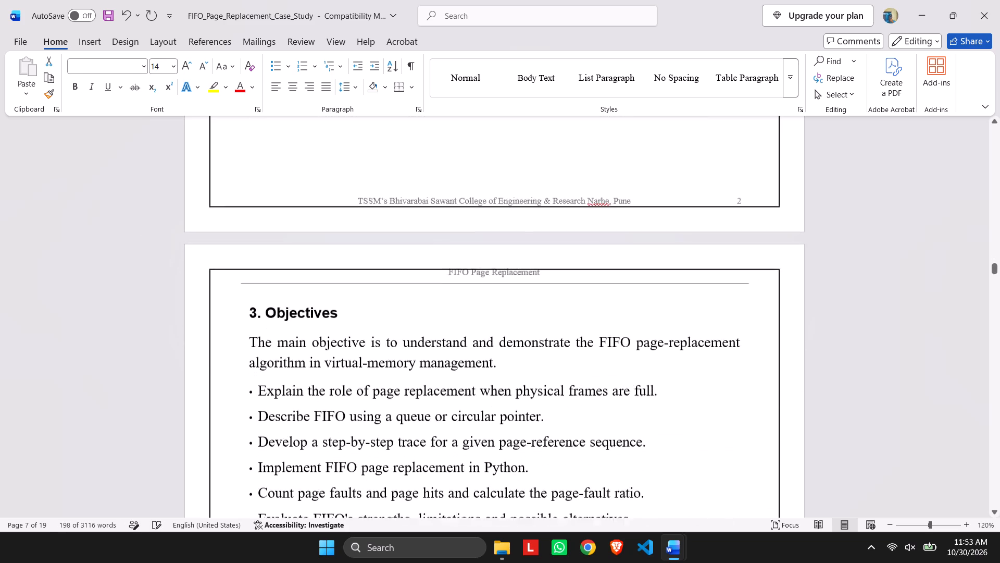
scroll(141, 211, "down", 3)
left_click(146, 207)
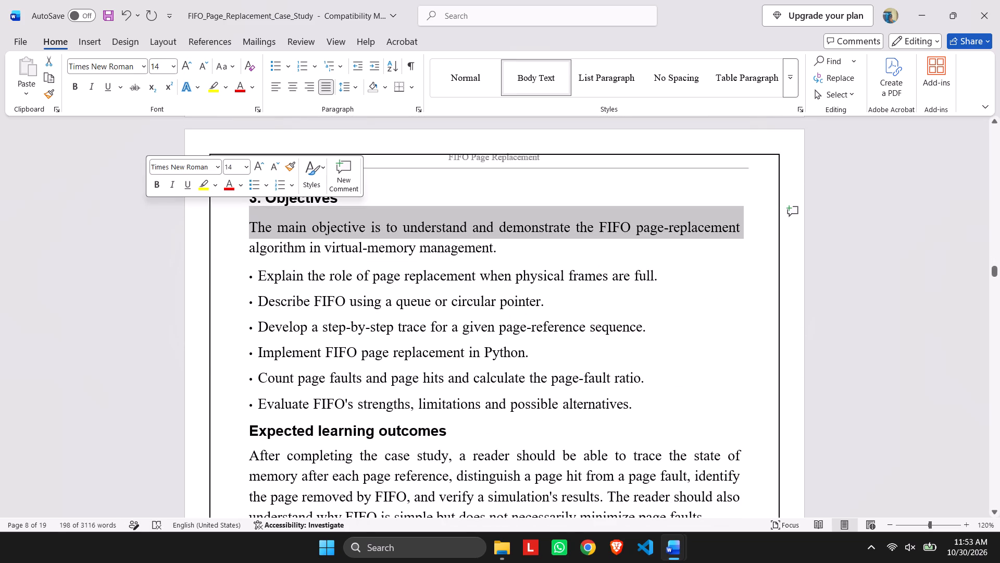
left_click(115, 193)
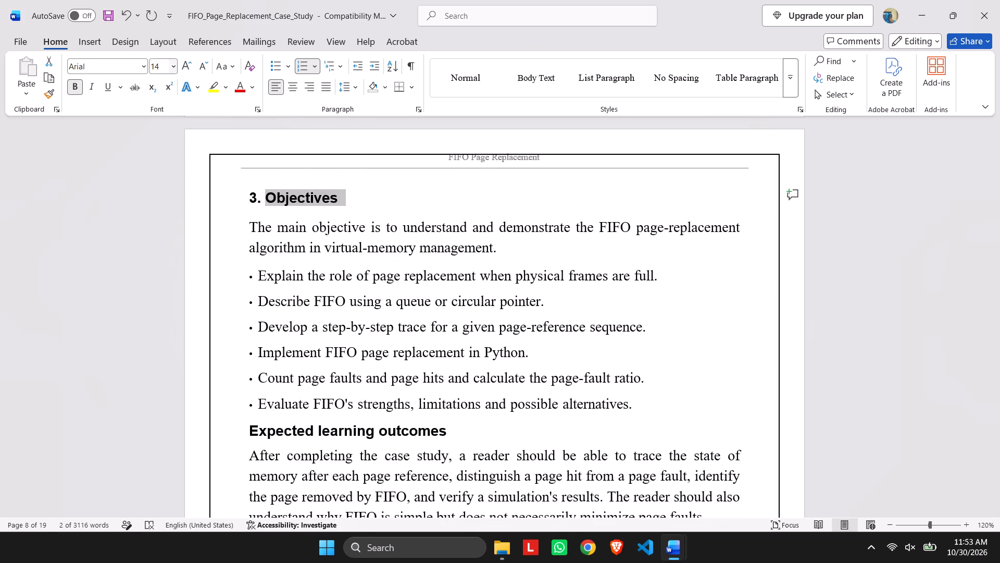
left_click(171, 66)
left_click(169, 178)
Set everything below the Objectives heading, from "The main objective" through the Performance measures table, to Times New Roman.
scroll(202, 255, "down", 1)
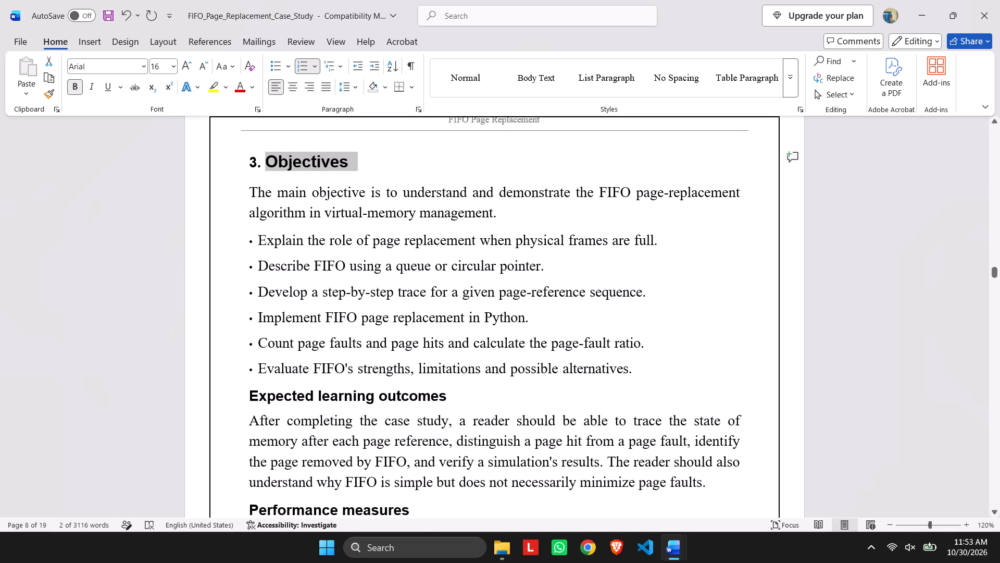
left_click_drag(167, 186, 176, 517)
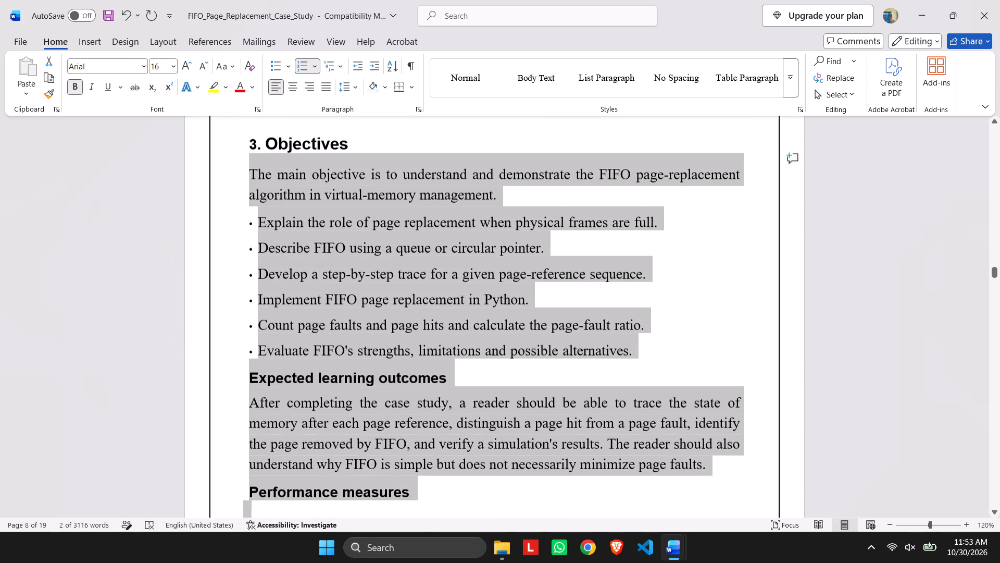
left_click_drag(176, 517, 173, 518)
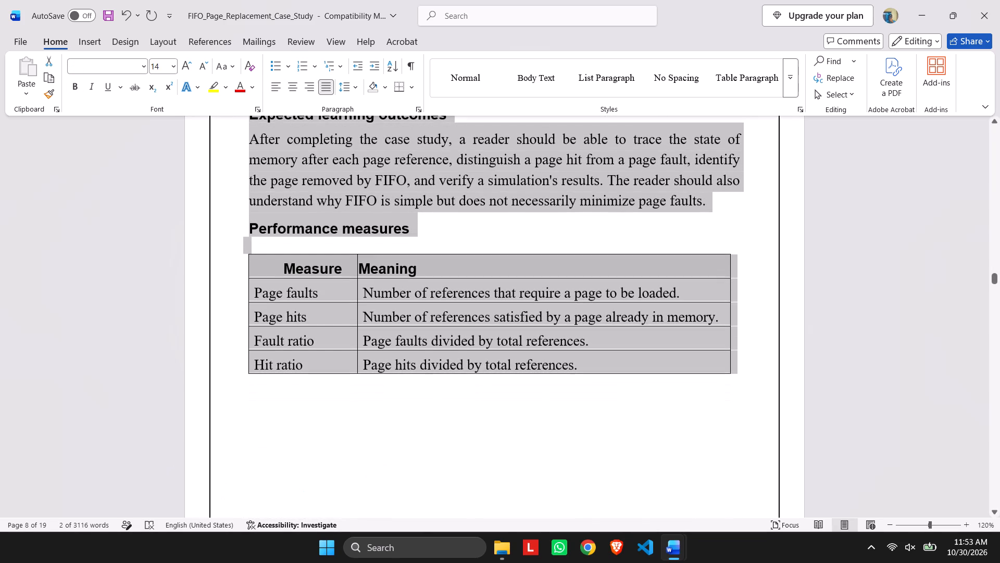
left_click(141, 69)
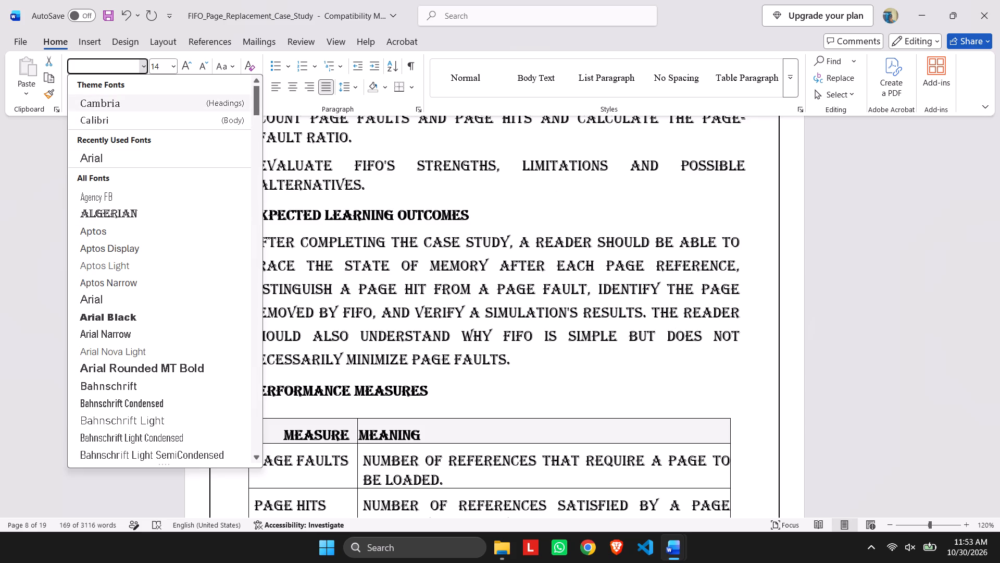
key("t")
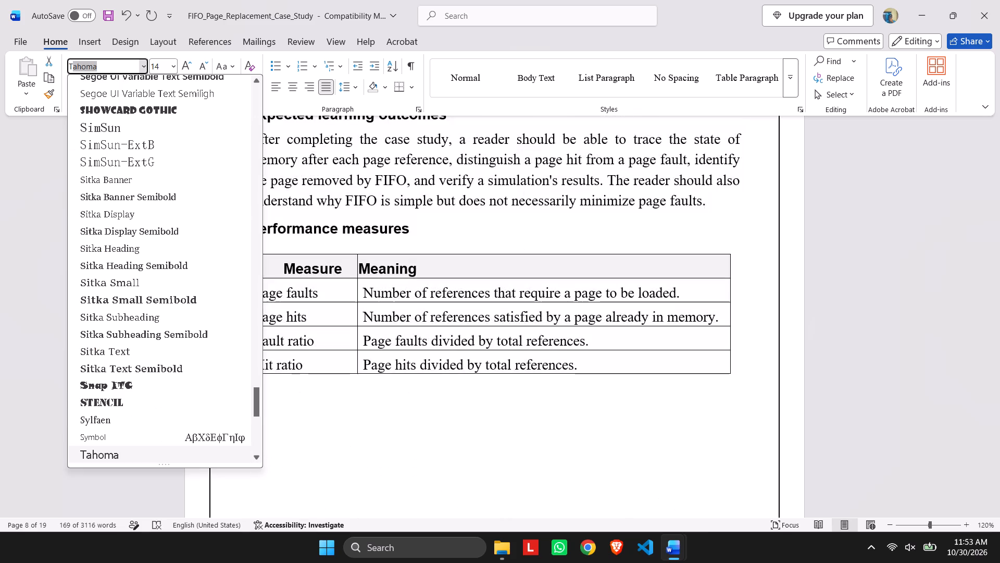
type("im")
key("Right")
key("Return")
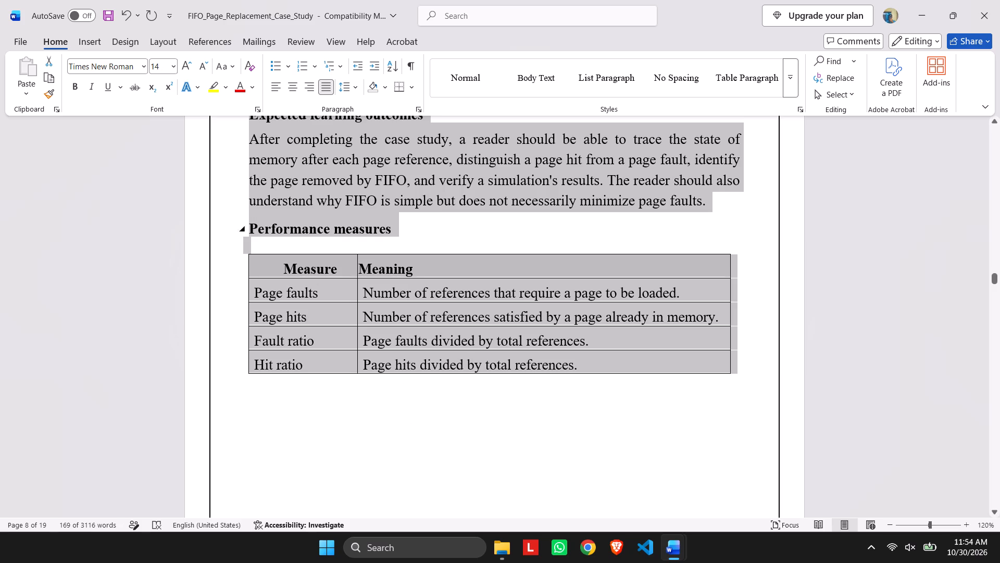
Change the font of the entire document to Times New Roman.
left_click(447, 227)
key("ctrl+a")
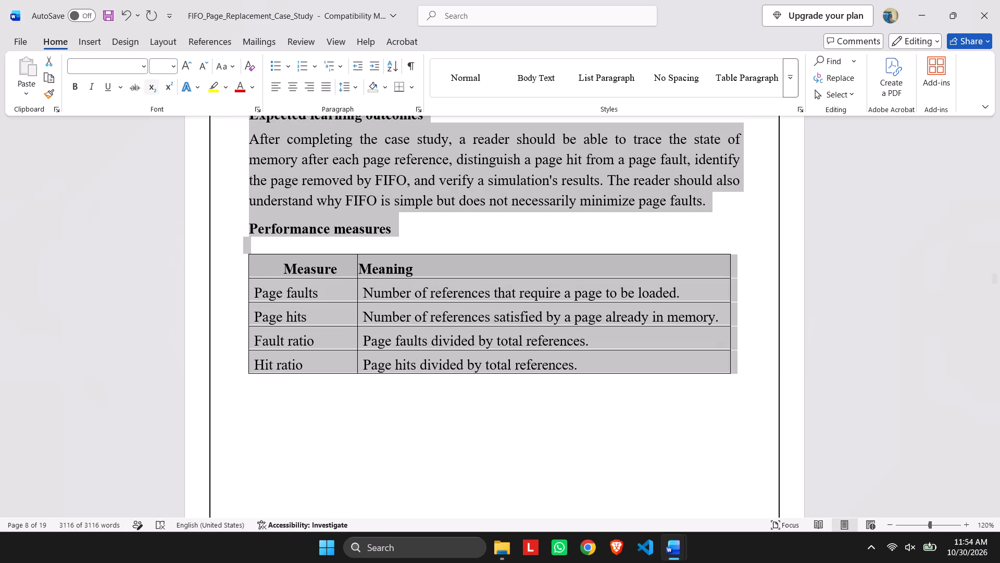
left_click(144, 67)
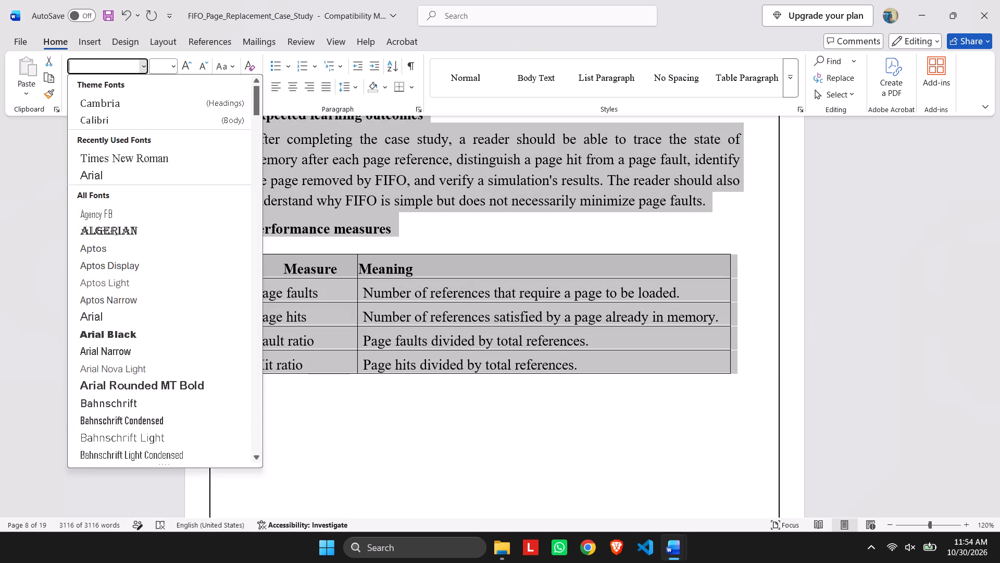
left_click(121, 160)
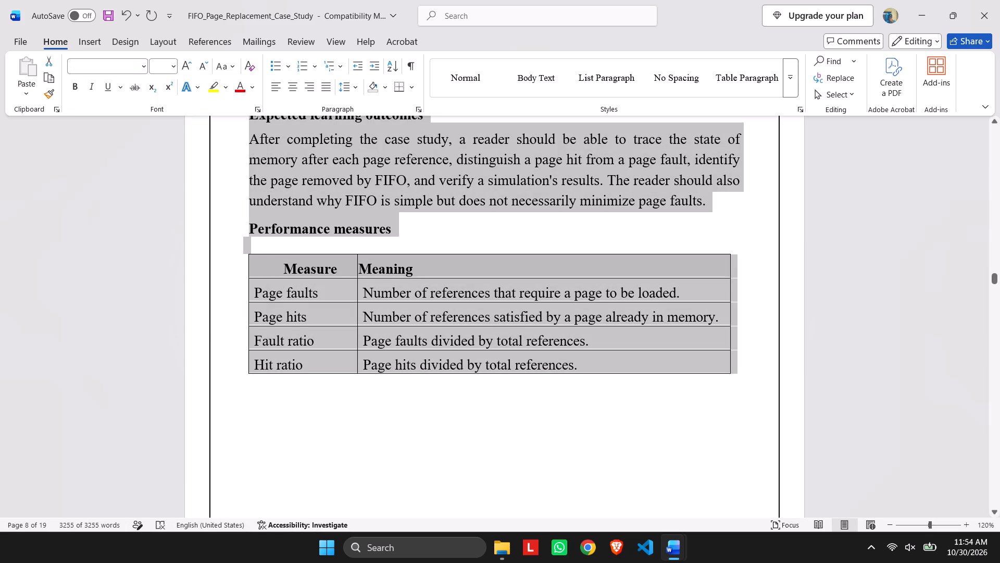
scroll(170, 218, "up", 8)
scroll(172, 219, "down", 18)
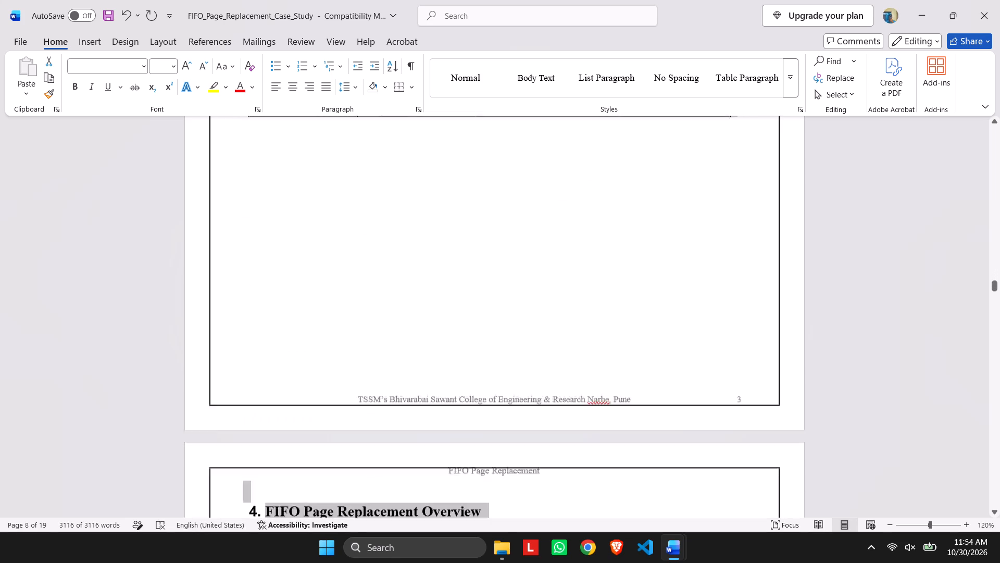
Increase the "4. FIFO Page Replacement Overview" heading to font size 16.
scroll(158, 223, "down", 6)
left_click(147, 212)
left_click(50, 193)
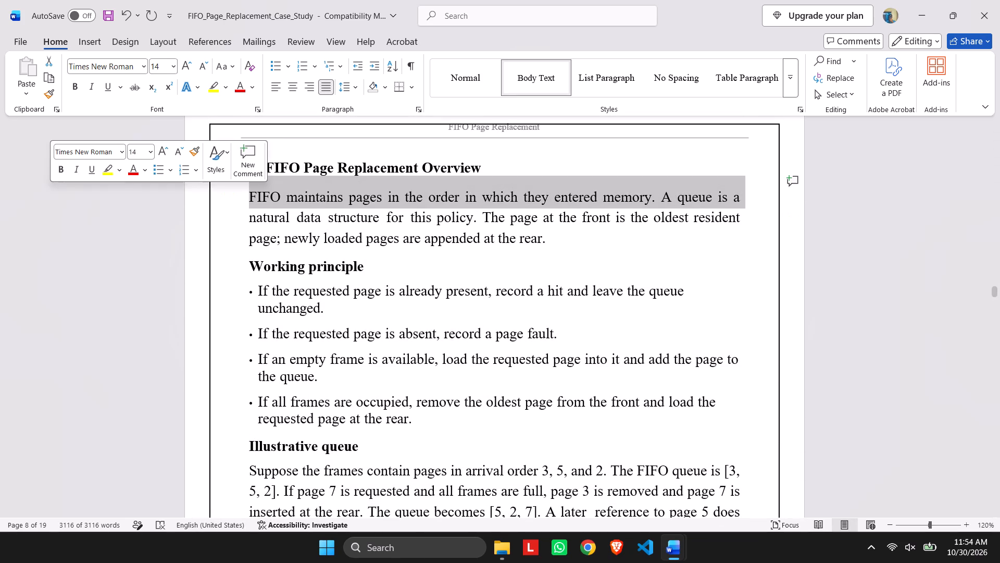
left_click(139, 202)
left_click(163, 166)
left_click(258, 126)
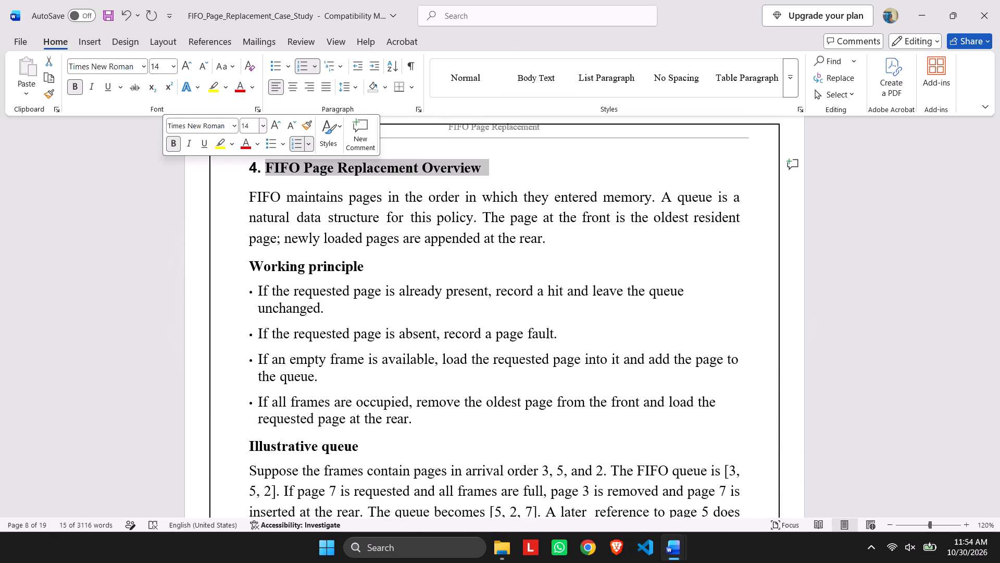
left_click(279, 128)
Select the section 4 content, from "FIFO maintains pages" through the Important characteristic paragraph, and check its font size.
scroll(144, 300, "down", 2)
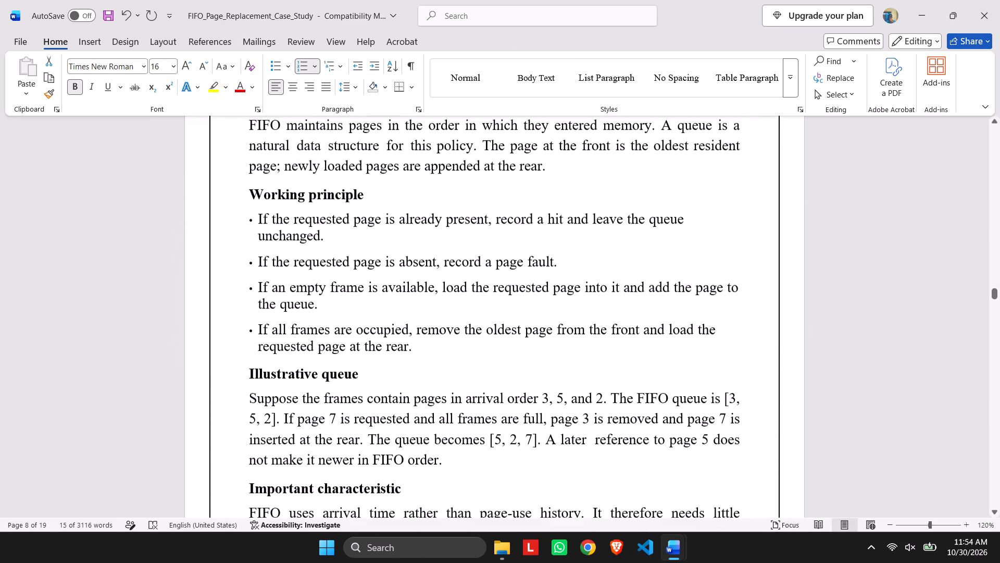
scroll(140, 183, "up", 2)
left_click_drag(152, 189, 179, 560)
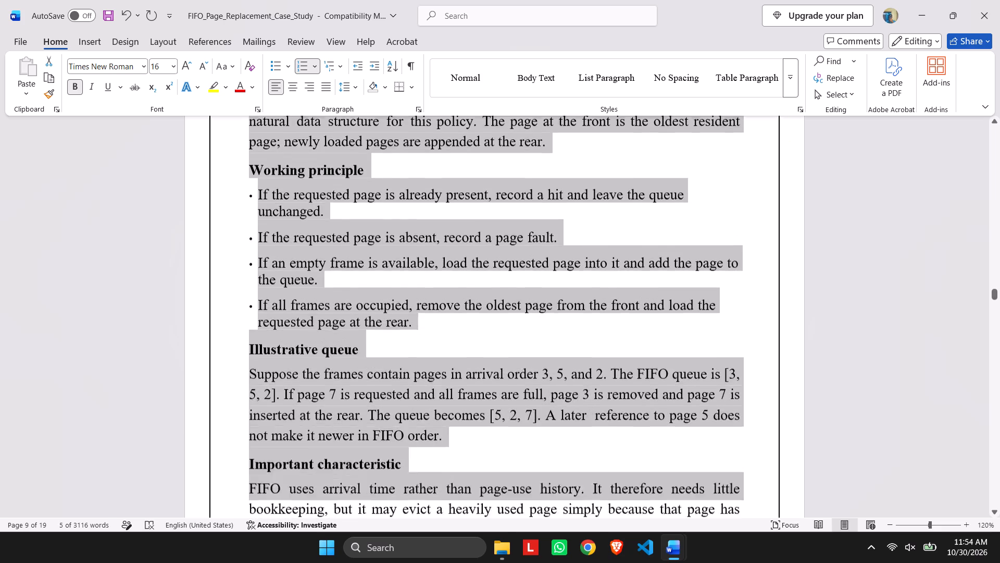
left_click_drag(179, 560, 182, 377)
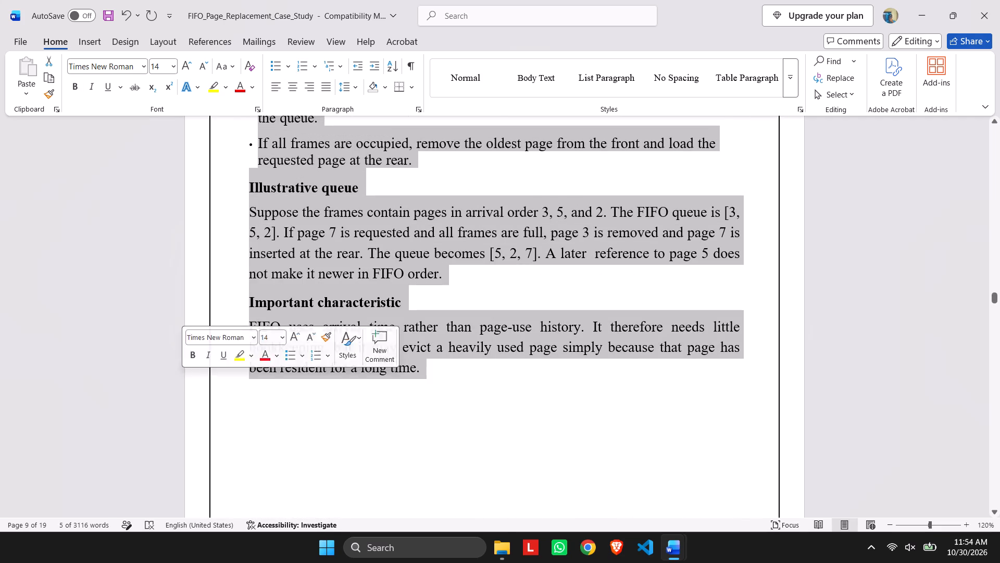
Increase the "5. Algorithm and Working" heading to font size 16.
scroll(113, 222, "down", 13)
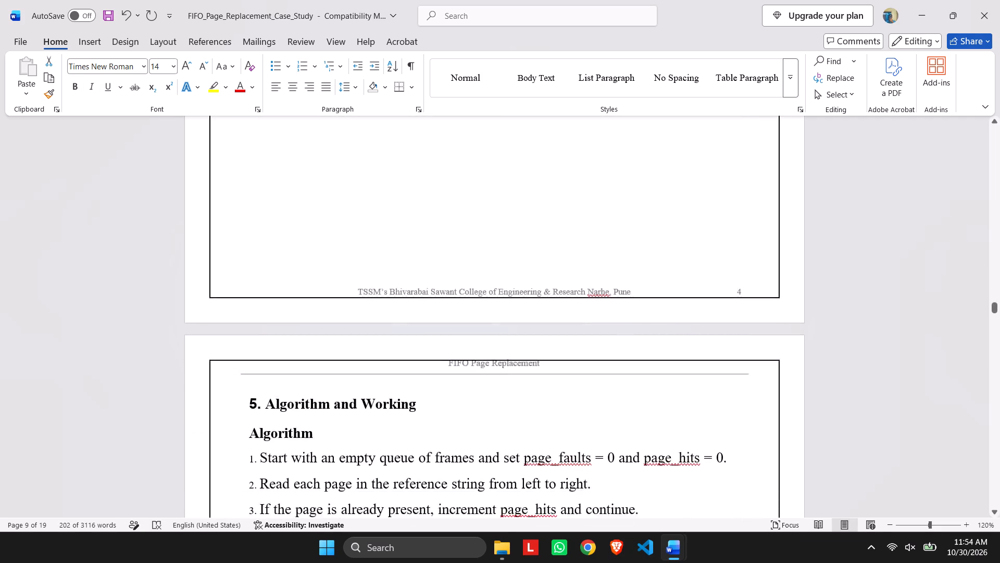
scroll(106, 236, "down", 2)
left_click(148, 215)
left_click(147, 235)
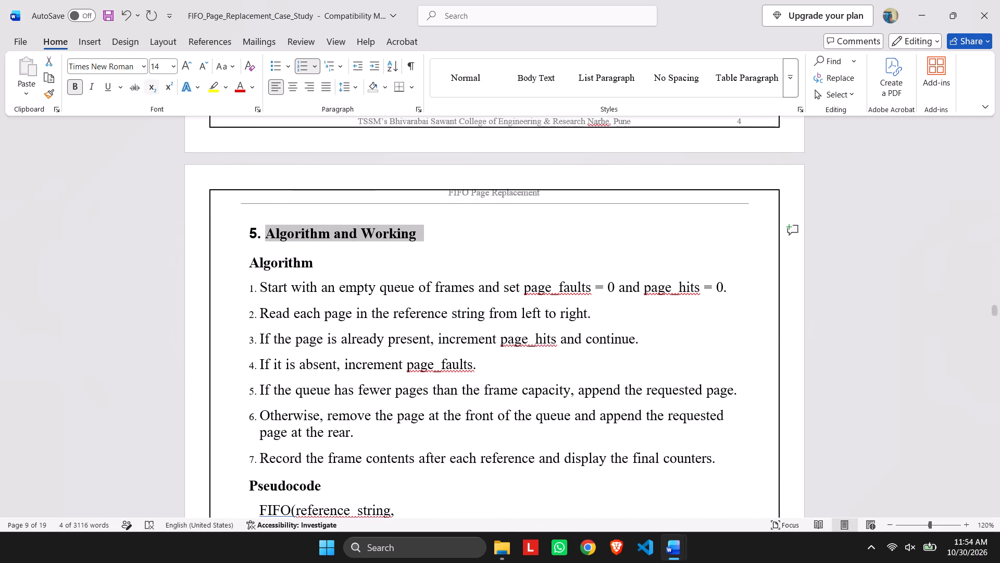
left_click(193, 64)
scroll(203, 278, "down", 4)
scroll(177, 207, "up", 1)
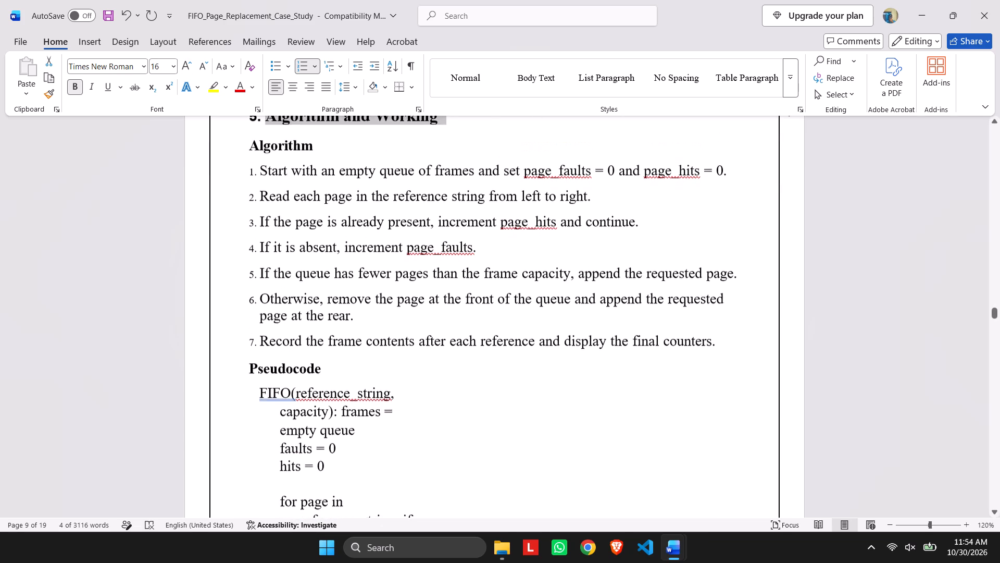
Set the text from the "Algorithm" subheading in section 5 through the end of section 6 to Times New Roman, size 14.
left_click_drag(139, 153, 145, 539)
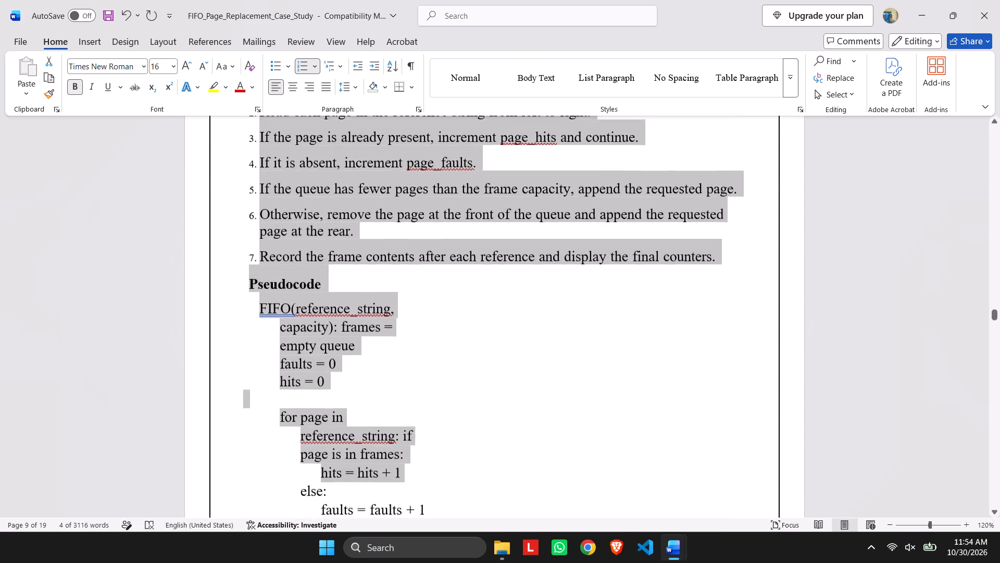
left_click_drag(145, 539, 170, 328)
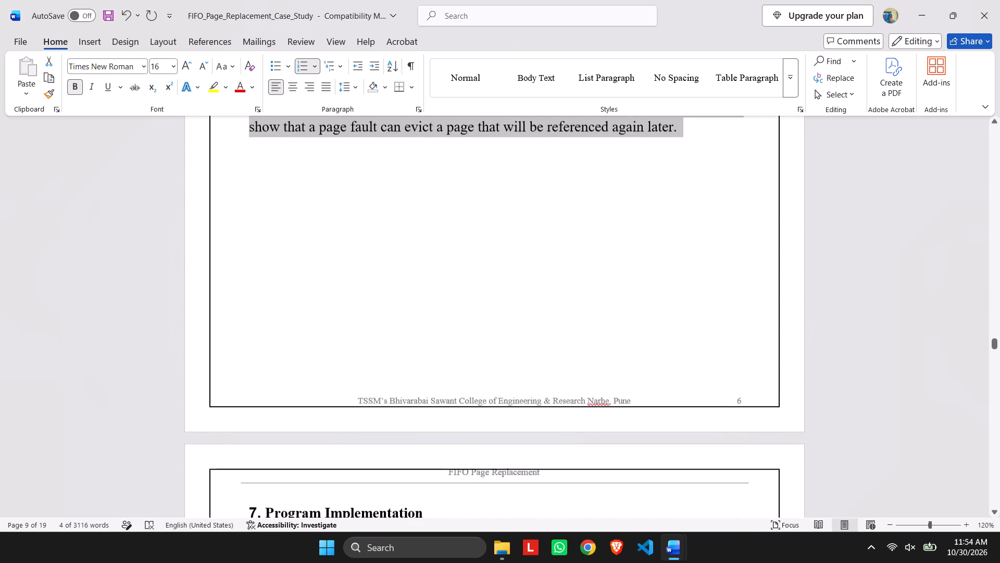
left_click_drag(170, 328, 157, 283)
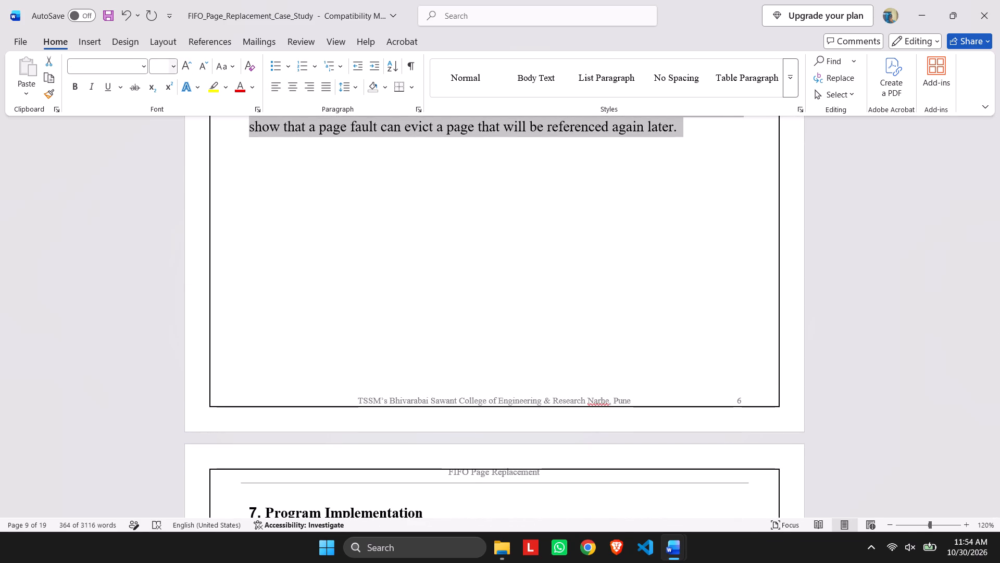
left_click(146, 66)
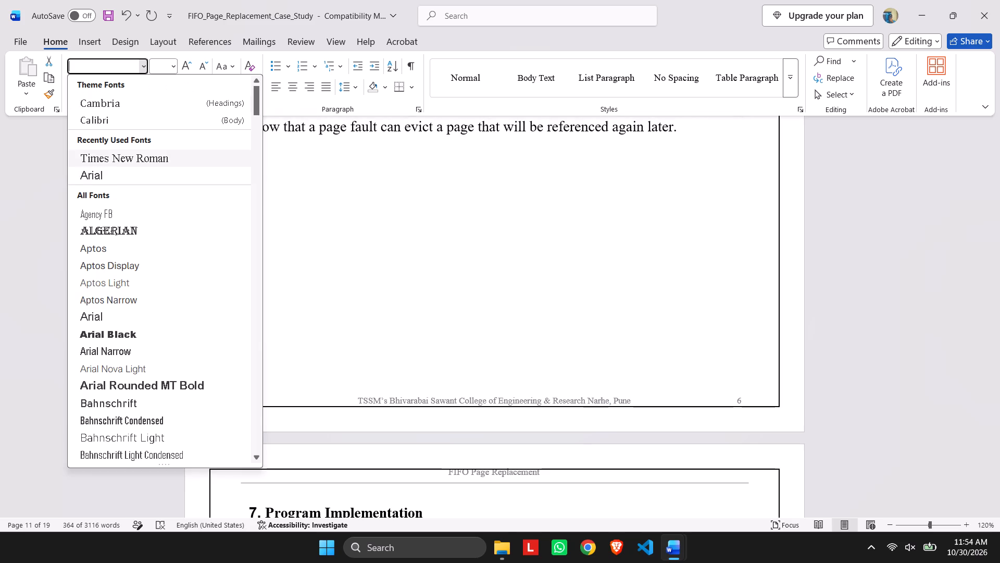
left_click(128, 156)
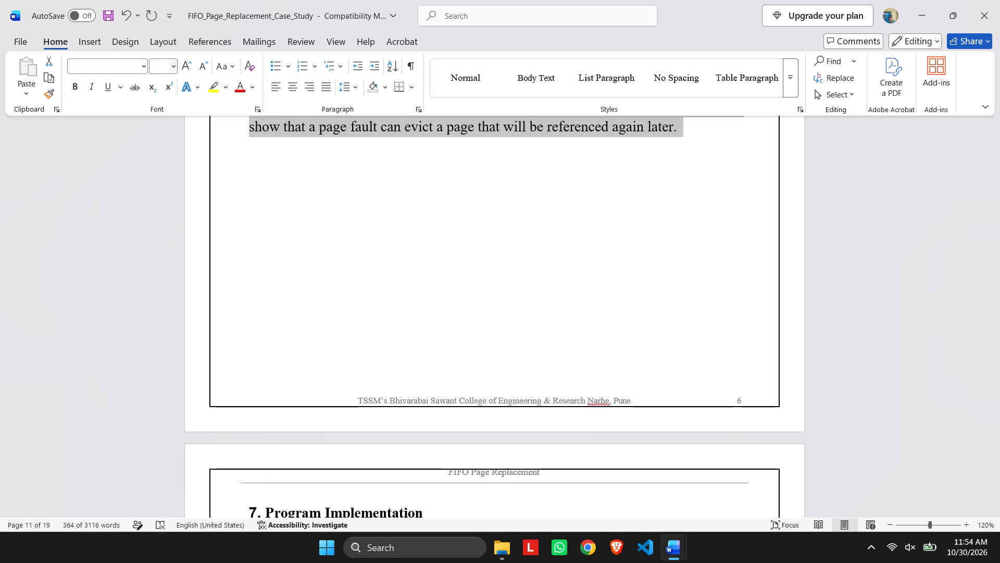
left_click(173, 72)
left_click(162, 158)
Increase the "7. Program Implementation" heading to font size 16.
scroll(162, 160, "down", 10)
left_click(161, 175)
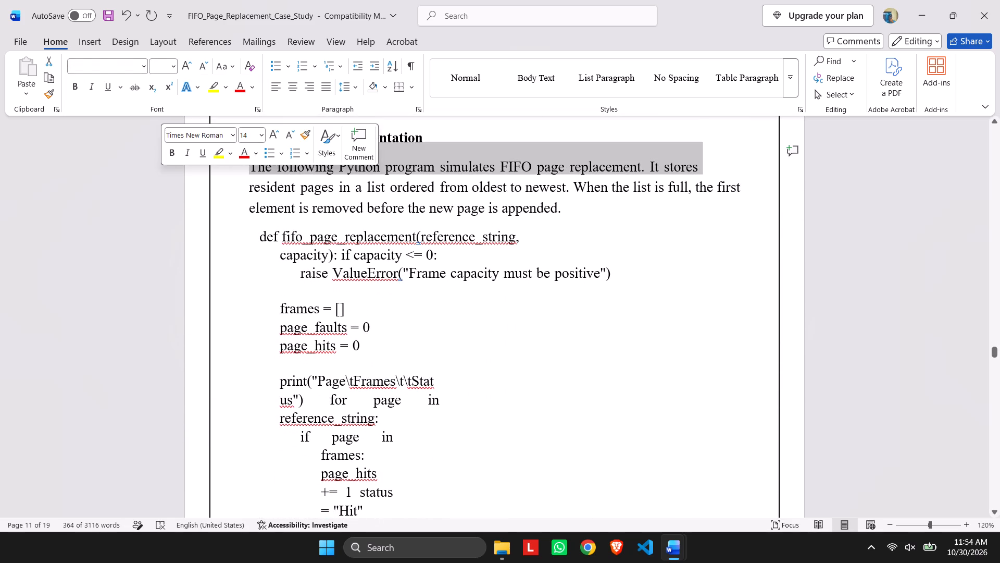
left_click(112, 144)
left_click(143, 139)
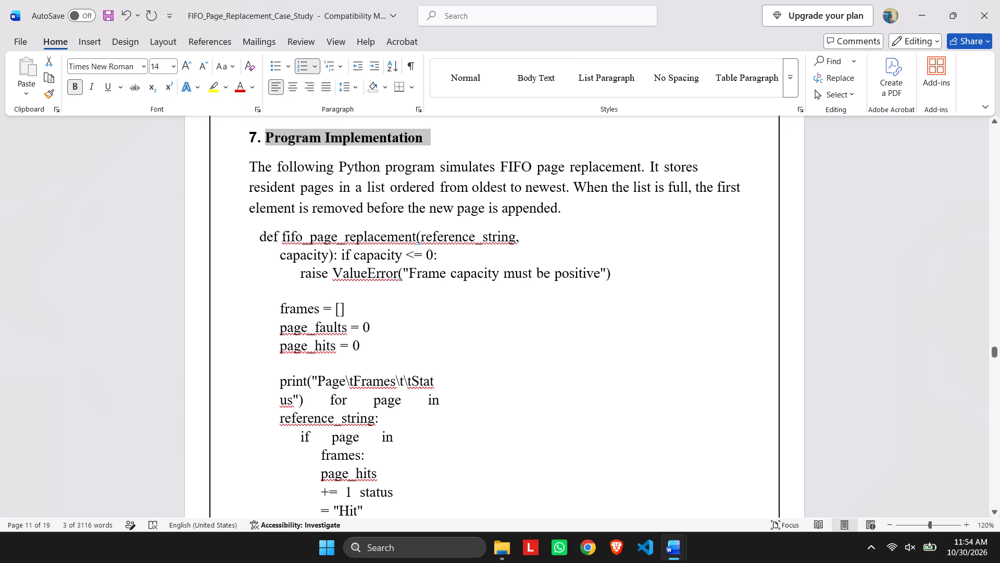
left_click_drag(144, 139, 154, 334)
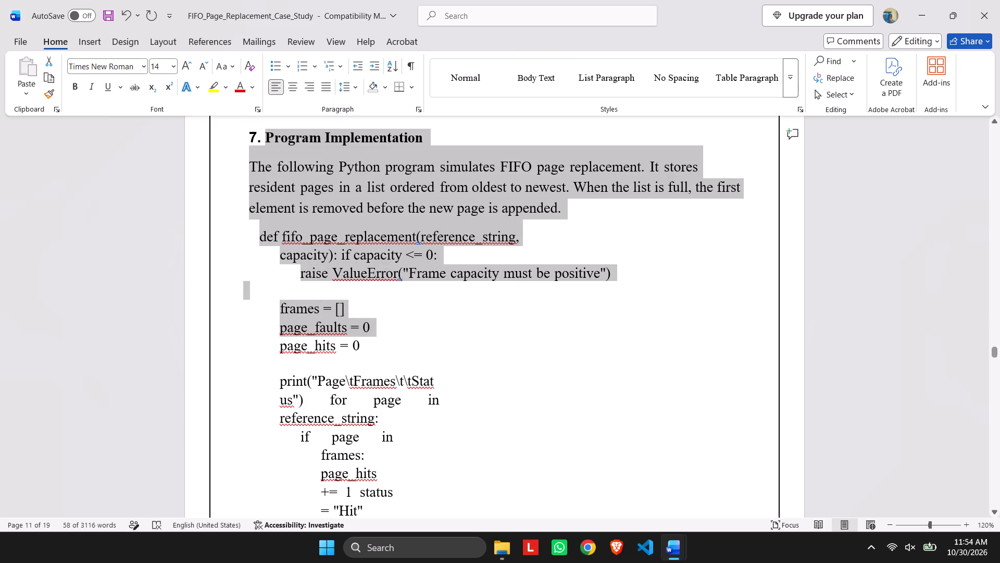
left_click(132, 147)
left_click(159, 133)
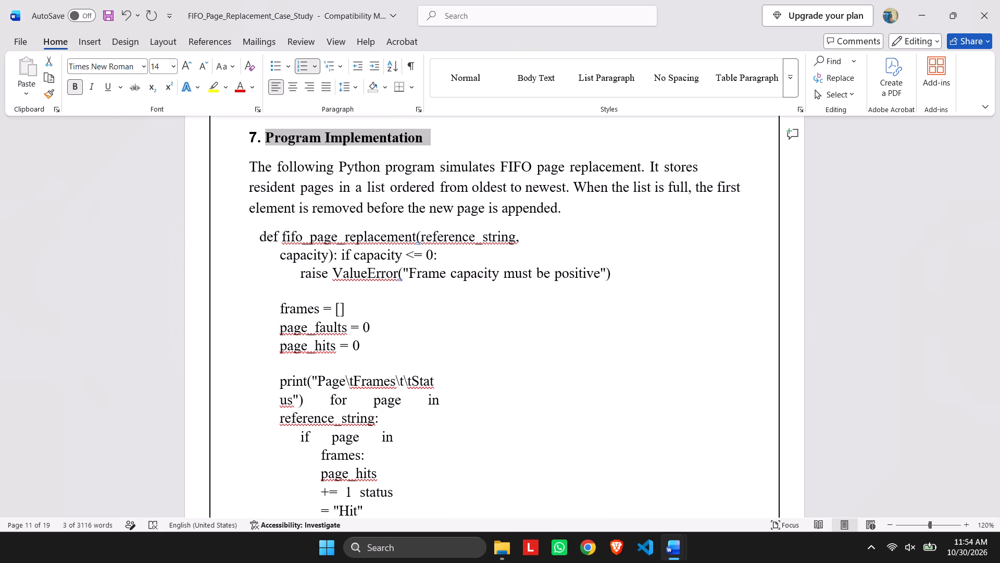
left_click(173, 64)
left_click(158, 176)
Set the section 7 content, from "The following Python program" through the last Program explanation bullet, to font size 14.
scroll(171, 178, "down", 1)
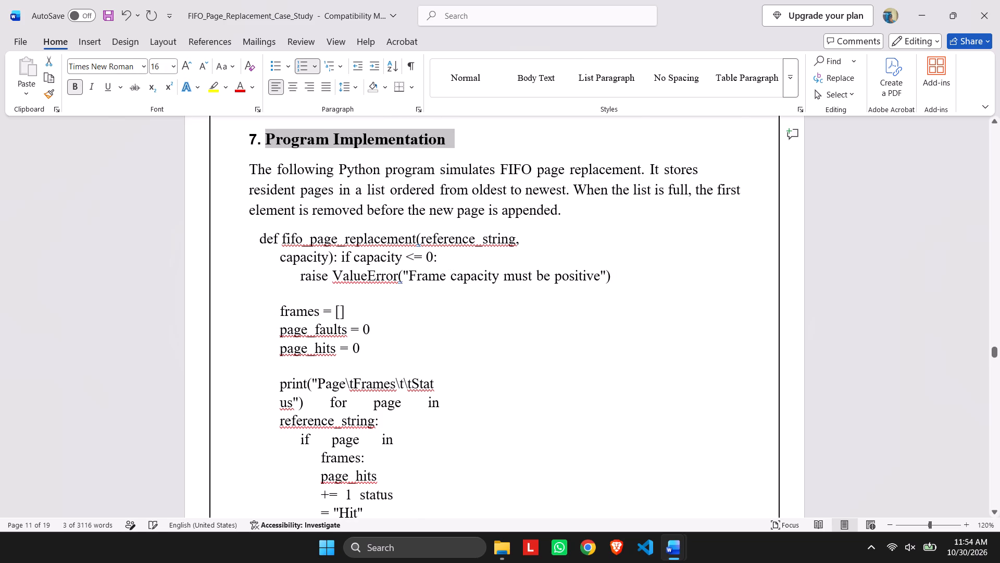
scroll(171, 180, "down", 1)
scroll(171, 162, "up", 2)
left_click(170, 173)
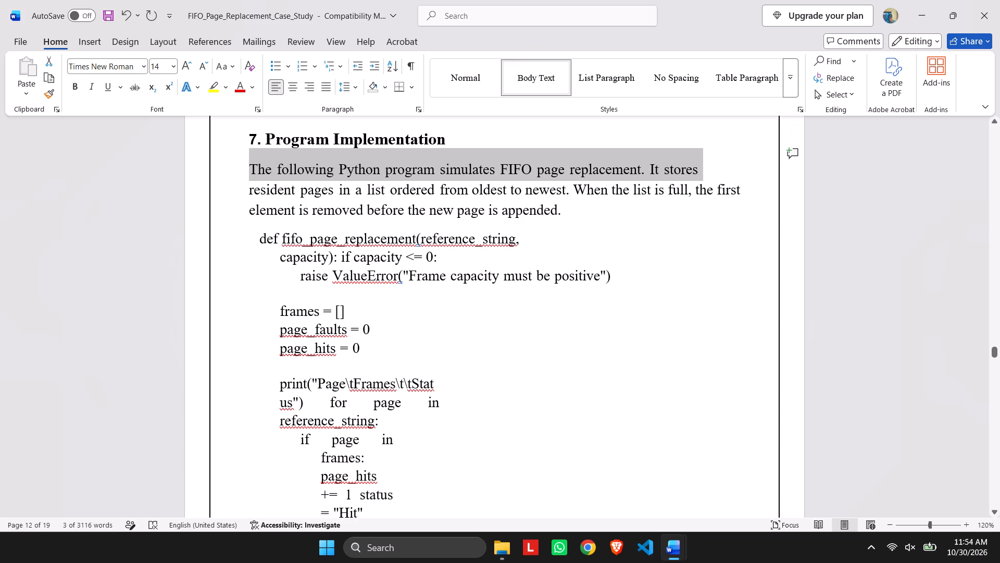
left_click(170, 173)
left_click_drag(170, 173, 218, 562)
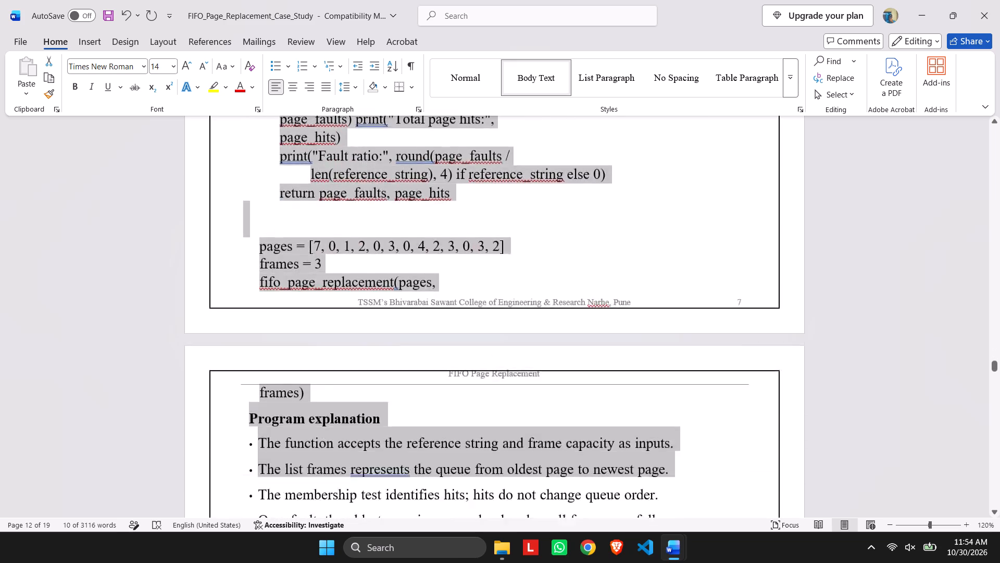
left_click_drag(218, 562, 99, 401)
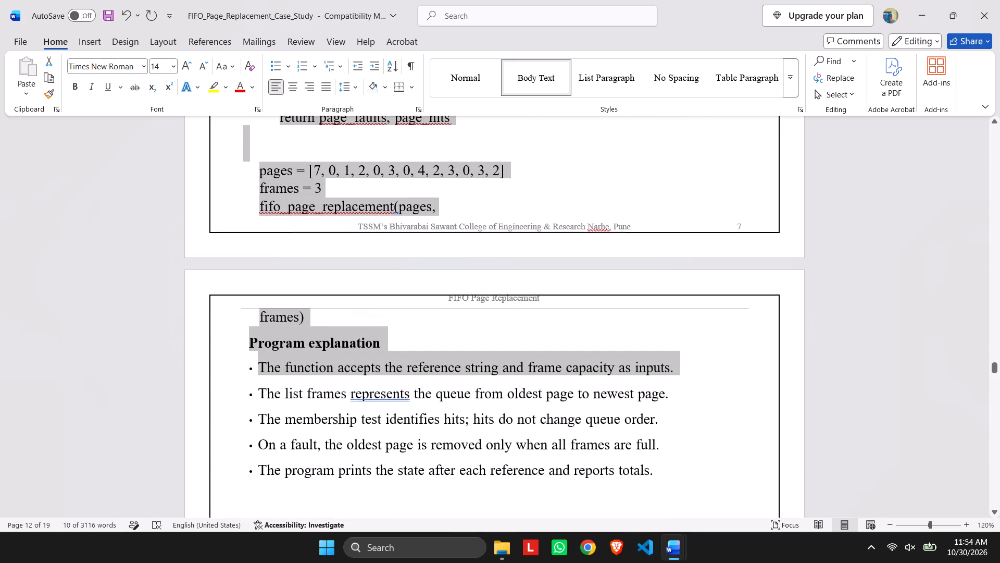
left_click_drag(99, 401, 138, 481)
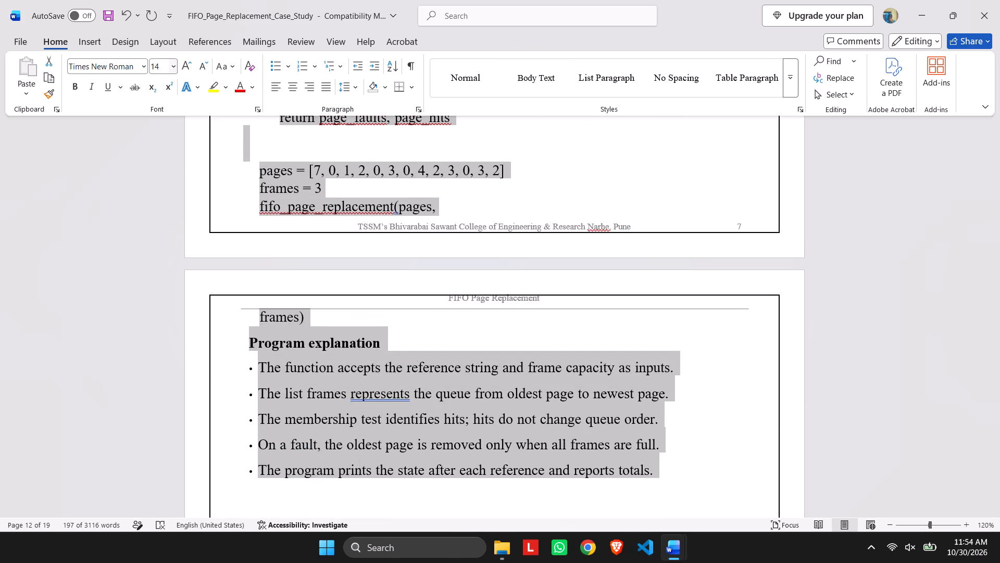
scroll(220, 154, "down", 10)
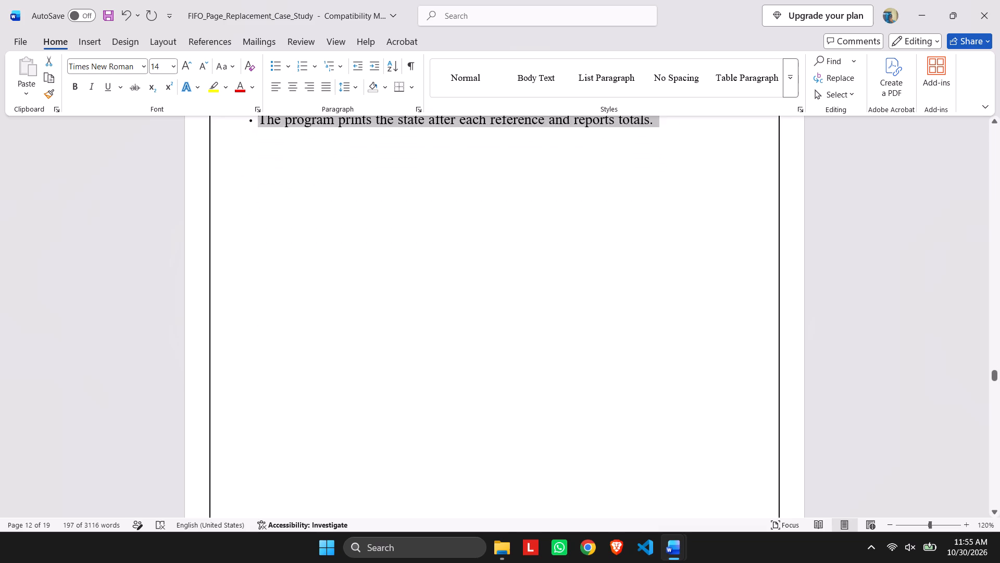
scroll(175, 169, "down", 19)
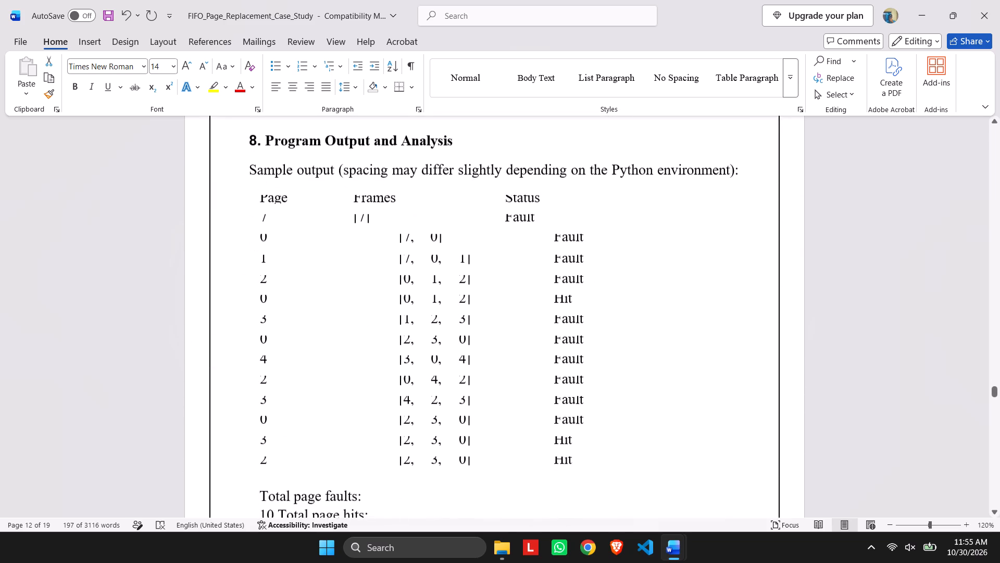
scroll(195, 193, "up", 1)
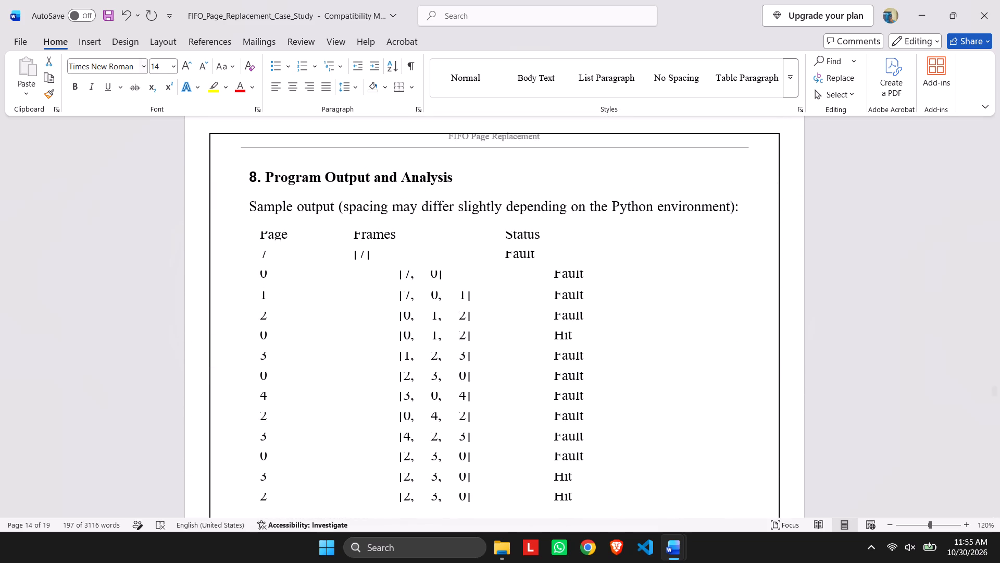
left_click(172, 68)
left_click(166, 157)
Examine the sample output table in section 8, including its rows and Frames column entries.
scroll(139, 182, "up", 6)
scroll(129, 182, "down", 1)
scroll(153, 224, "down", 3)
left_click(182, 241)
scroll(179, 243, "down", 12)
left_click_drag(141, 218, 146, 212)
left_click_drag(427, 235, 420, 234)
scroll(382, 243, "down", 6)
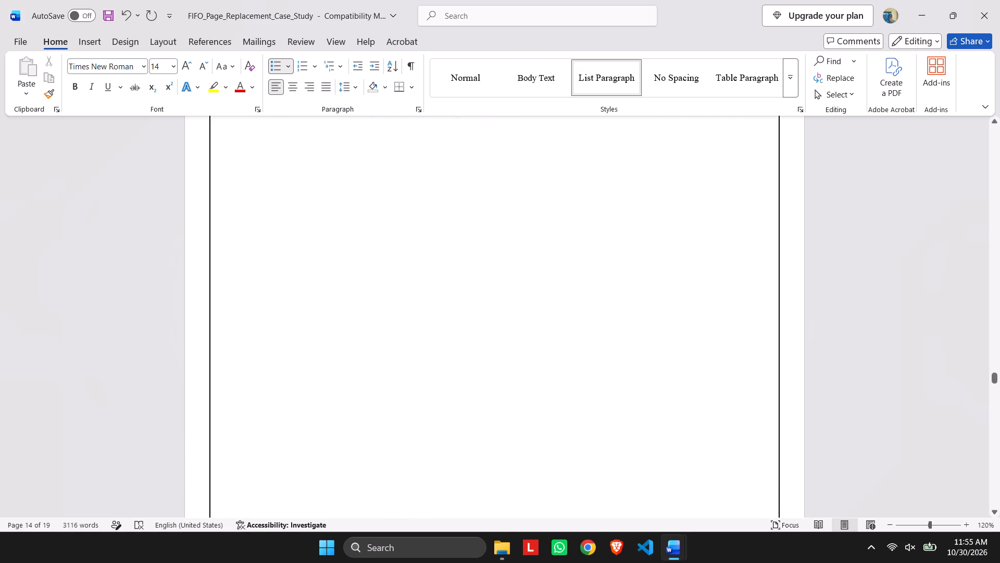
scroll(353, 246, "down", 17)
scroll(306, 230, "up", 3)
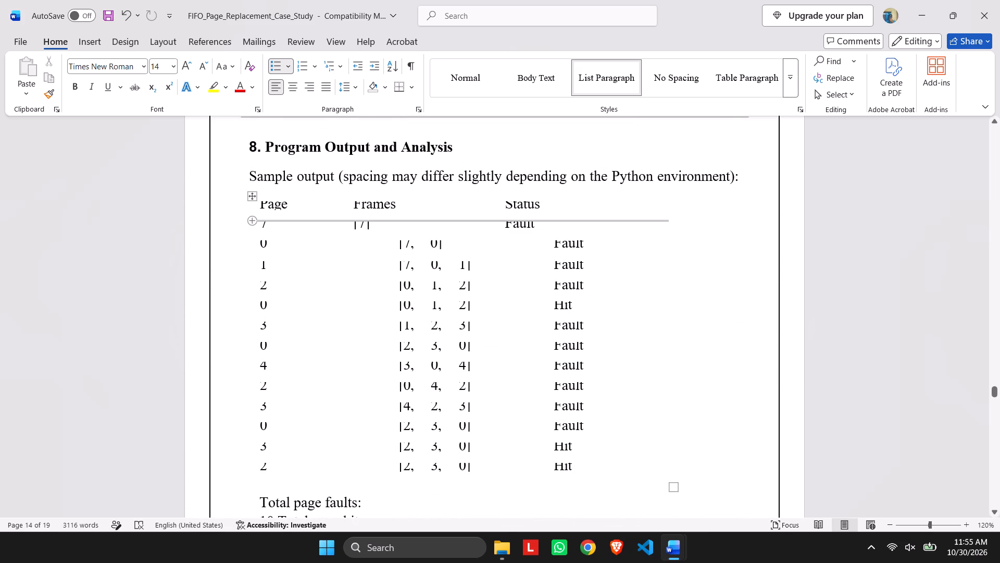
left_click(253, 197)
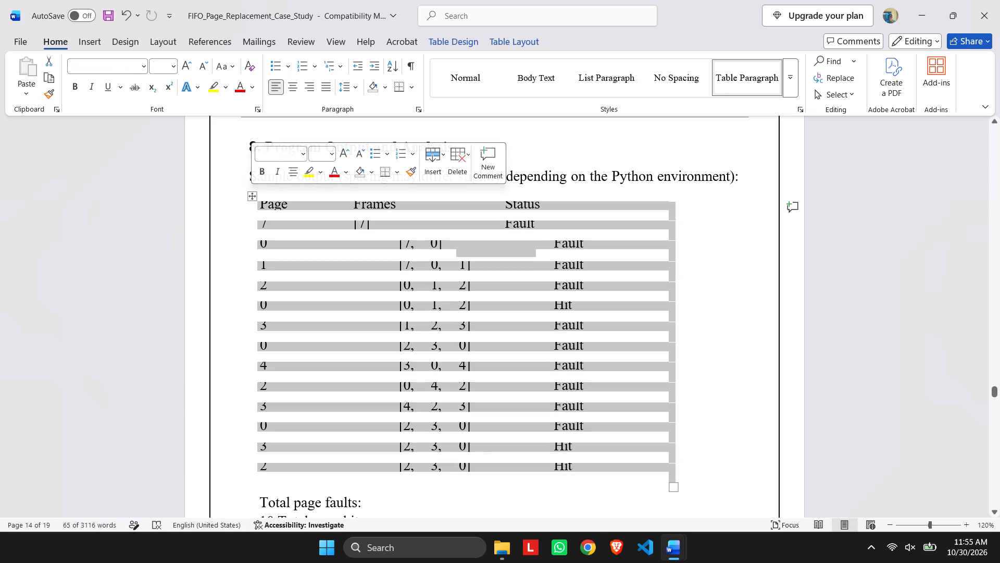
left_click(407, 248)
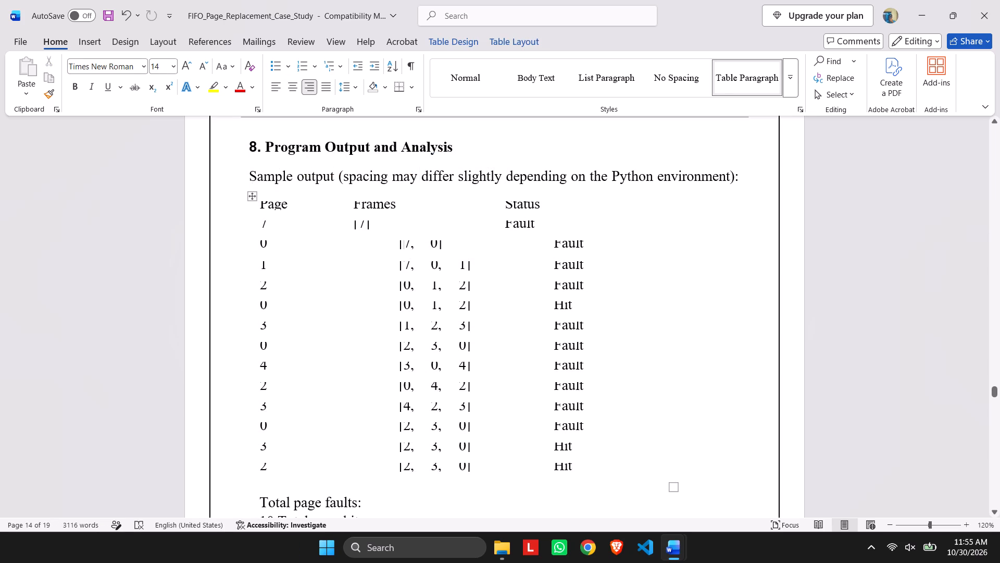
left_click(412, 235)
Increase the "8. Program Output and Analysis" heading to font size 16.
left_click(165, 142)
left_click(168, 68)
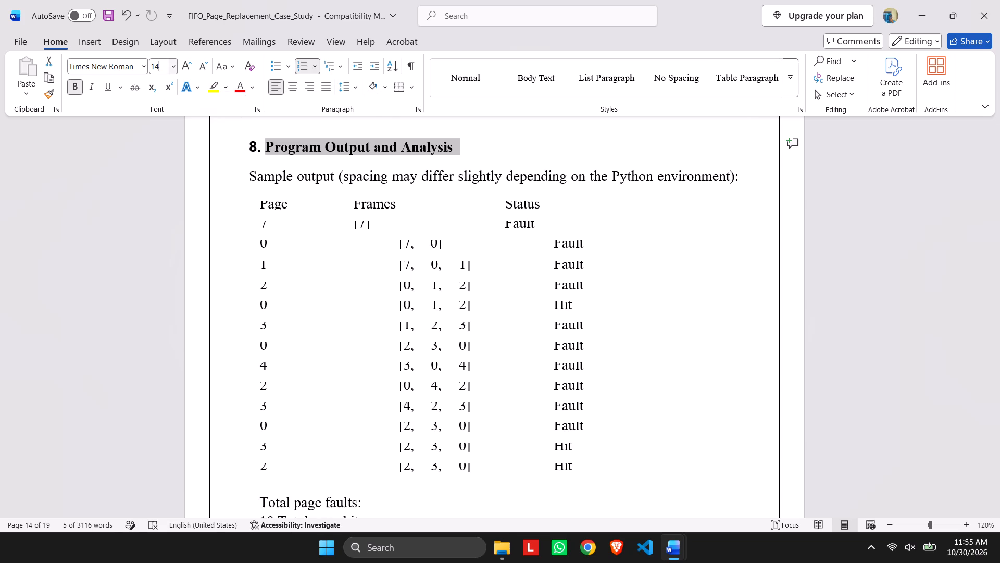
left_click(189, 66)
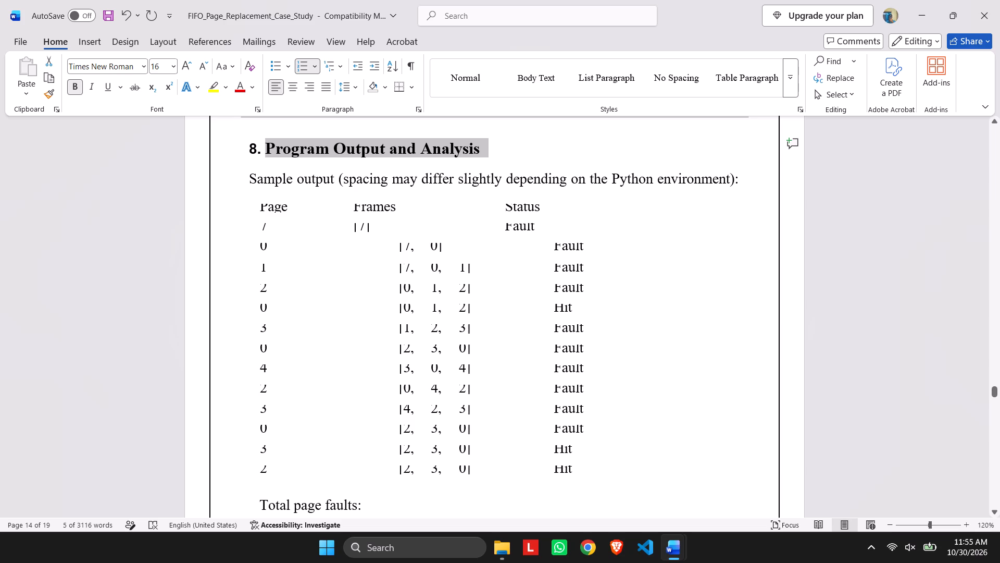
Set the section 8 content, from the "Sample output" line and table through the last Validation bullet, to font size 14.
left_click_drag(147, 185, 154, 491)
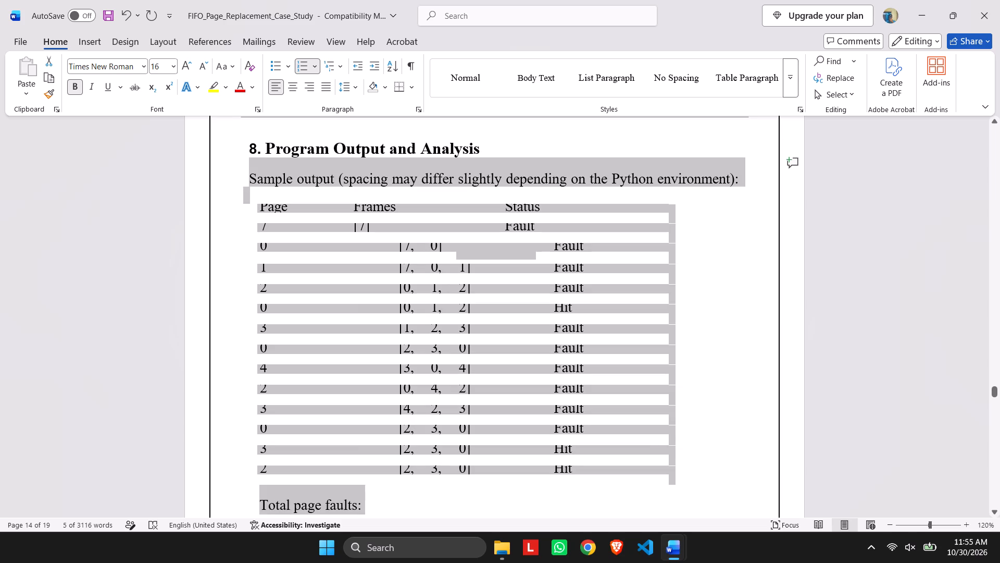
left_click_drag(154, 491, 163, 528)
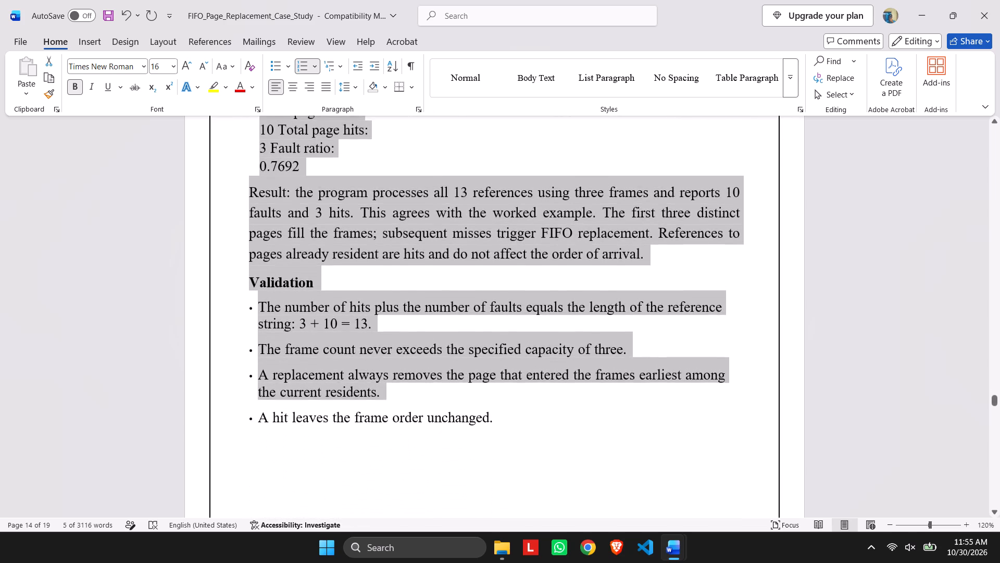
left_click_drag(163, 528, 142, 250)
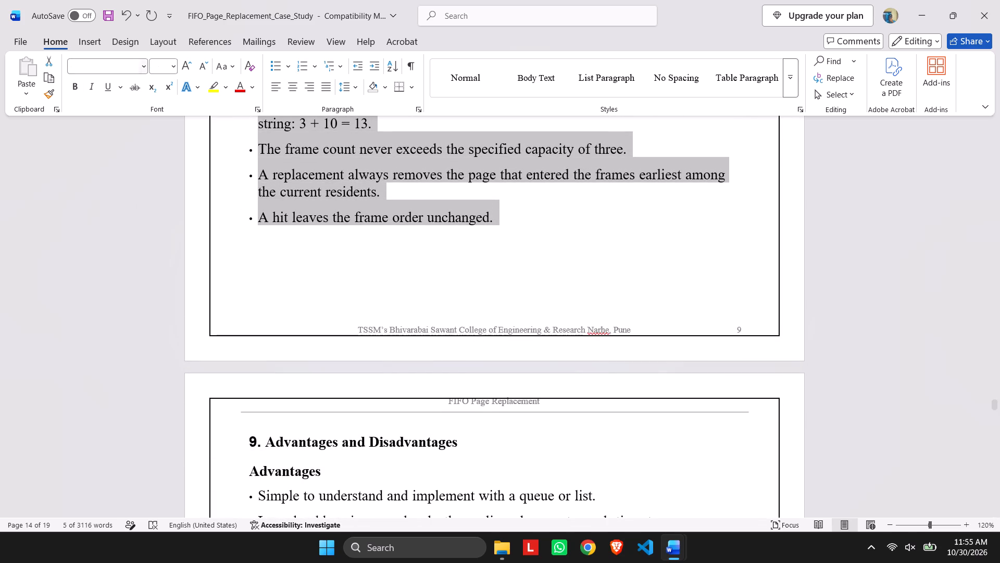
left_click(175, 70)
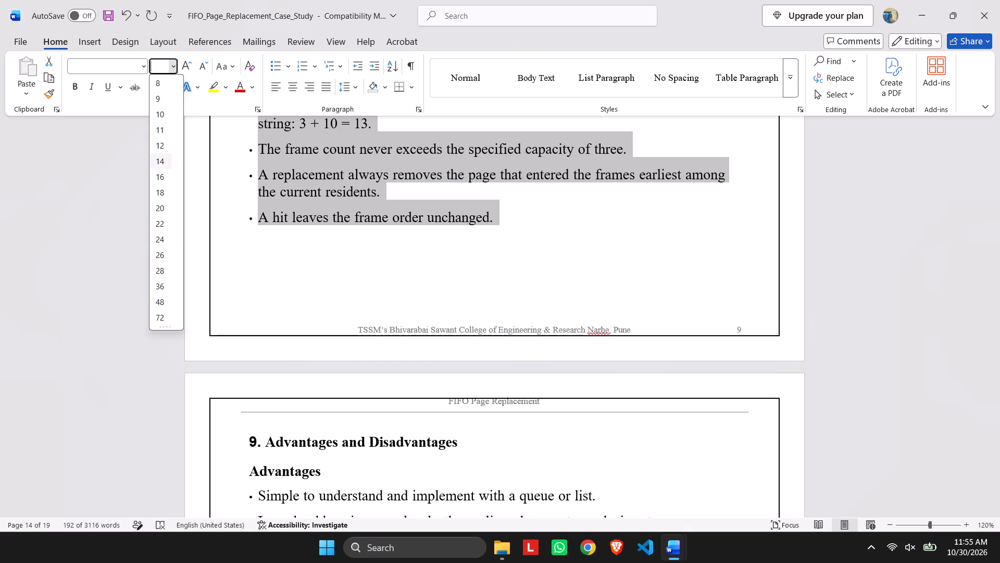
left_click(159, 163)
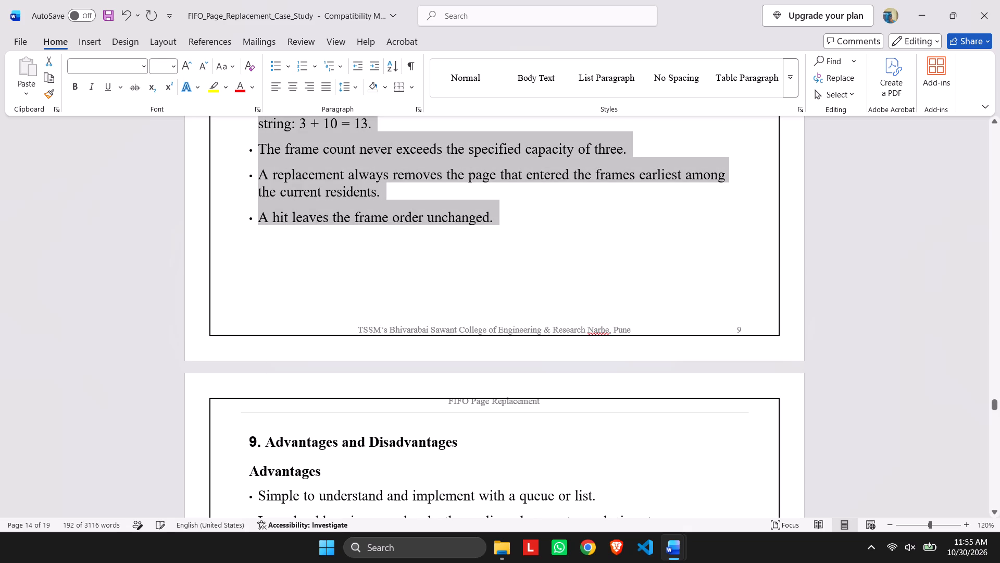
left_click(160, 200)
left_click(285, 232)
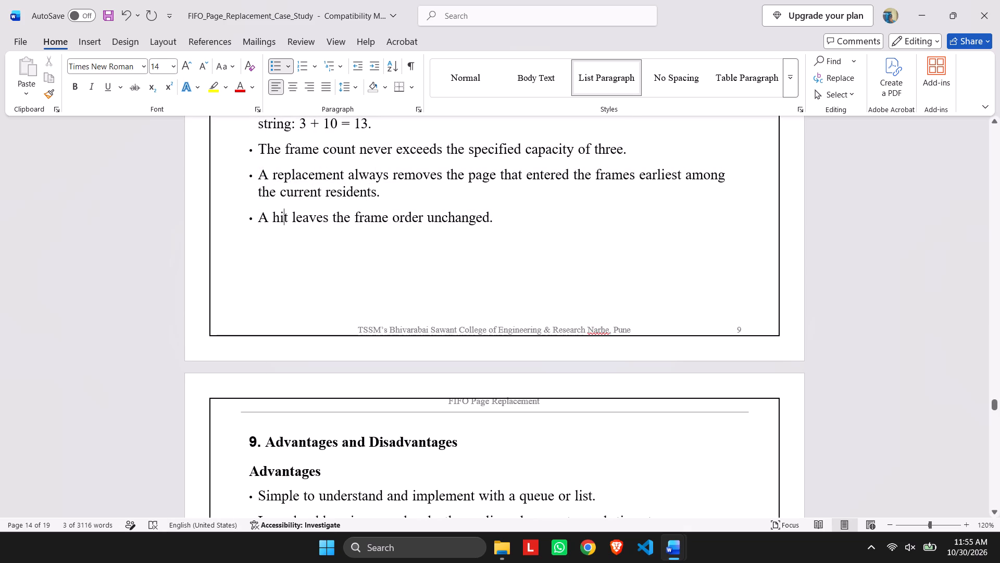
Increase the "9. Advantages and Disadvantages" heading to font size 16.
scroll(254, 312, "down", 4)
left_click(163, 290)
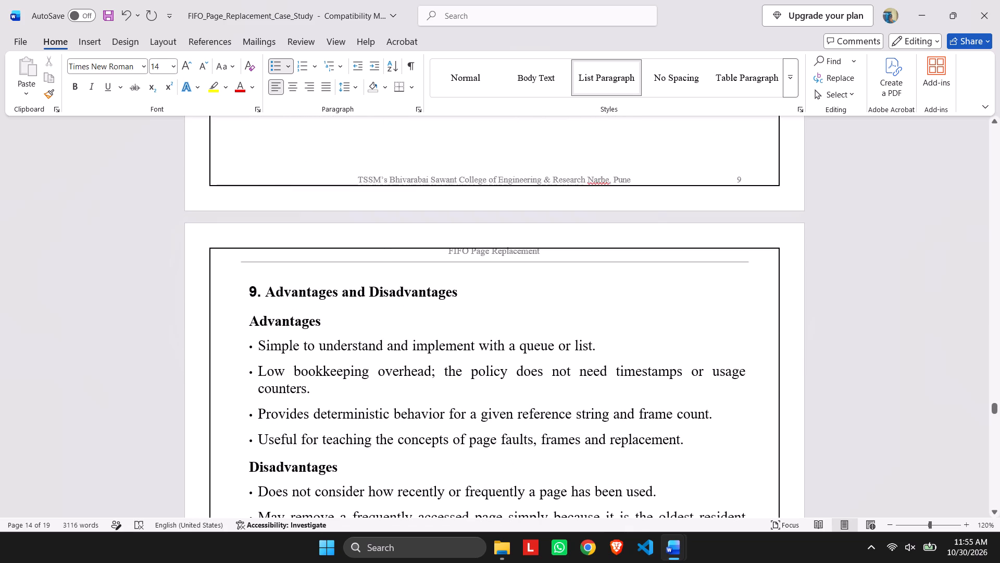
left_click(171, 74)
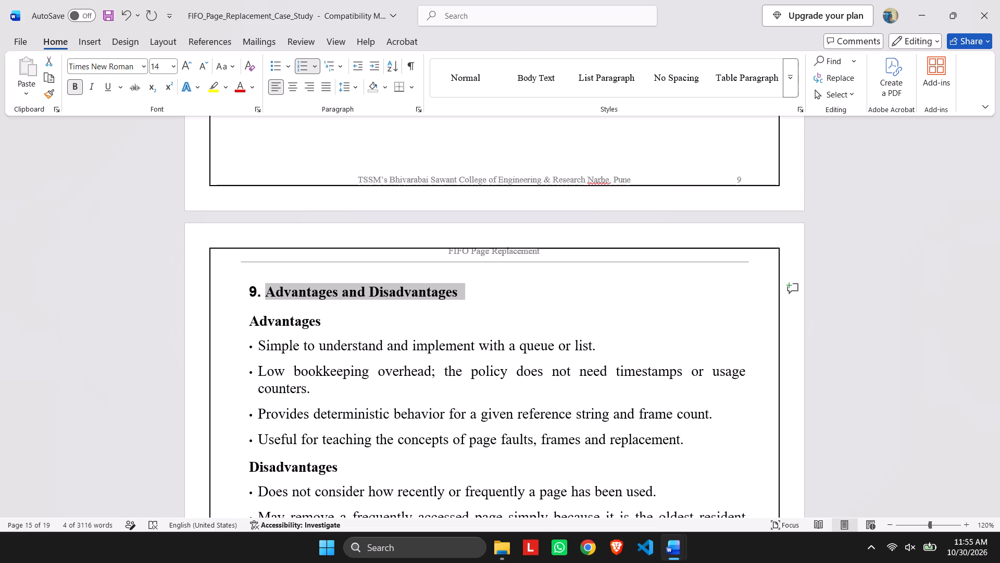
left_click(174, 67)
left_click(165, 176)
Set the section 9 content, from the Advantages subheading through the Overall assessment paragraph, to font size 14.
scroll(147, 281, "down", 2)
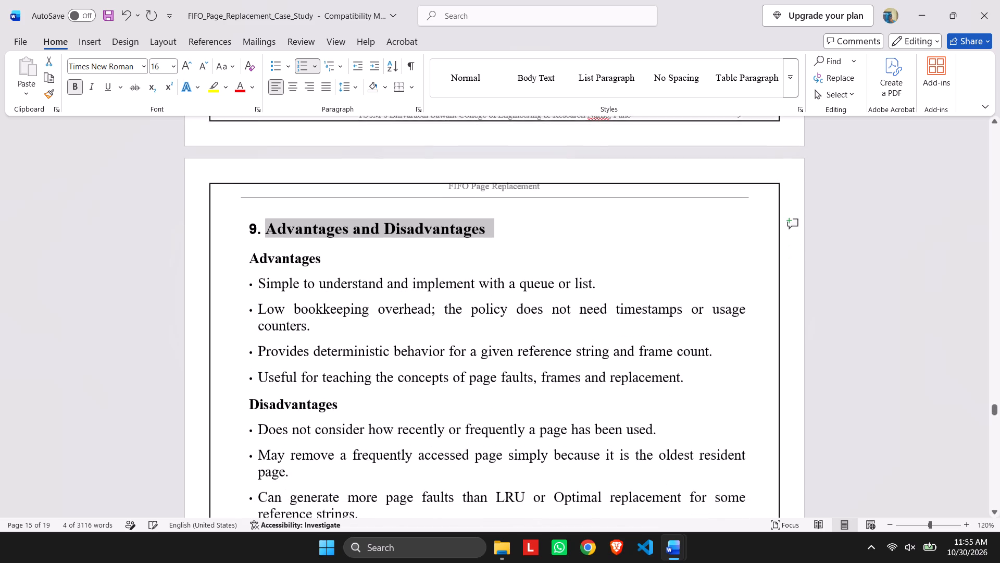
left_click_drag(156, 254, 141, 527)
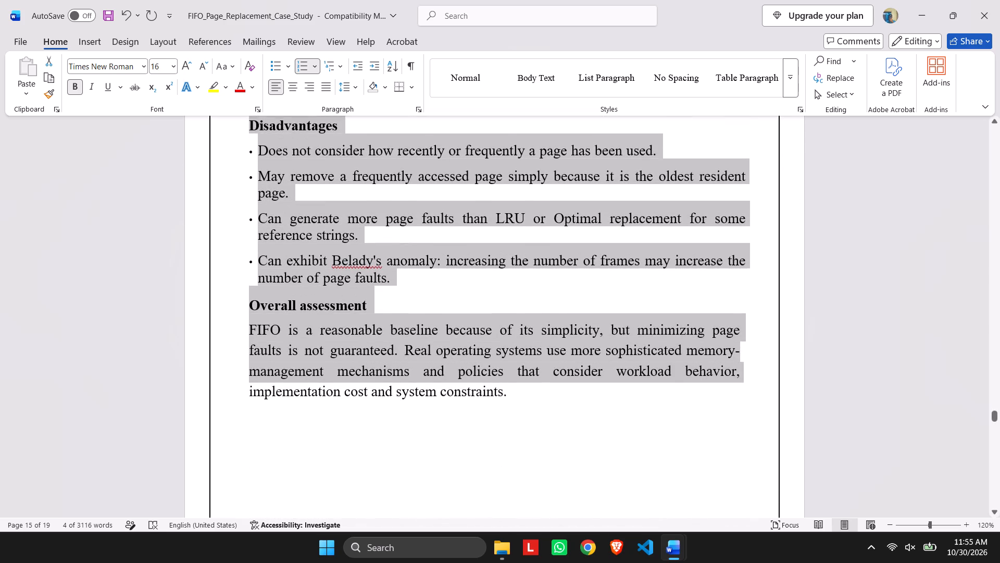
left_click_drag(141, 527, 97, 358)
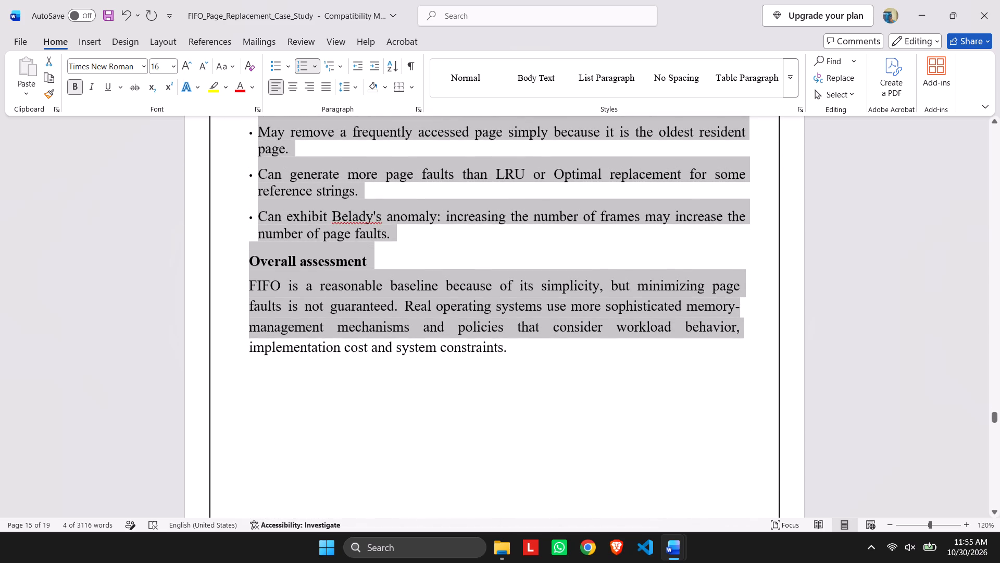
left_click_drag(97, 358, 277, 358)
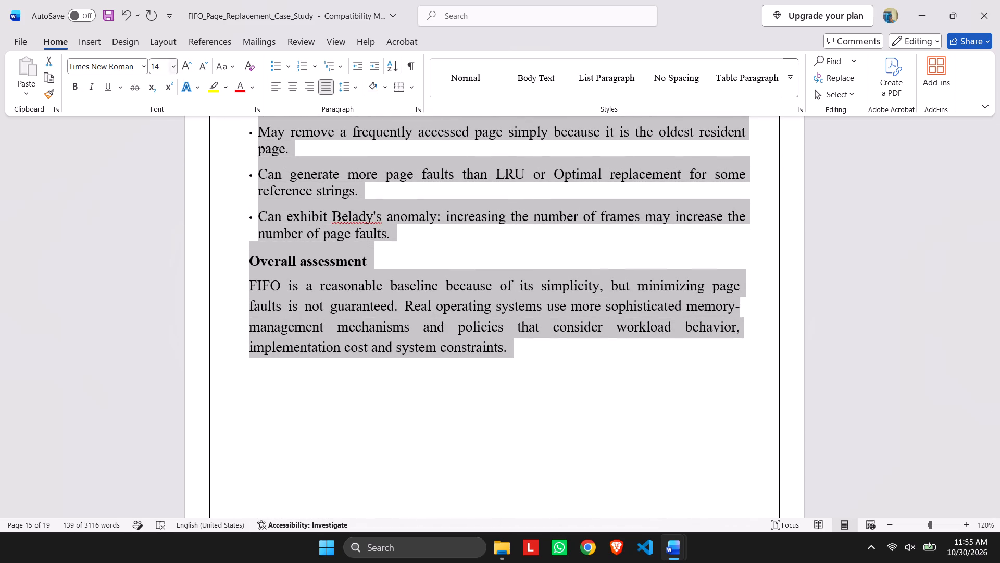
left_click(176, 64)
left_click(165, 166)
Increase the "10. Comparison with Other Algorithms" heading to font size 16.
scroll(145, 408, "down", 5)
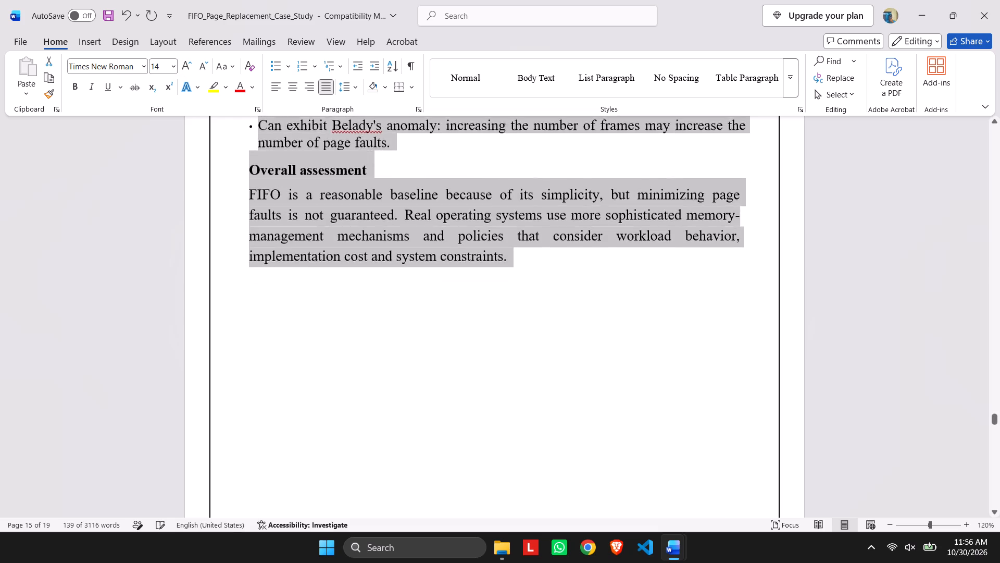
scroll(145, 408, "down", 8)
scroll(119, 358, "down", 3)
left_click_drag(178, 191, 175, 193)
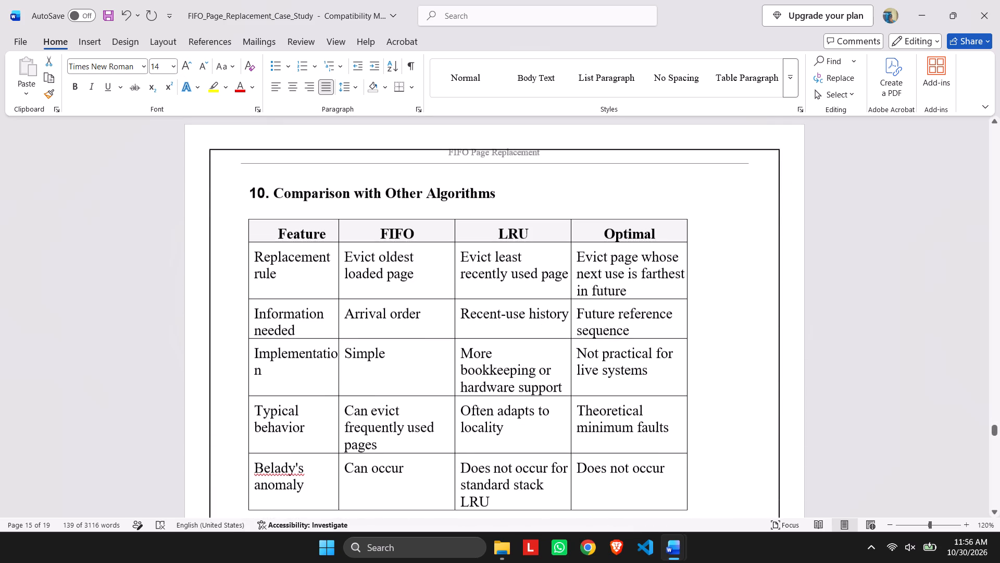
left_click_drag(175, 193, 167, 244)
left_click(173, 185)
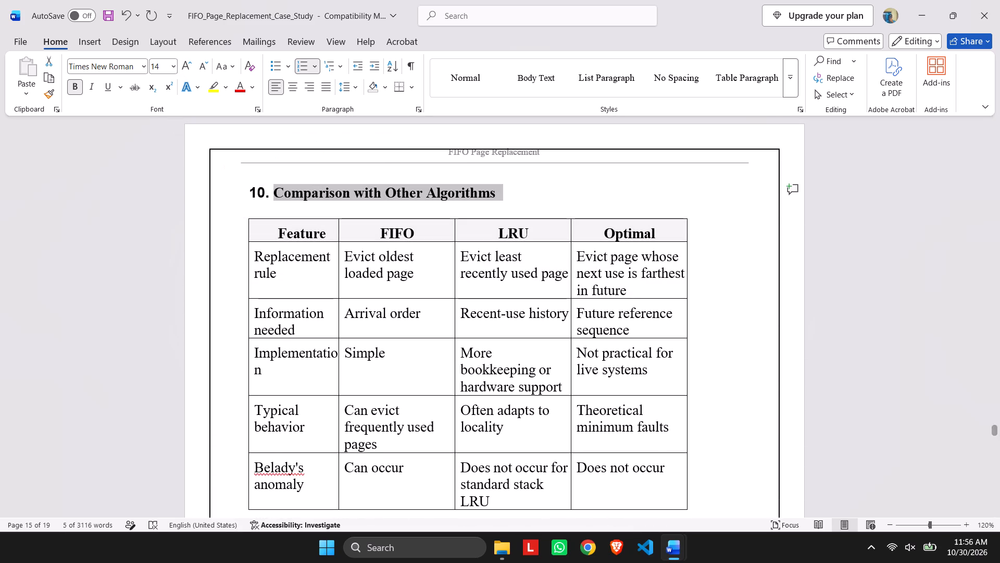
left_click(186, 65)
Set the section 10 content, from the comparison table through the FIFO versus Optimal paragraph, to font size 14.
scroll(93, 284, "down", 2)
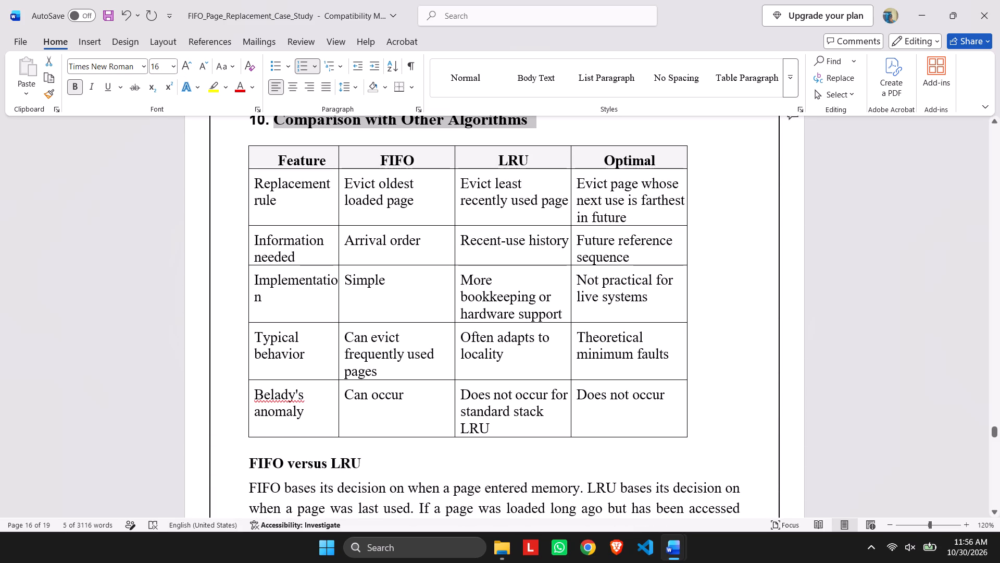
left_click_drag(154, 153, 184, 506)
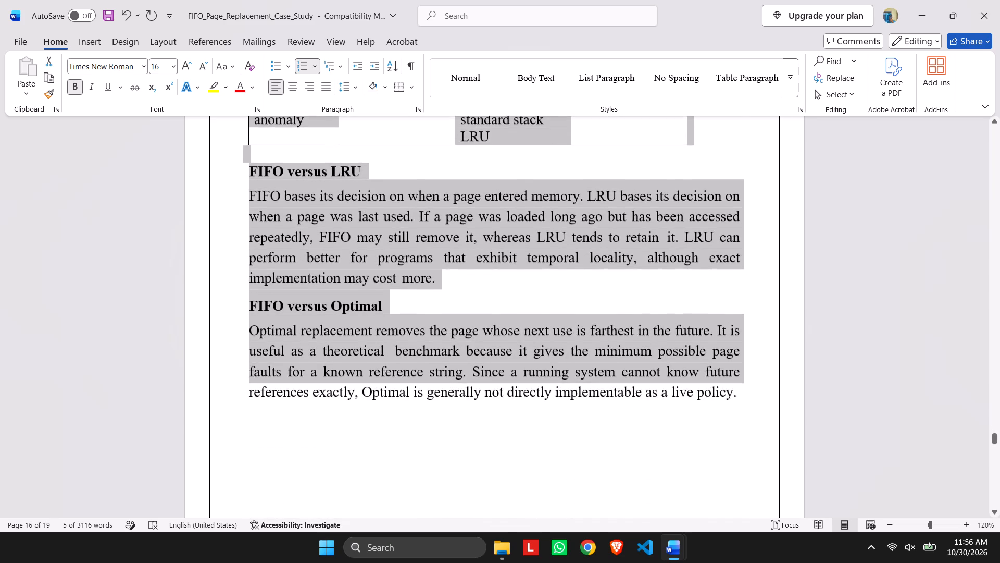
left_click_drag(184, 506, 804, 260)
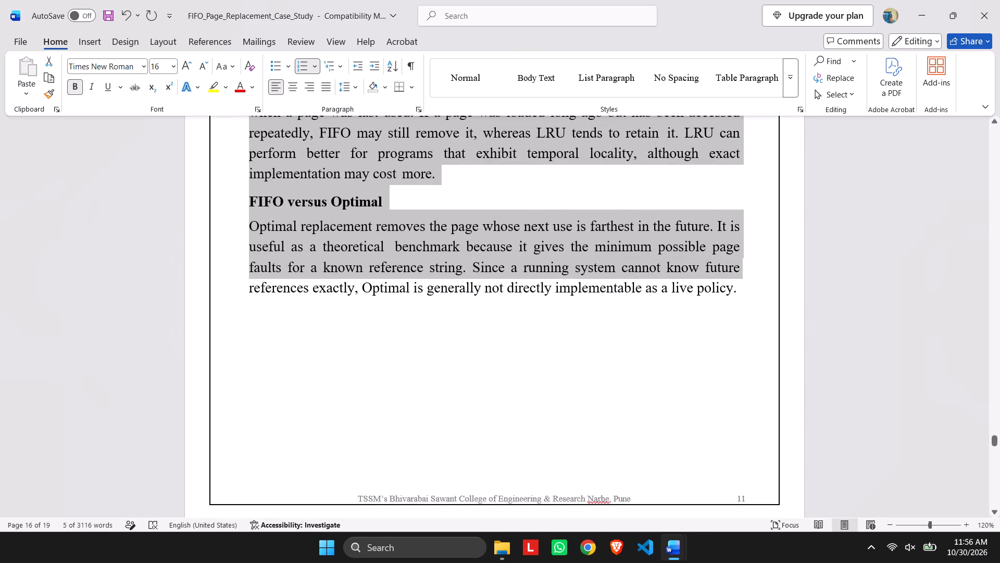
left_click_drag(804, 260, 765, 289)
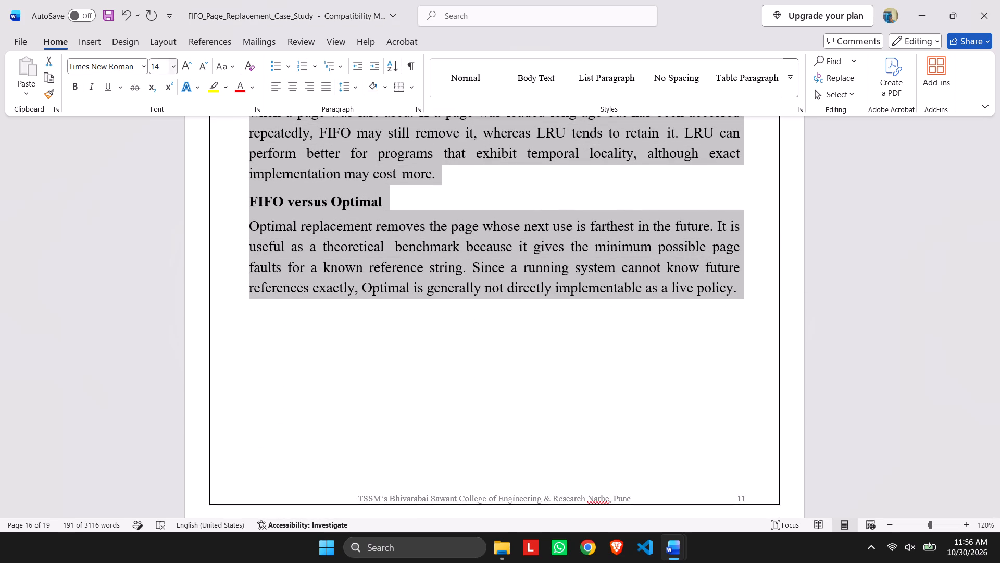
scroll(148, 271, "down", 5)
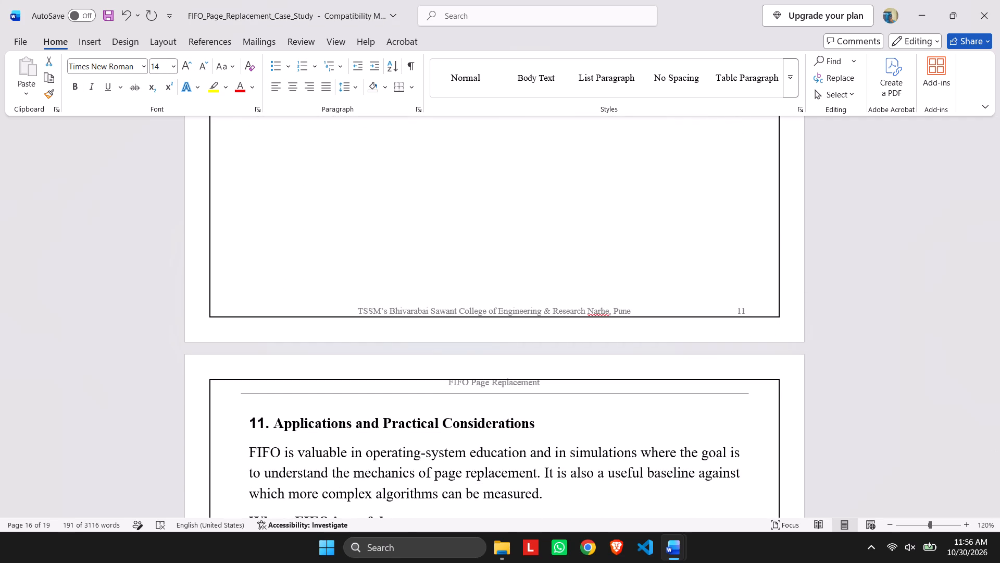
left_click(208, 63)
left_click(192, 67)
Increase the "11. Applications and Practical Considerations" heading to font size 16.
scroll(182, 187, "down", 1)
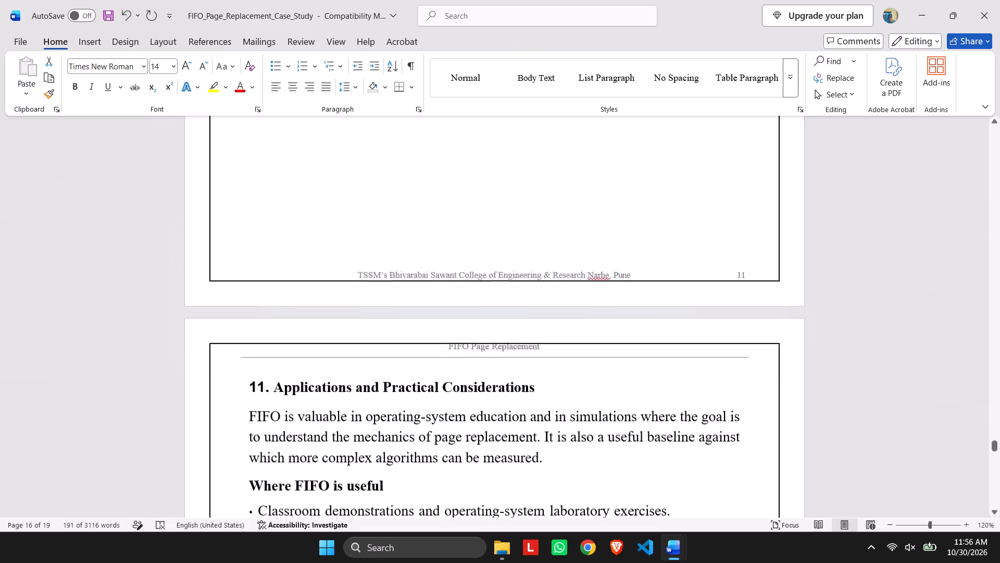
scroll(181, 188, "down", 5)
left_click(184, 198)
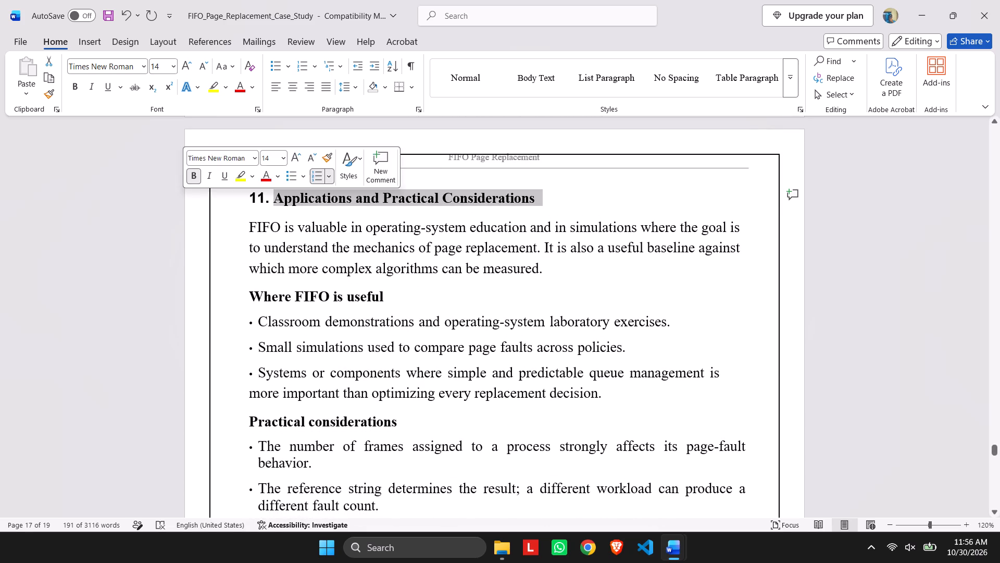
left_click(184, 69)
Set the section 11 content, from the introductory paragraph through the Possible improvements paragraph, to font size 14.
scroll(130, 231, "down", 3)
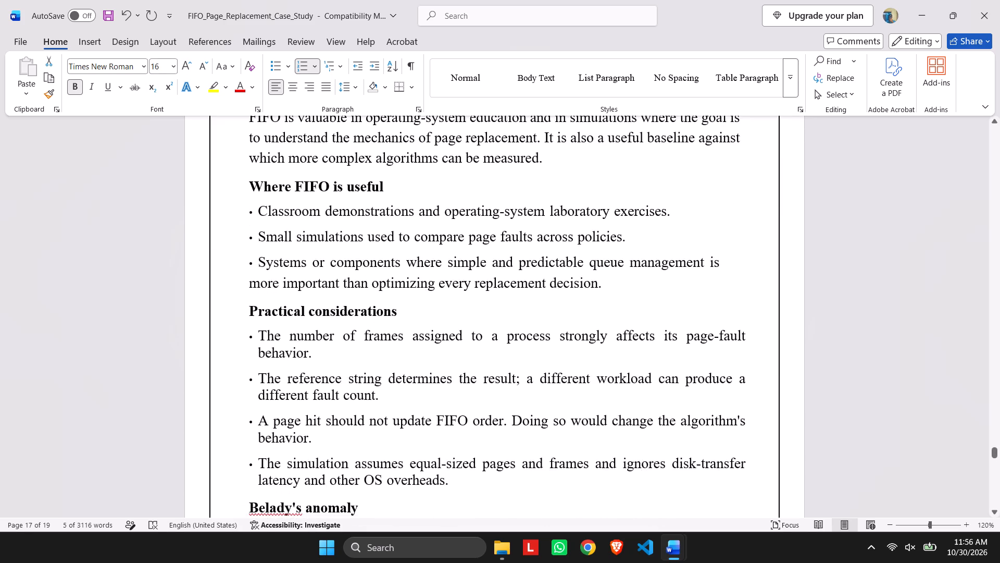
scroll(126, 226, "up", 2)
left_click_drag(162, 201, 166, 229)
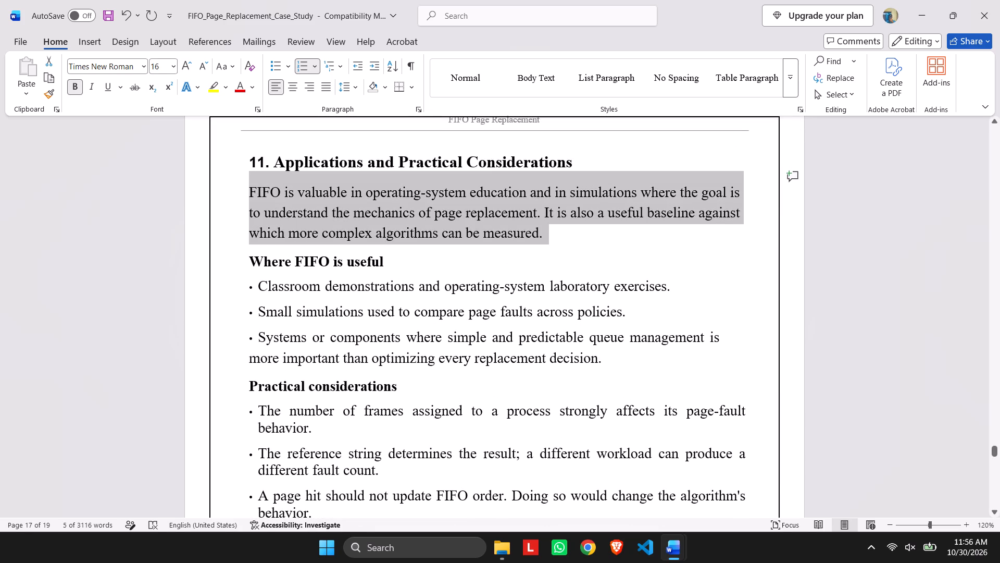
left_click_drag(166, 229, 196, 363)
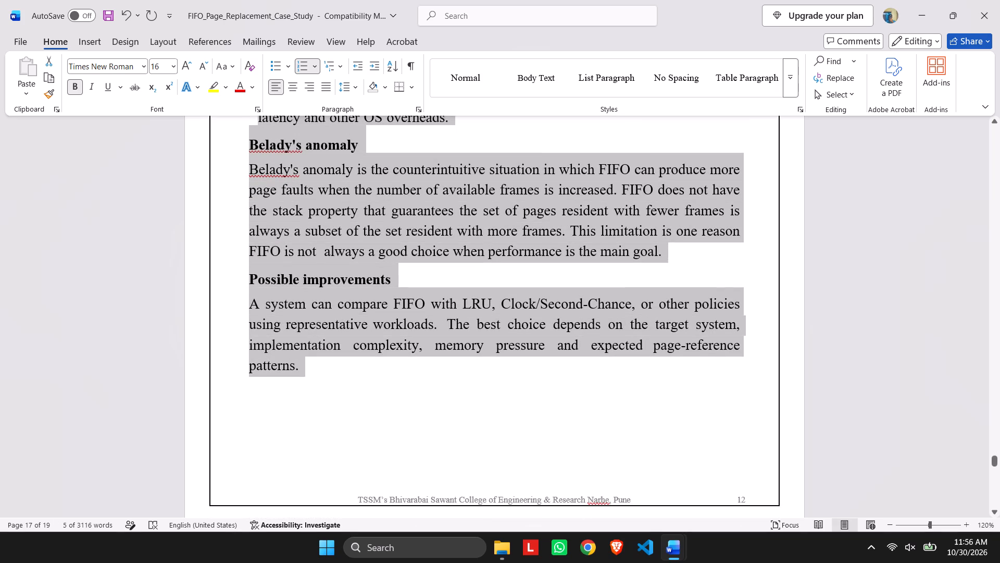
left_click_drag(196, 363, 192, 363)
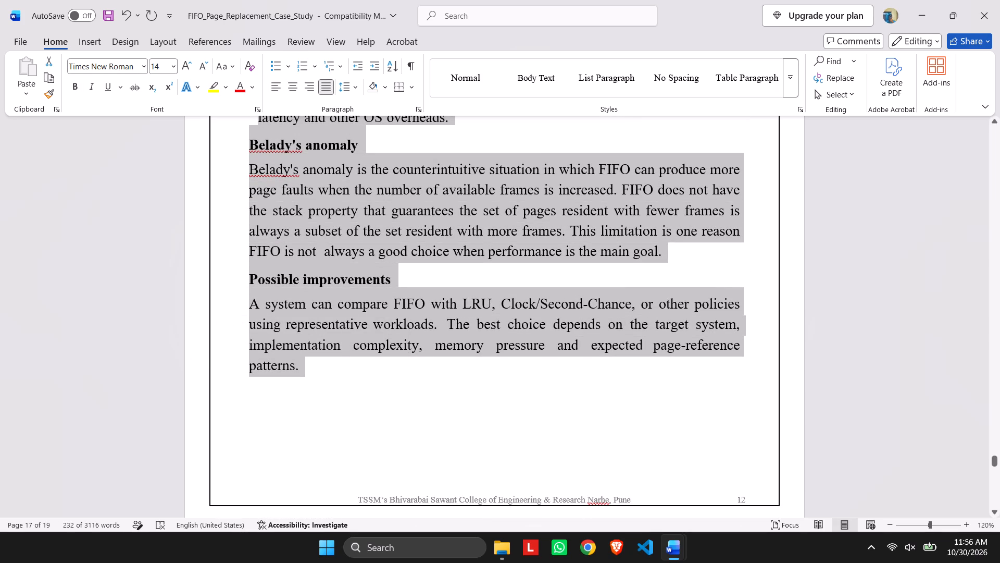
scroll(208, 288, "down", 1)
left_click(199, 59)
left_click(185, 63)
Increase the "12. Conclusion" heading to font size 16.
scroll(90, 232, "down", 8)
scroll(115, 281, "down", 2)
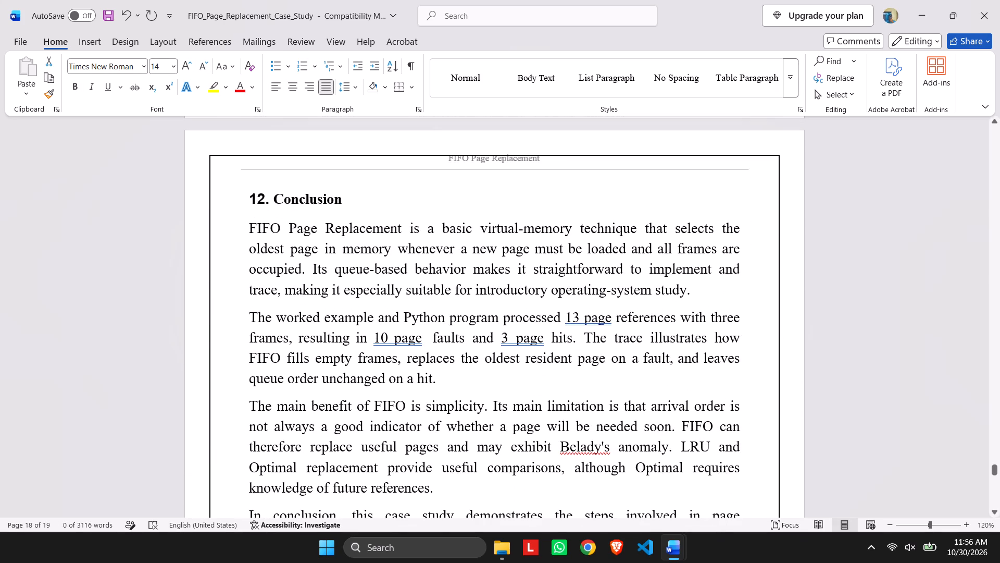
left_click(137, 196)
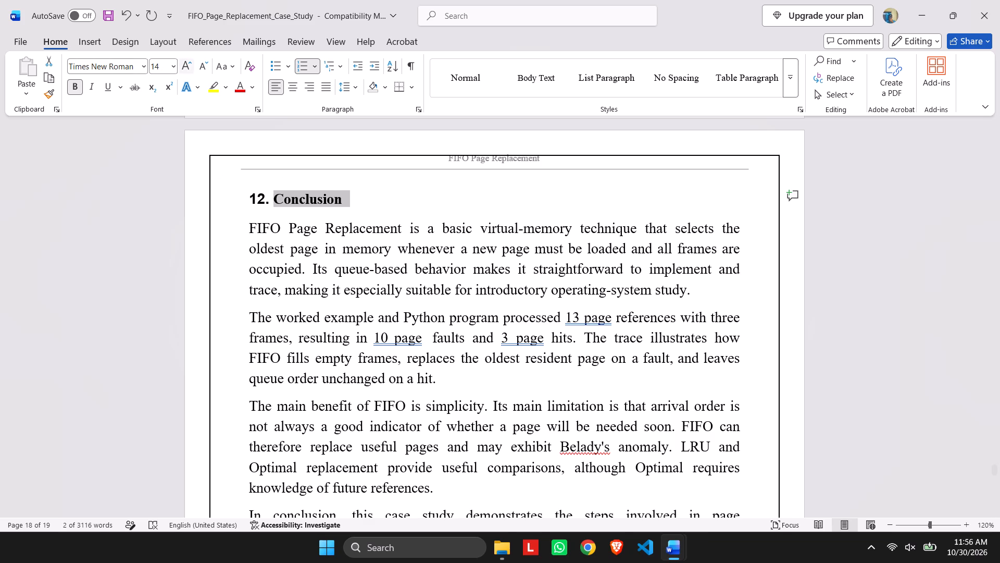
left_click(179, 67)
Check the font size of all the Conclusion paragraphs in section 12.
scroll(70, 337, "down", 2)
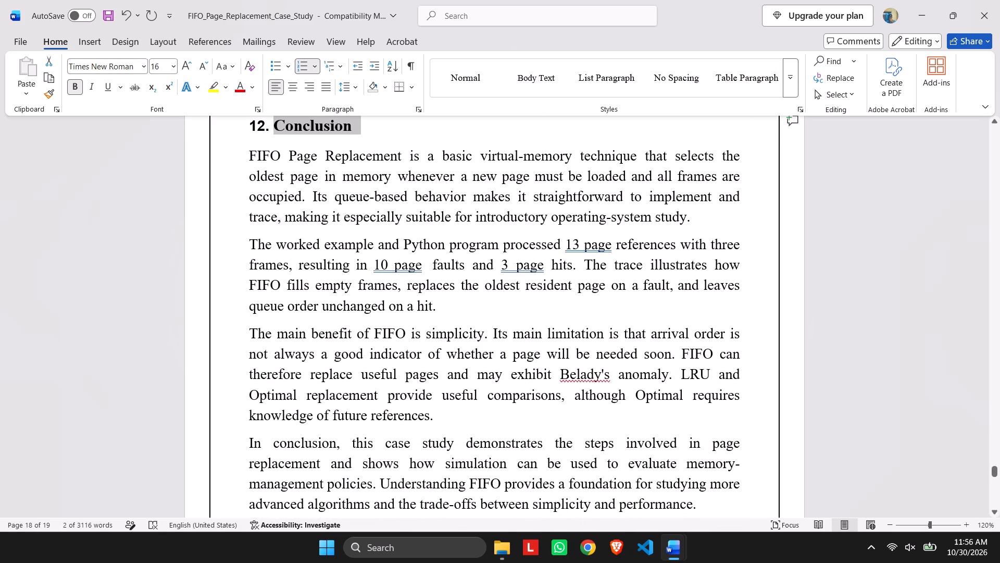
left_click_drag(143, 155, 93, 144)
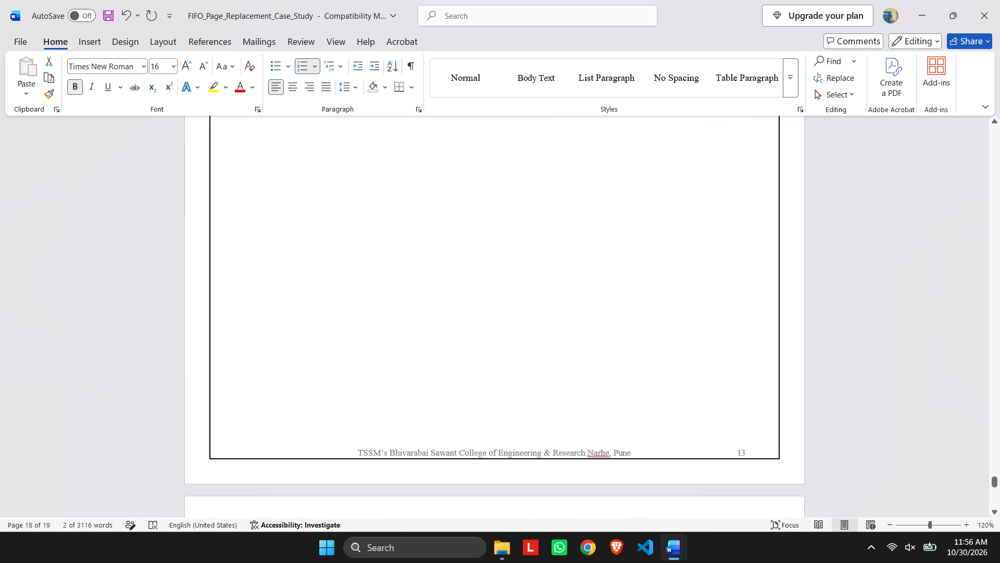
left_click_drag(93, 144, 106, 285)
scroll(98, 239, "up", 3)
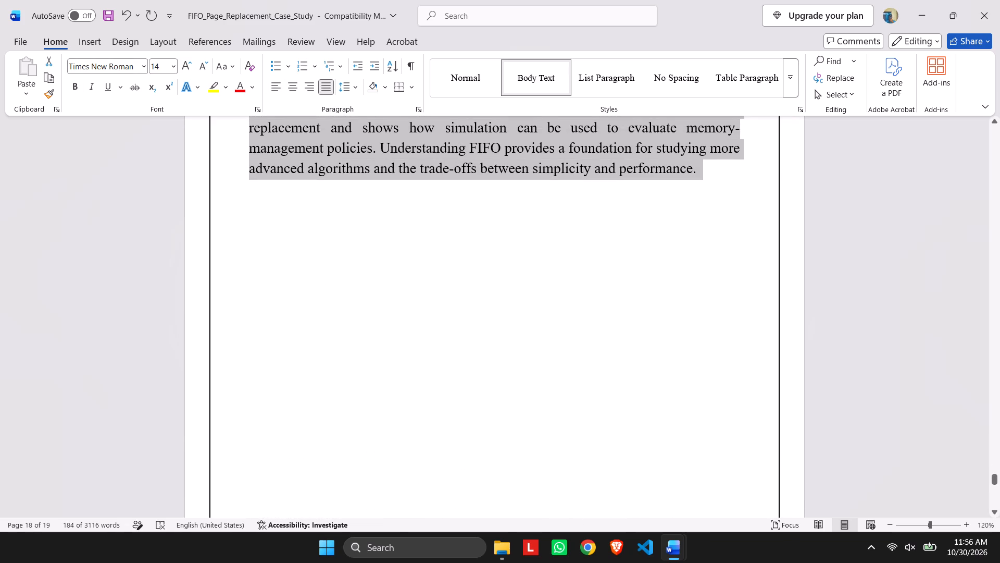
left_click(174, 68)
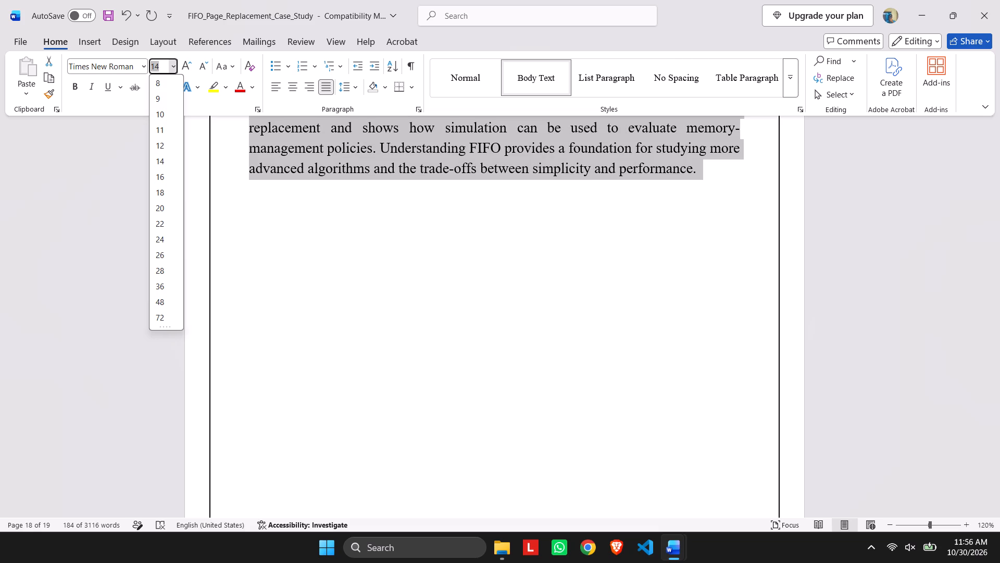
left_click_drag(174, 64, 174, 52)
Increase the "13. References" heading to font size 16.
scroll(156, 144, "down", 8)
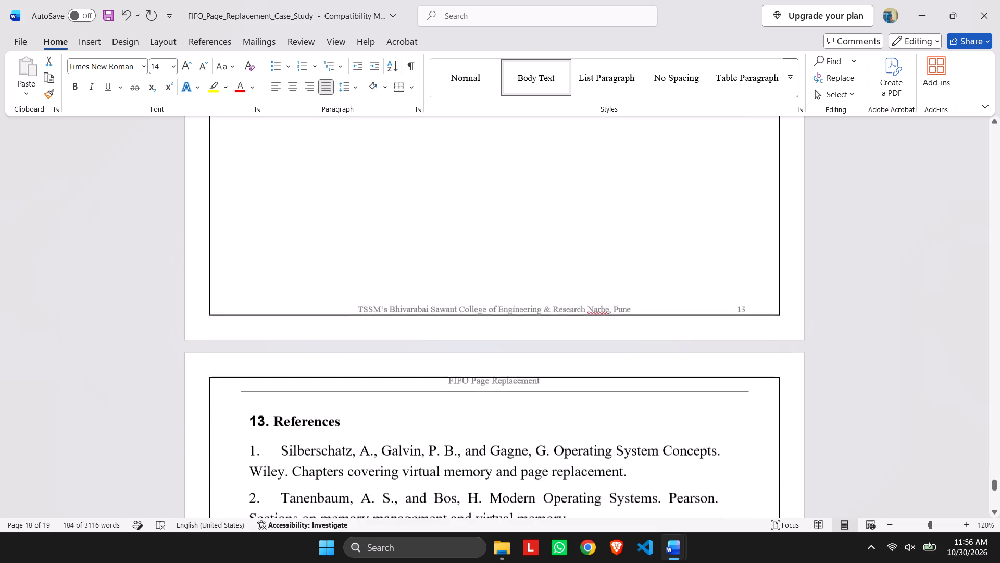
scroll(152, 152, "down", 6)
left_click(149, 171)
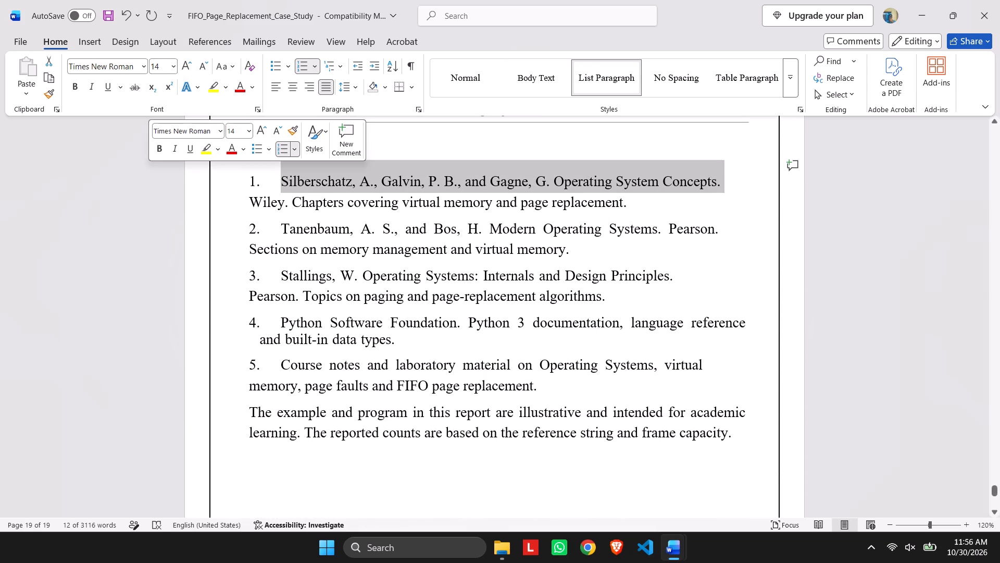
left_click(150, 172)
left_click_drag(162, 170, 156, 446)
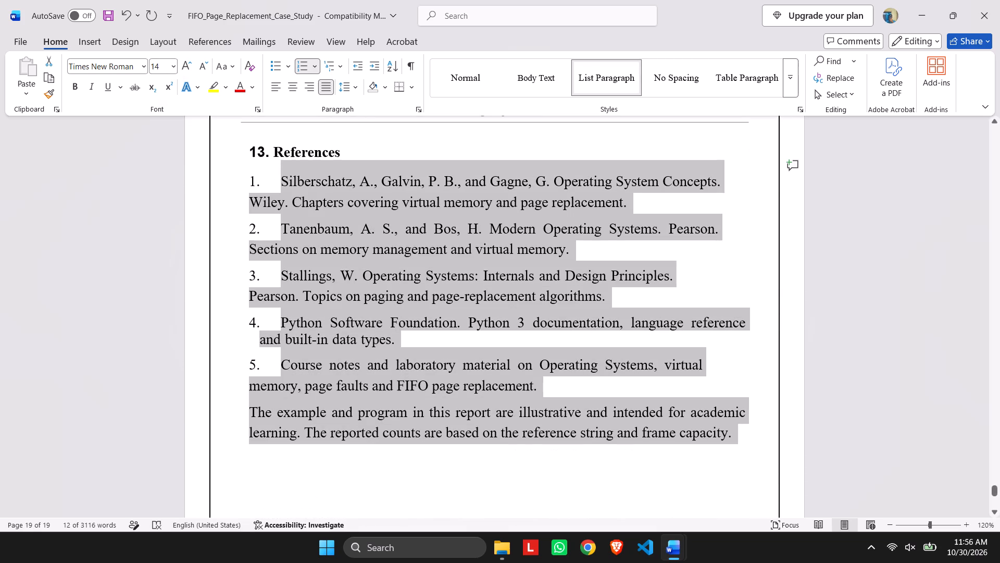
left_click_drag(156, 446, 157, 446)
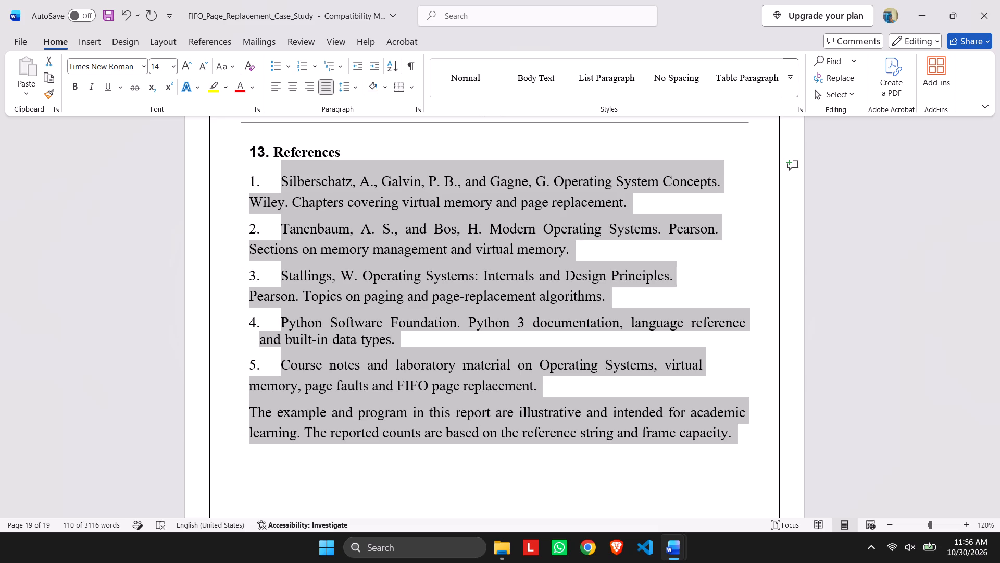
left_click(147, 155)
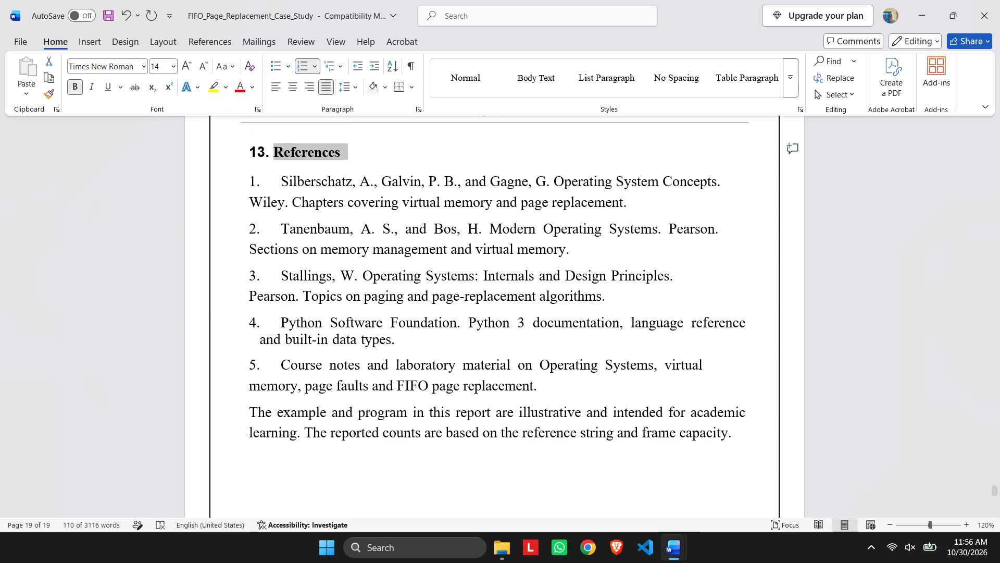
left_click(189, 65)
Set the five reference entries and the closing note of section 13 to font size 14.
scroll(147, 169, "down", 3)
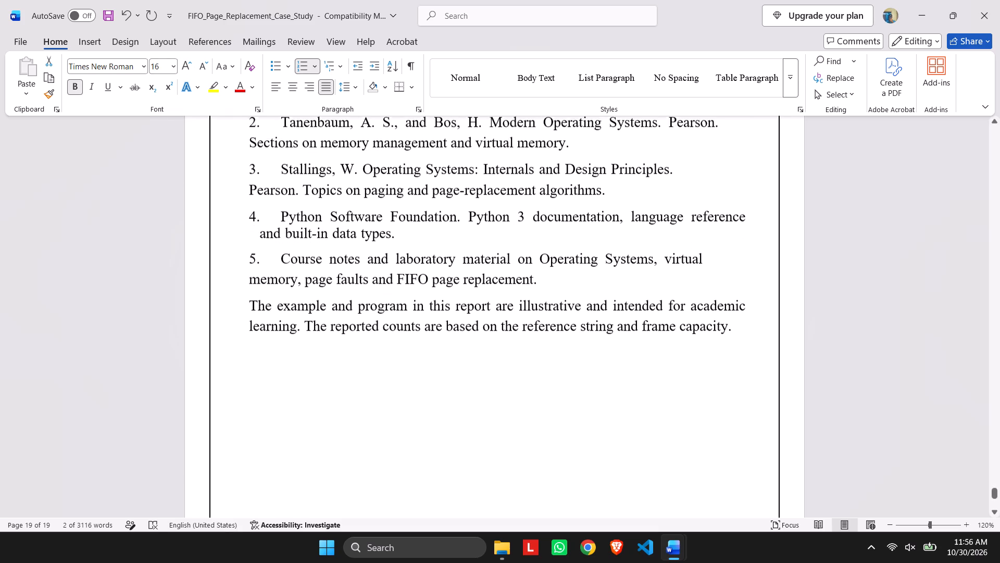
scroll(147, 169, "up", 3)
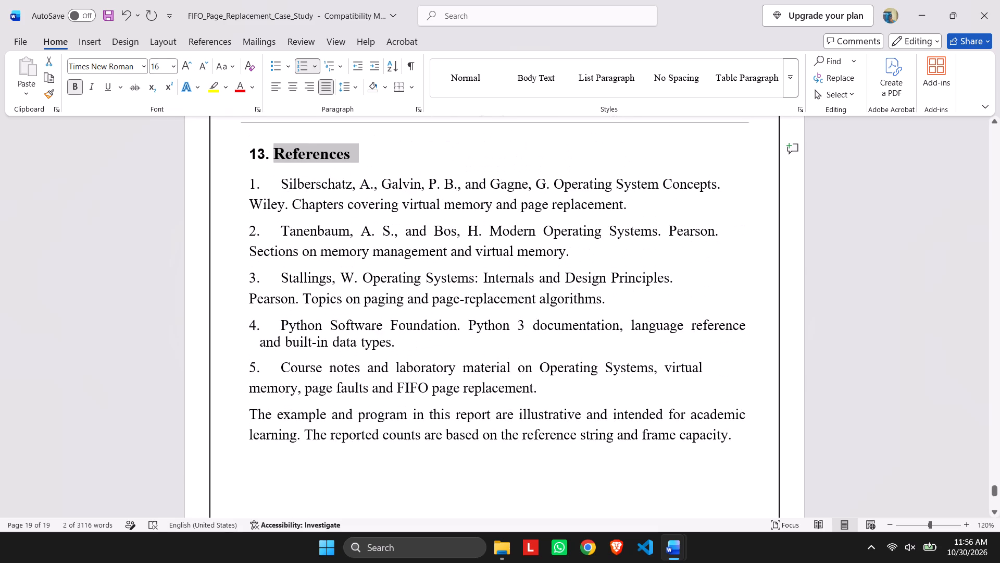
left_click_drag(165, 186, 191, 456)
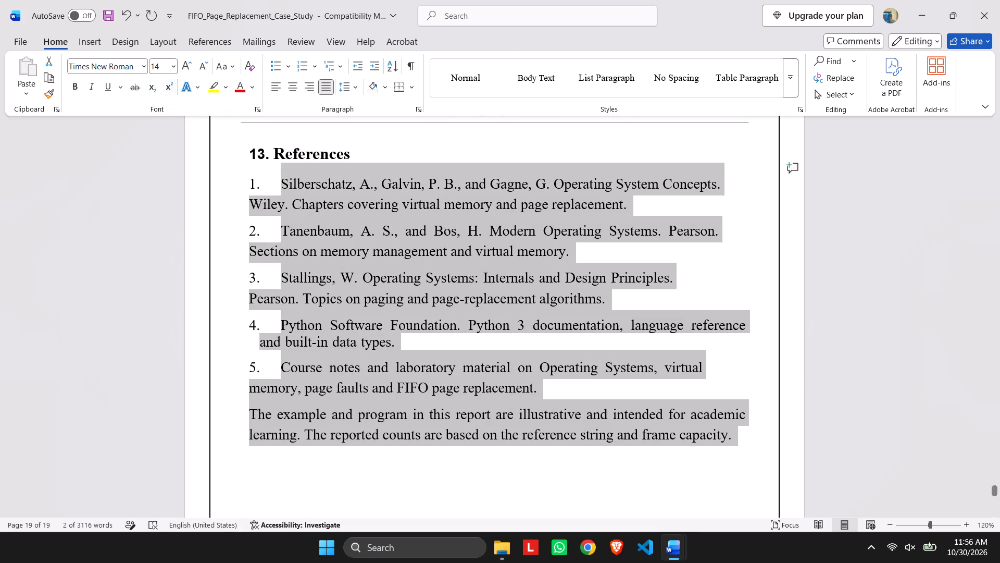
left_click(185, 62)
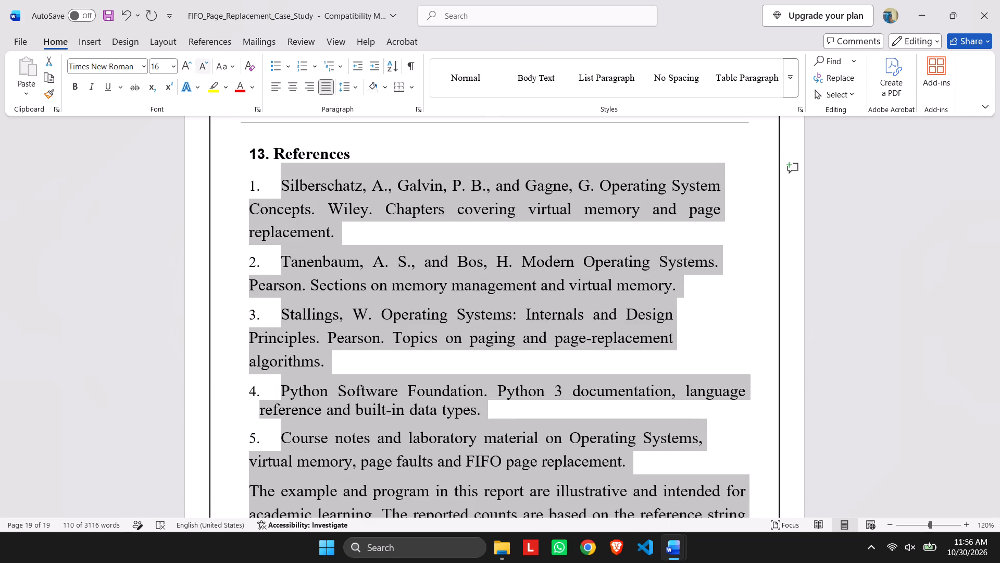
left_click(198, 65)
scroll(130, 226, "down", 17)
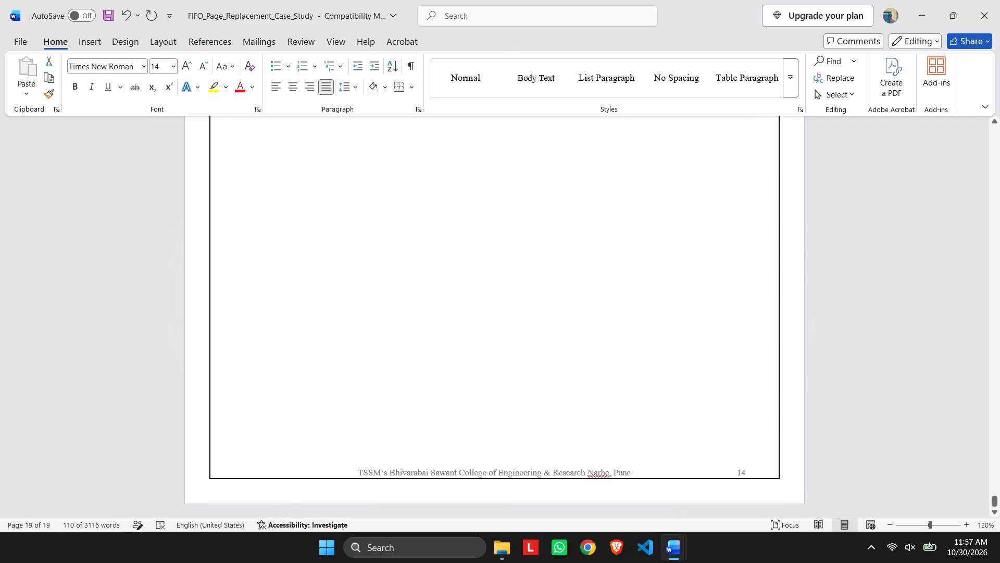
scroll(99, 198, "down", 3)
left_click(273, 386)
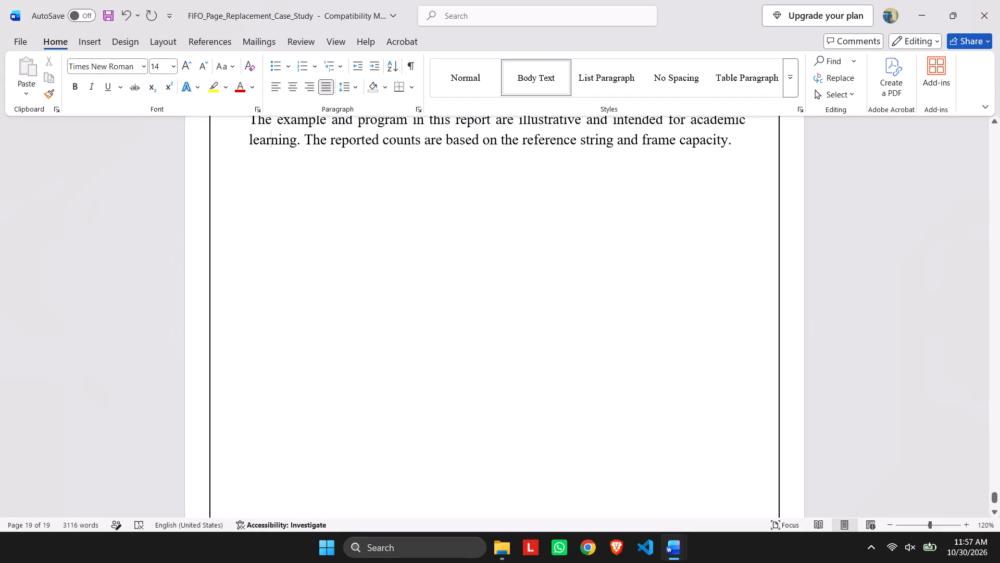
Save the FIFO page replacement case study report.
key("ctrl+s")
key("ctrl+s")
key("ctrl+s")
key("ctrl+s")
key("ctrl+s")
key("ctrl+s")
key("ctrl+s")
key("ctrl+s")
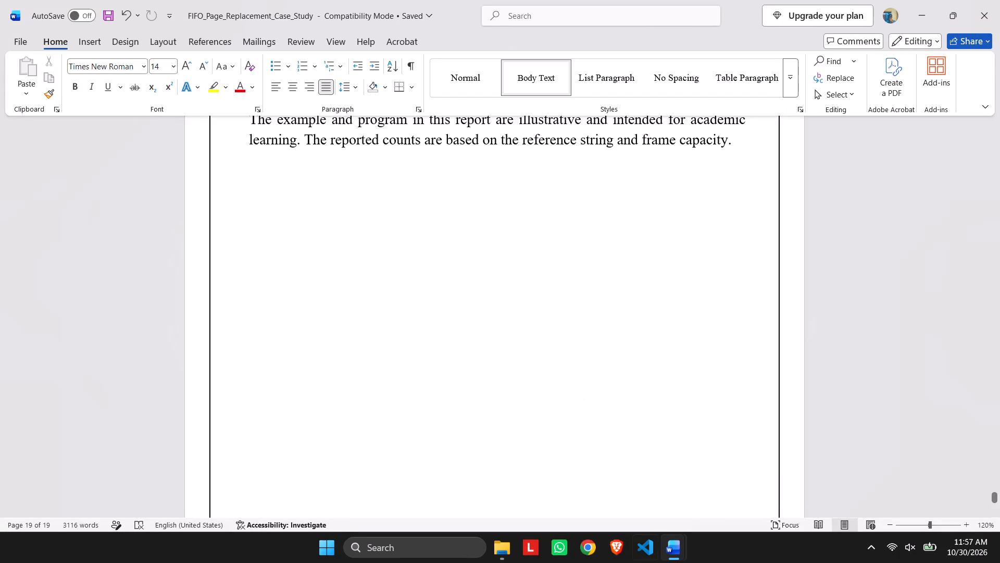
Apply the Times New Roman font to the entire FIFO page replacement report.
left_click(665, 558)
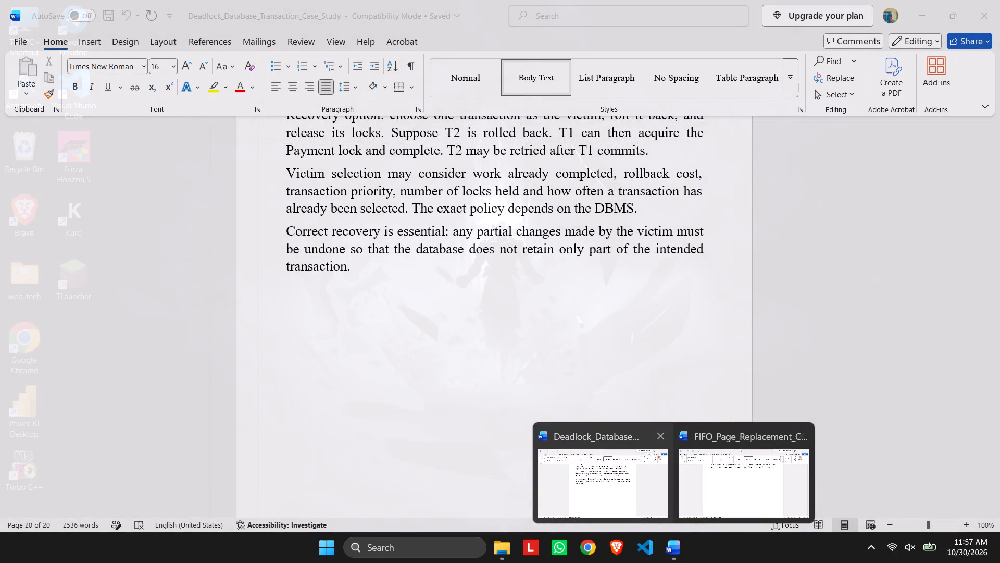
left_click(393, 254)
scroll(318, 229, "up", 10)
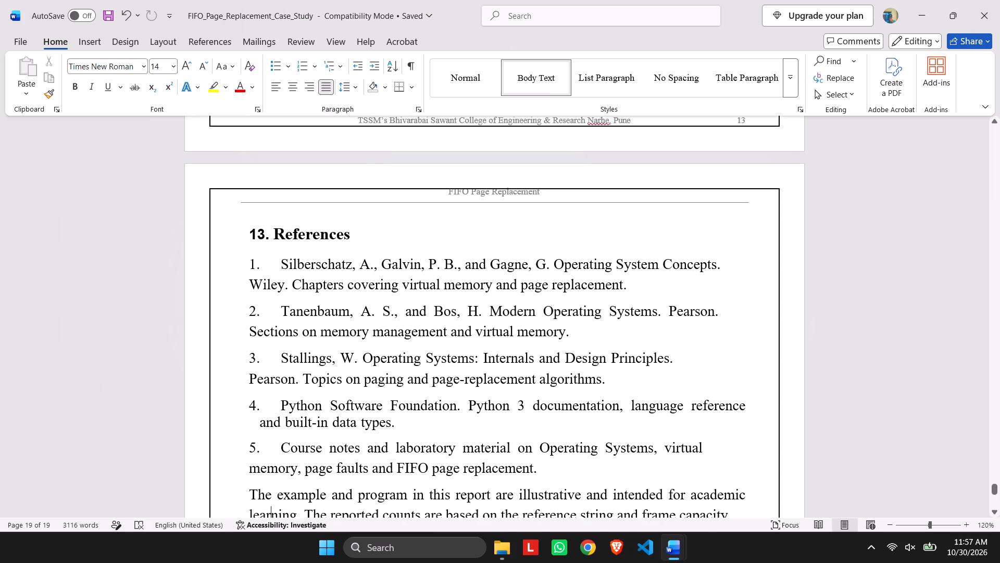
key("ctrl+a")
scroll(300, 256, "up", 20)
scroll(300, 256, "up", 11)
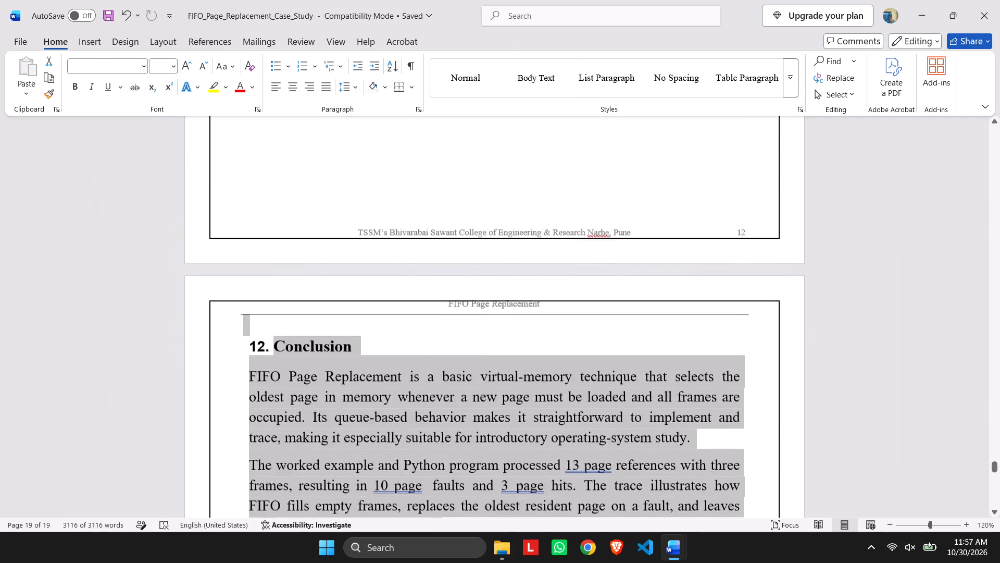
scroll(225, 243, "up", 20)
scroll(225, 243, "up", 20)
scroll(225, 243, "up", 5)
scroll(441, 351, "up", 3)
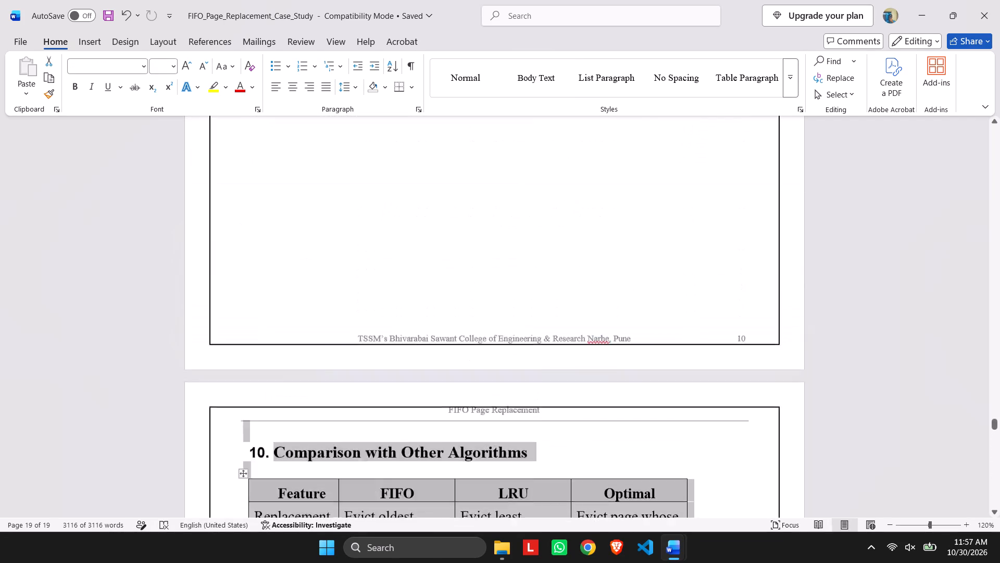
scroll(464, 351, "up", 1)
scroll(748, 328, "up", 1)
middle_click(748, 328)
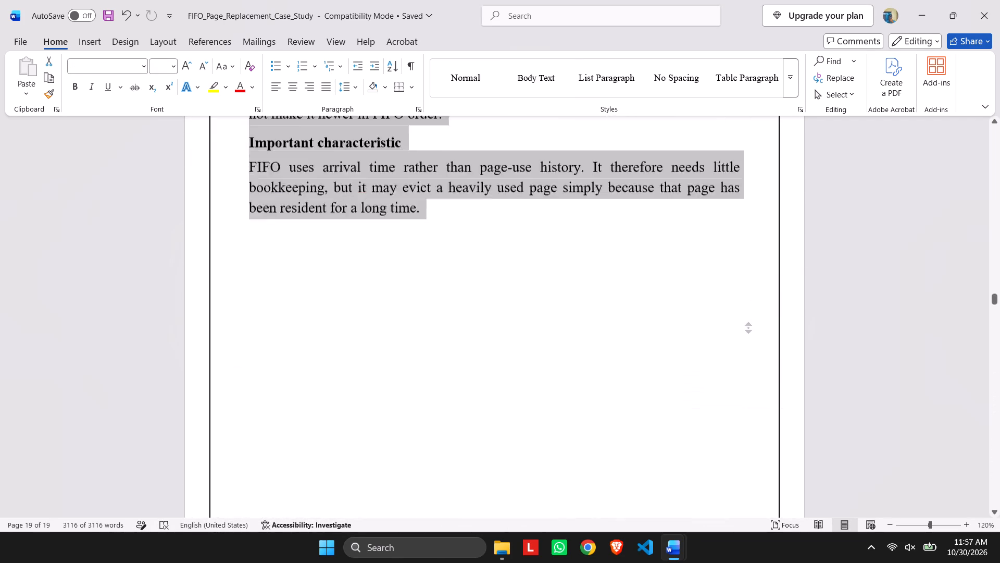
middle_click(744, 147)
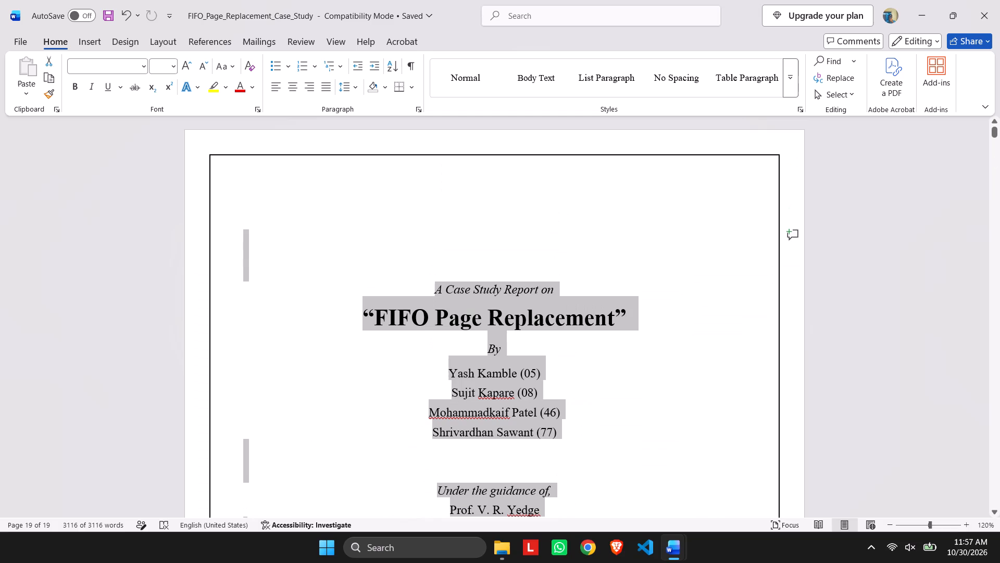
scroll(452, 295, "down", 7)
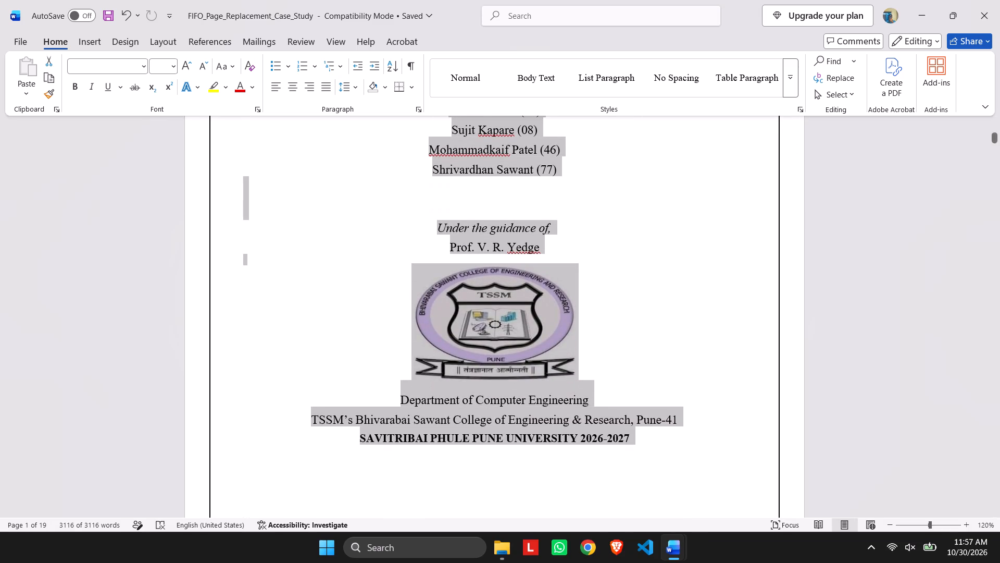
left_click(146, 68)
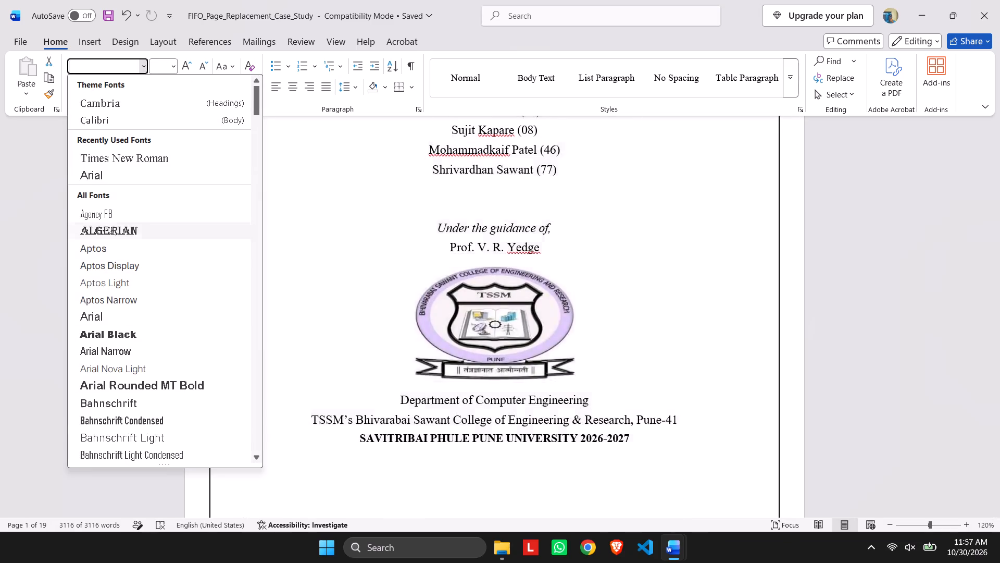
left_click(182, 164)
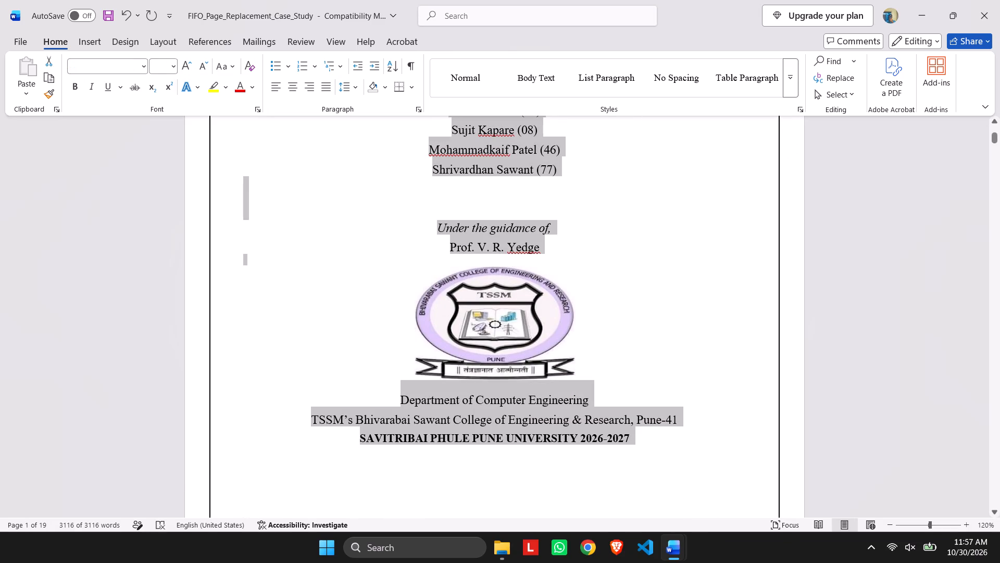
left_click(672, 178)
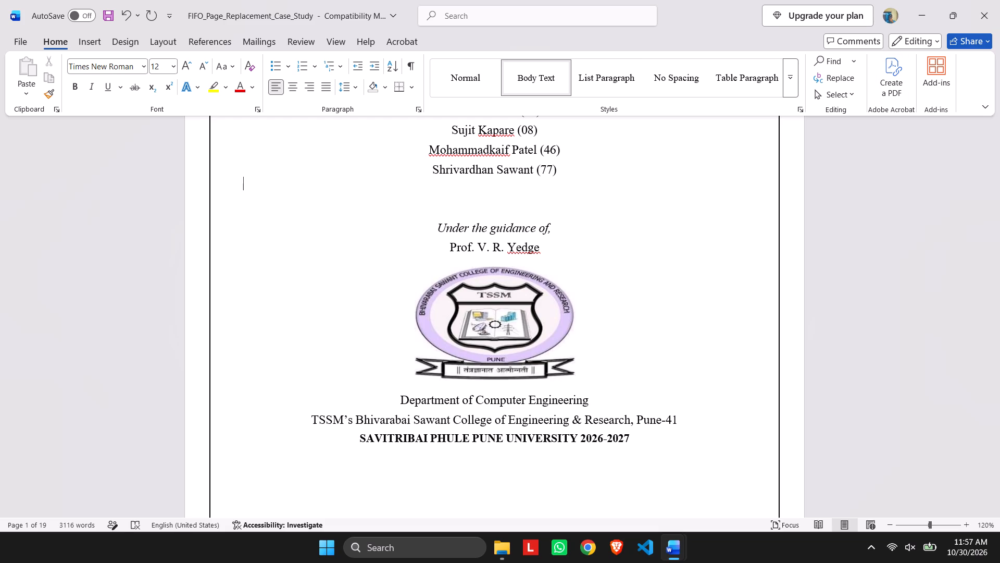
Close the FIFO report, saving its changes in the Final Case study folder.
left_click(999, 0)
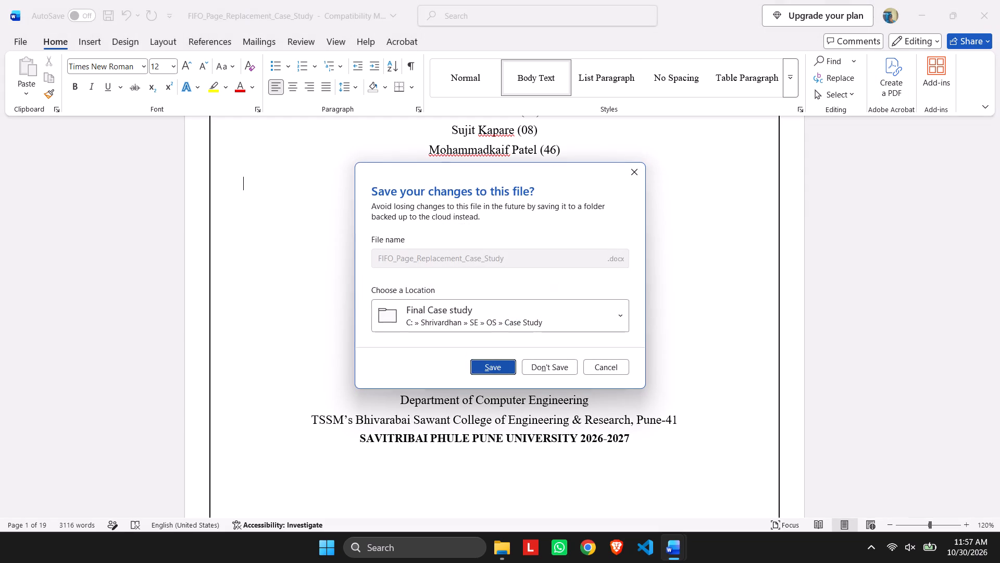
left_click(493, 369)
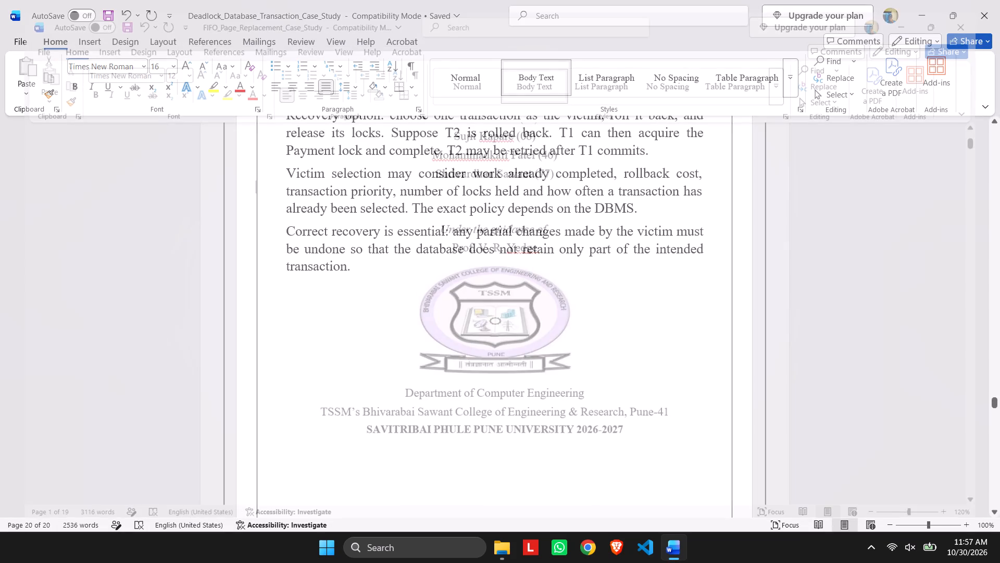
Switch to File Explorer and reopen the FIFO_Page_Replacement_Case_Study Word document from the Final Case study folder.
left_click(502, 553)
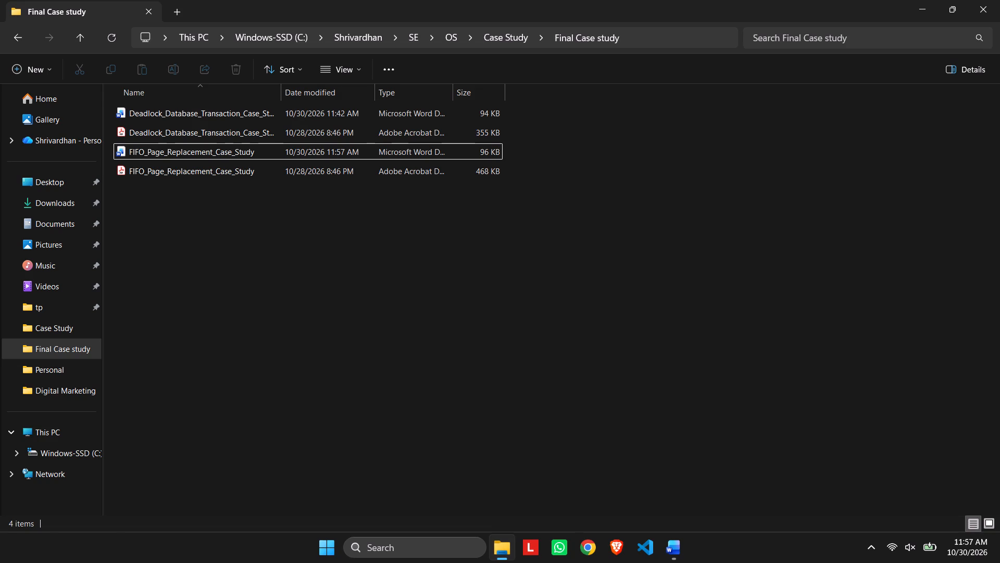
double_click(215, 148)
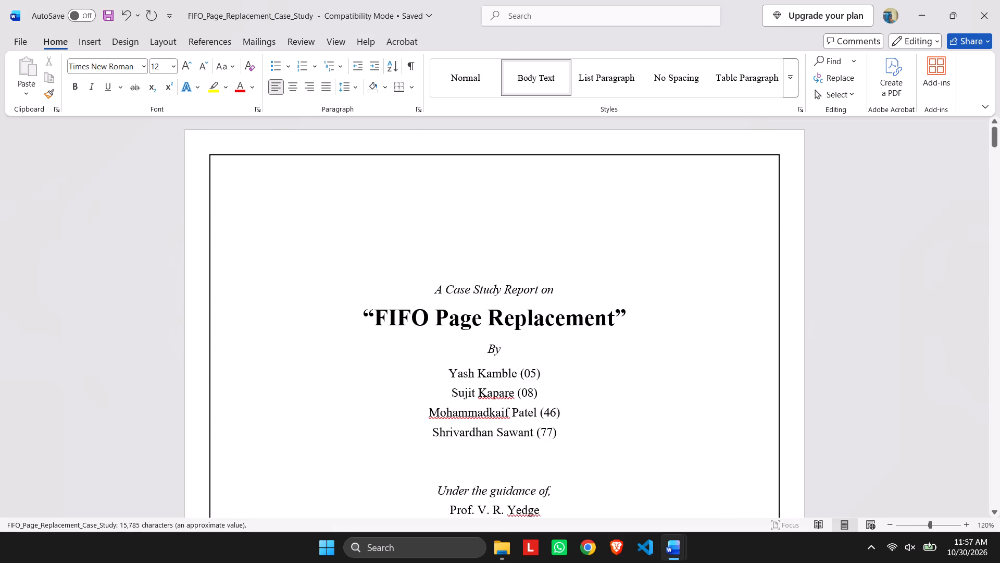
Open the headers for editing and place the cursor in the Section 2 header on the certificate page.
scroll(681, 384, "down", 4)
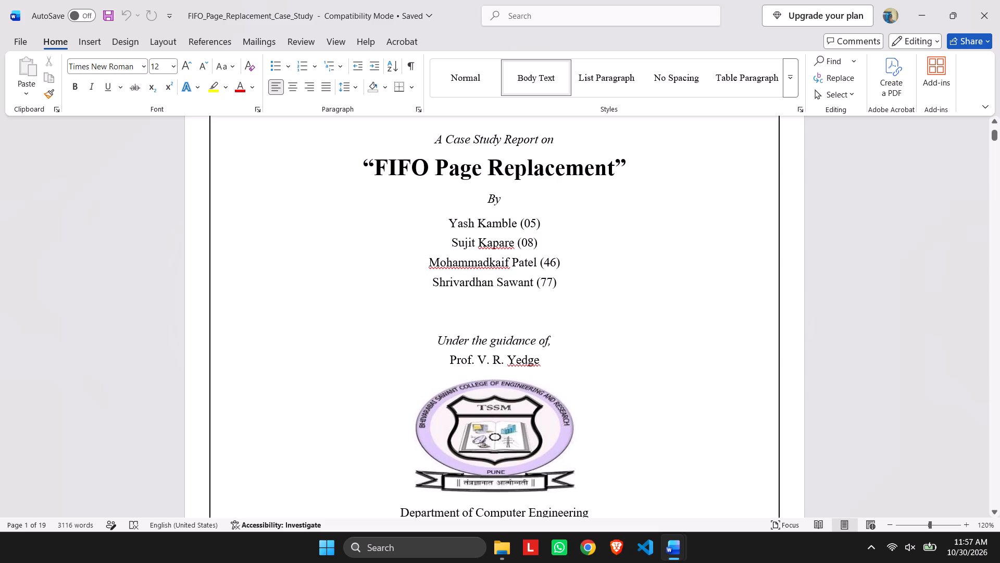
scroll(679, 364, "down", 10)
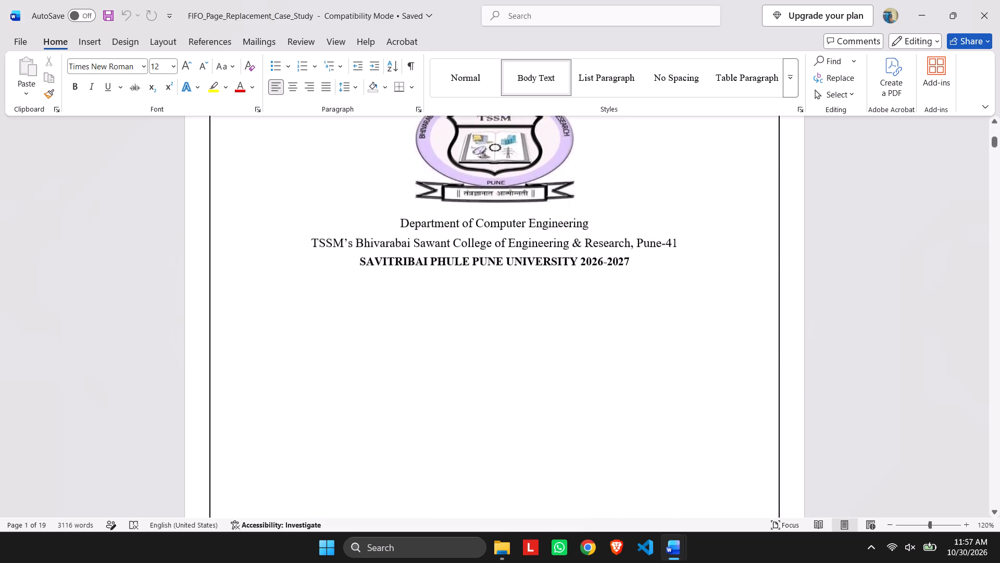
scroll(672, 360, "down", 7)
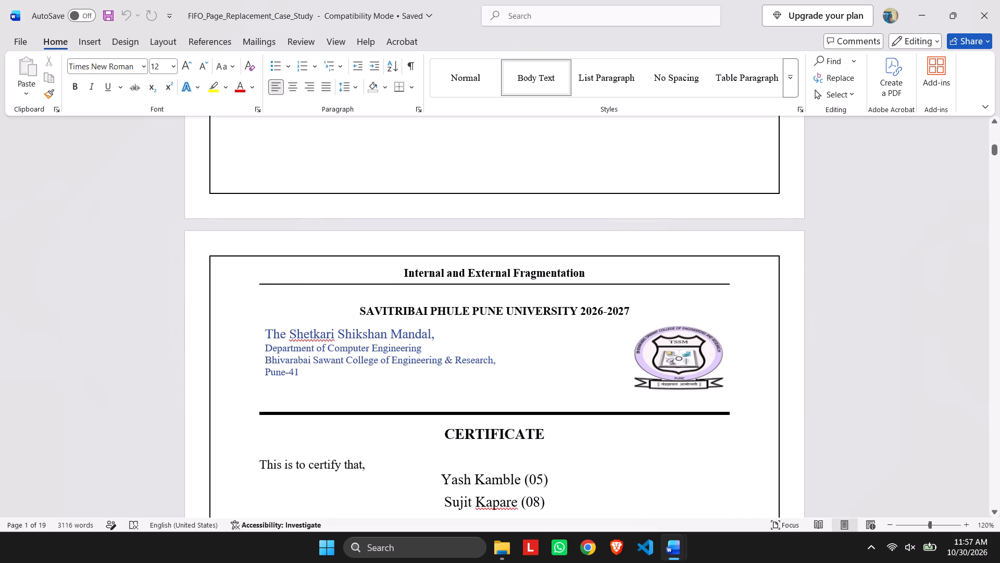
scroll(728, 376, "up", 1)
scroll(724, 374, "down", 3)
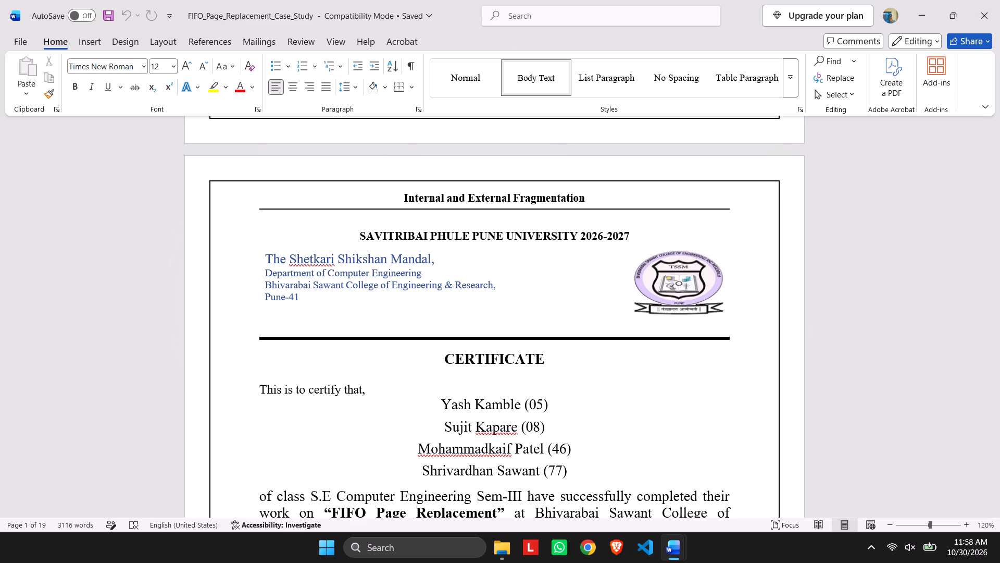
left_click(83, 33)
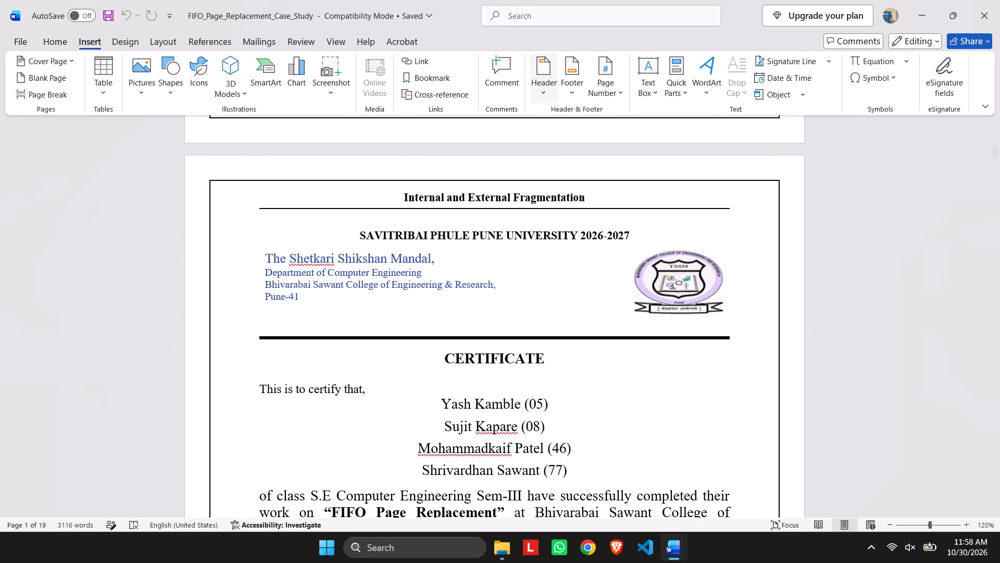
left_click(552, 91)
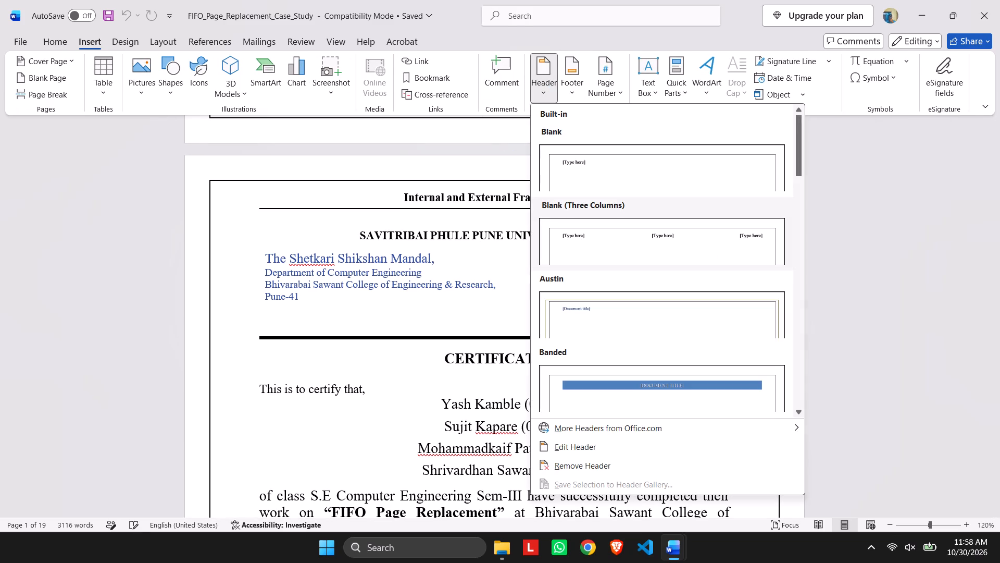
left_click(628, 452)
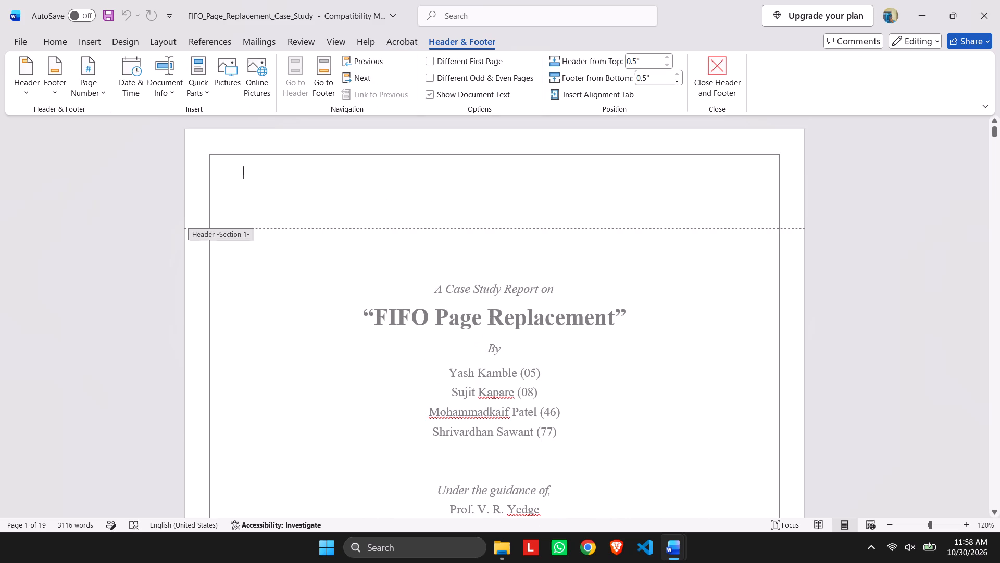
scroll(582, 266, "down", 18)
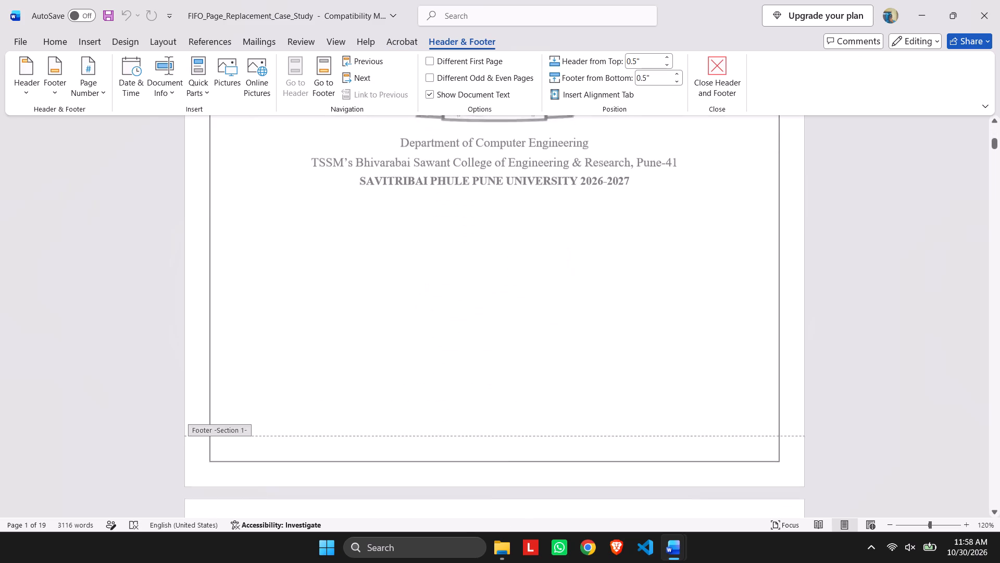
scroll(558, 273, "down", 9)
scroll(535, 250, "up", 6)
left_click(228, 268)
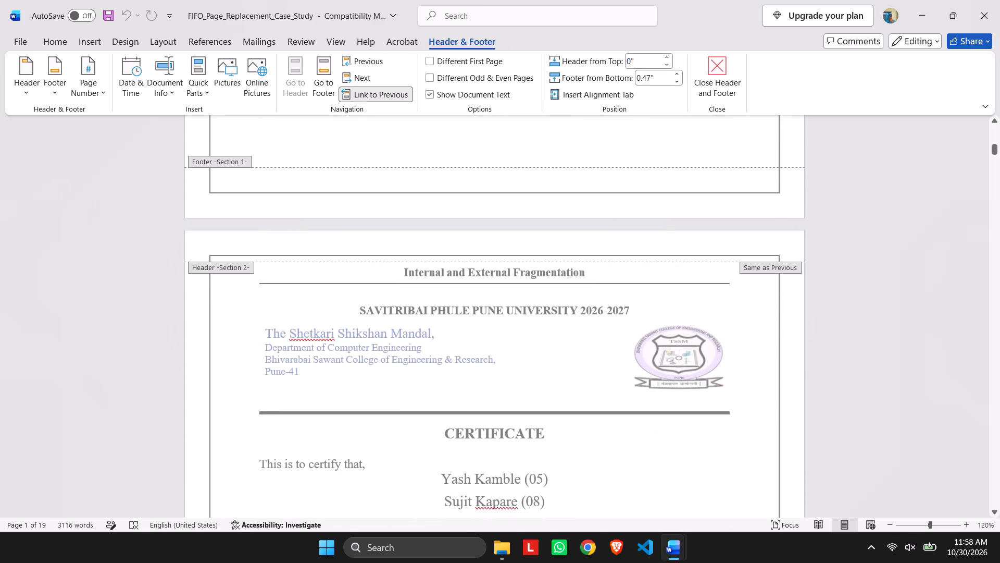
left_click(278, 259)
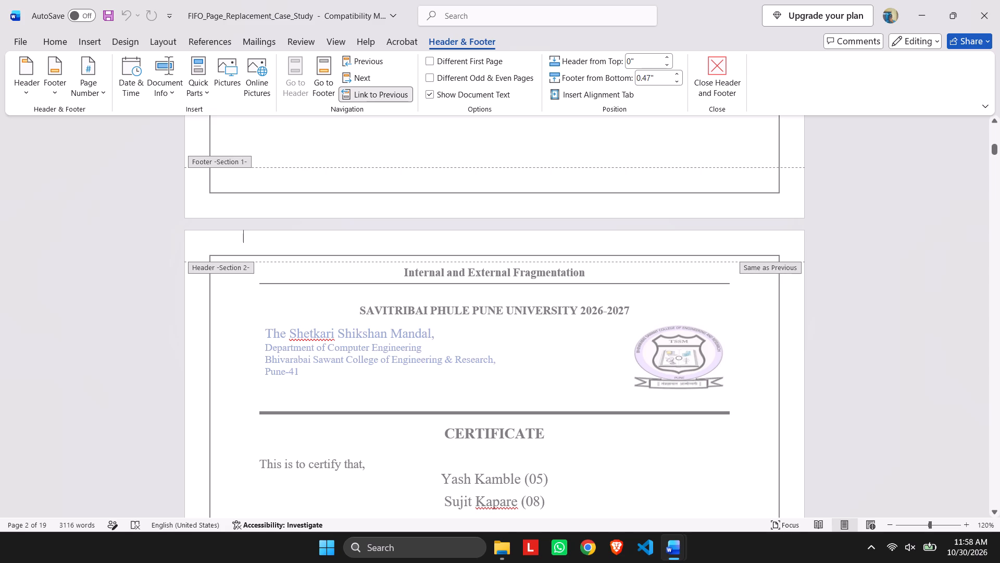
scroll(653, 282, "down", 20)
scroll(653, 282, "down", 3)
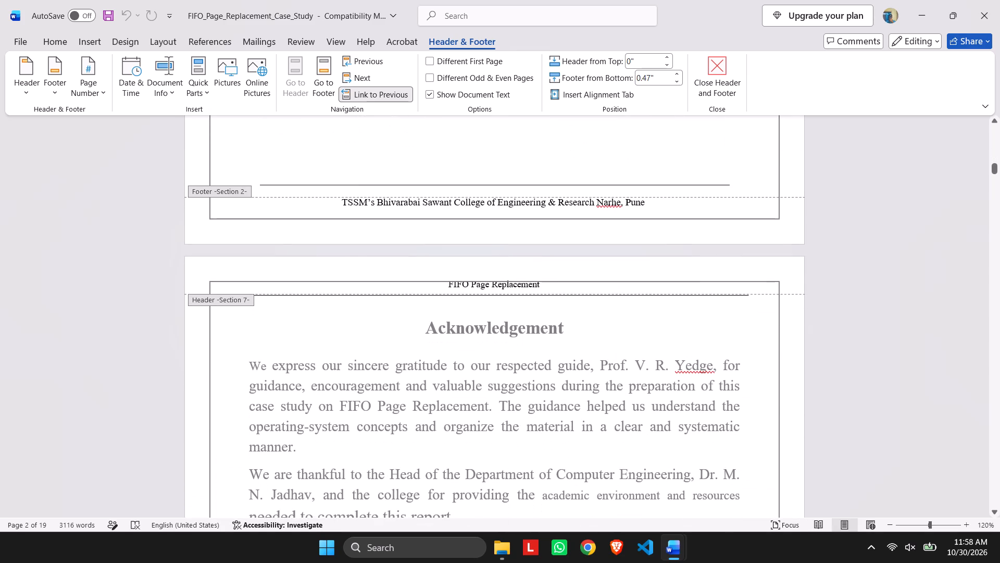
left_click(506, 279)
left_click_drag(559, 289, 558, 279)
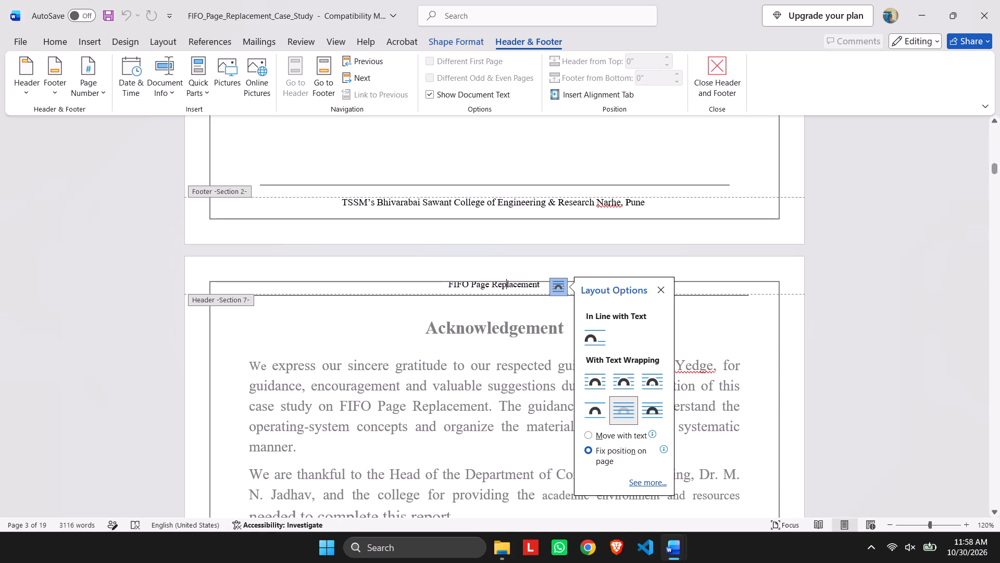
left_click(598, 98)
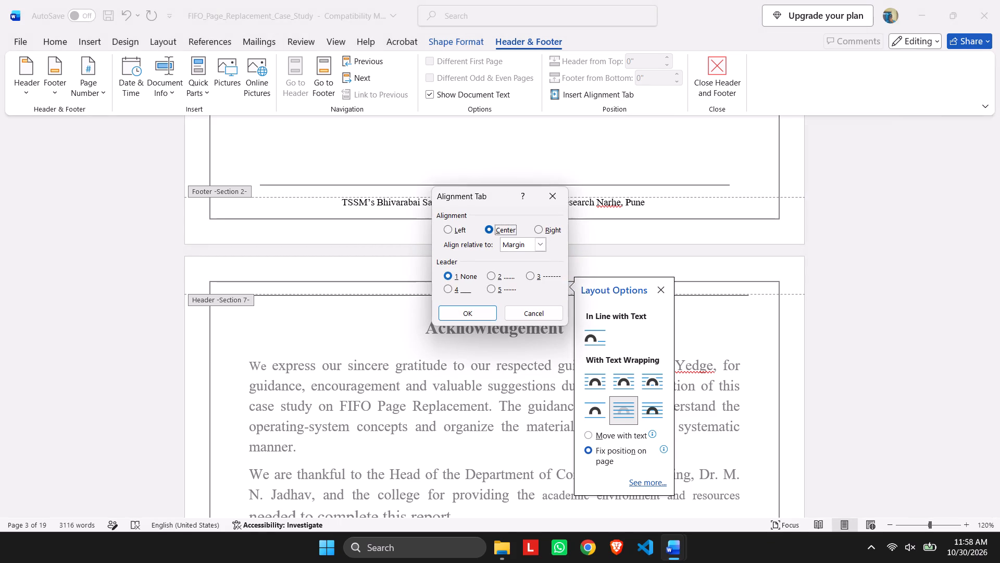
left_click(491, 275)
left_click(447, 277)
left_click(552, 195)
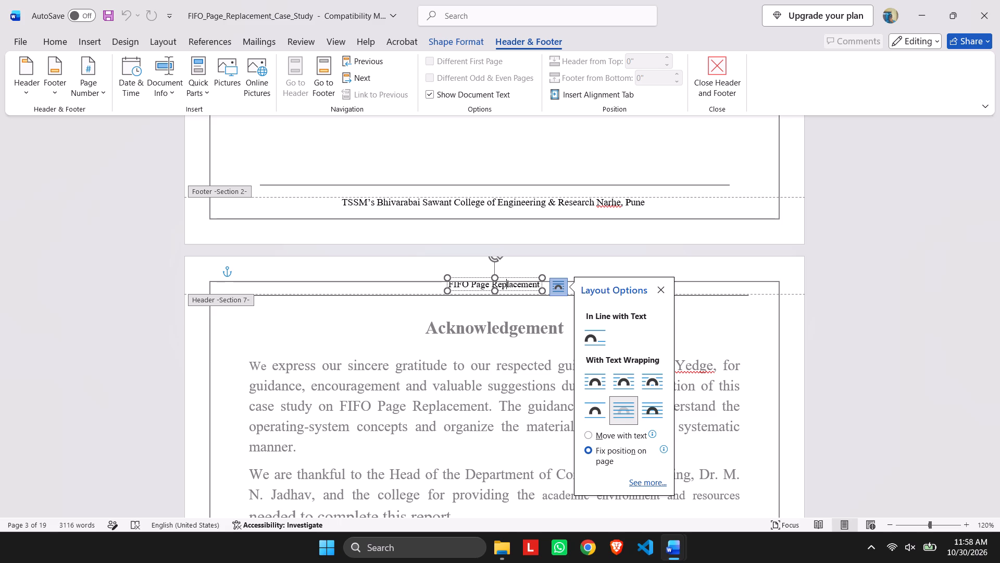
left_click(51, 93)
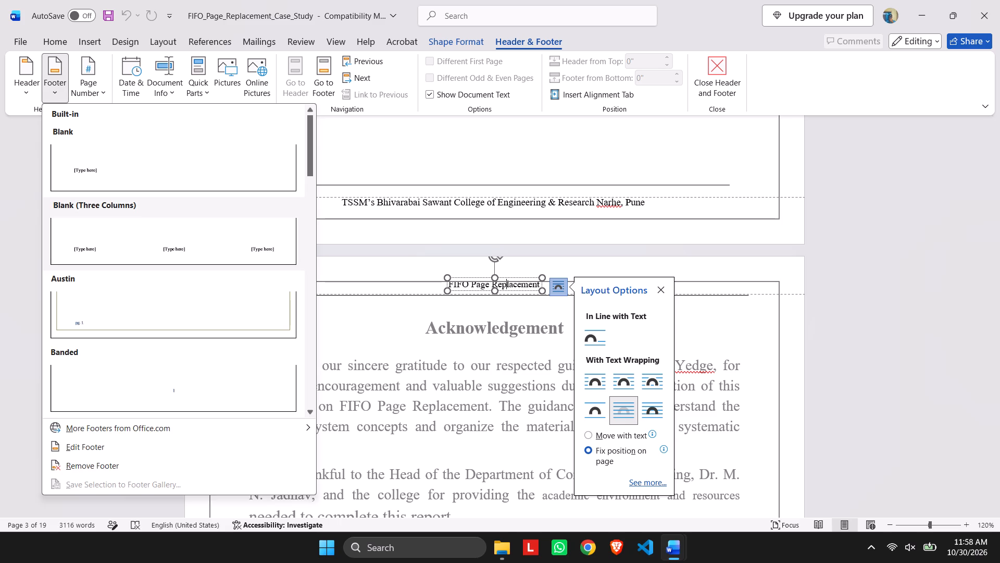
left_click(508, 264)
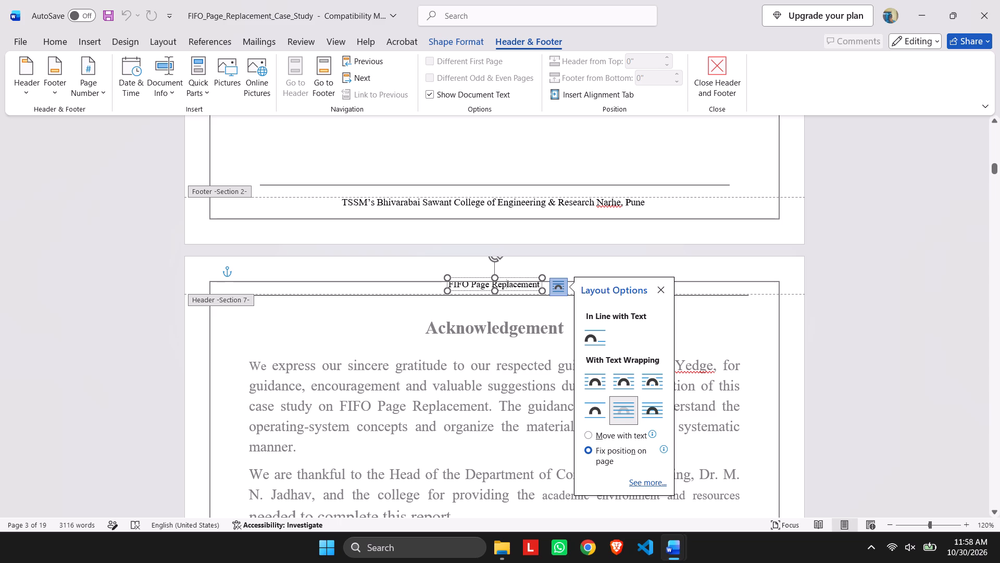
Move the "FIFO Page Replacement" header text box above Acknowledgement slightly down, so it sits inside the page border.
left_click_drag(473, 278, 477, 287)
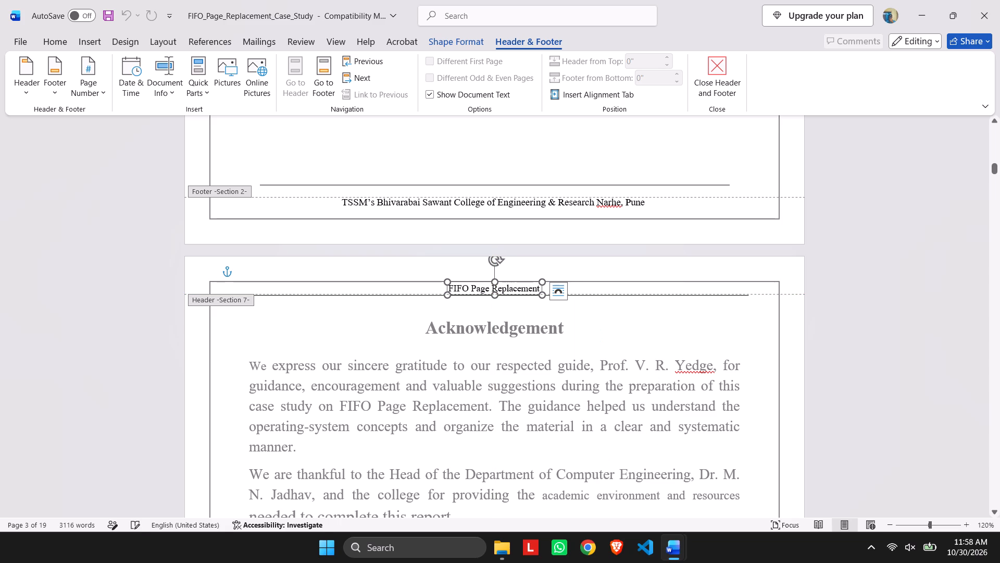
scroll(496, 328, "down", 4)
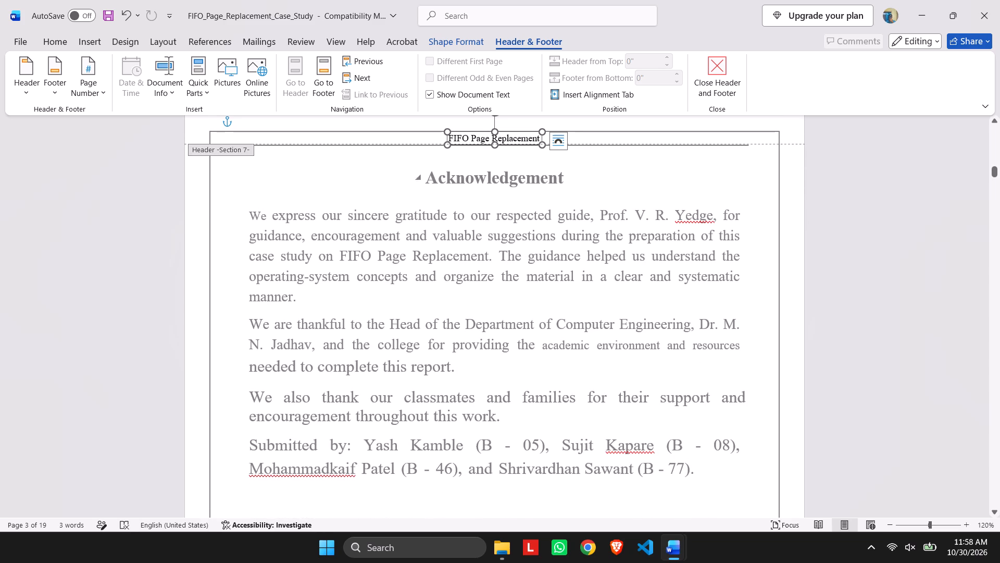
Move the "FIFO Page Replacement" header text box above 1. Introduction slightly down, so it sits inside the page border.
scroll(492, 172, "down", 10)
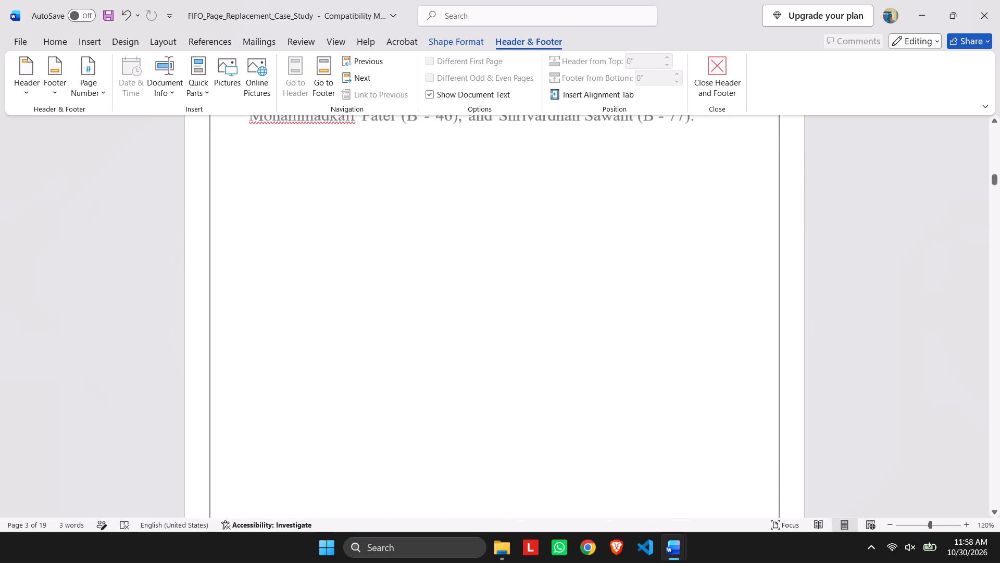
scroll(480, 255, "down", 11)
scroll(486, 242, "up", 2)
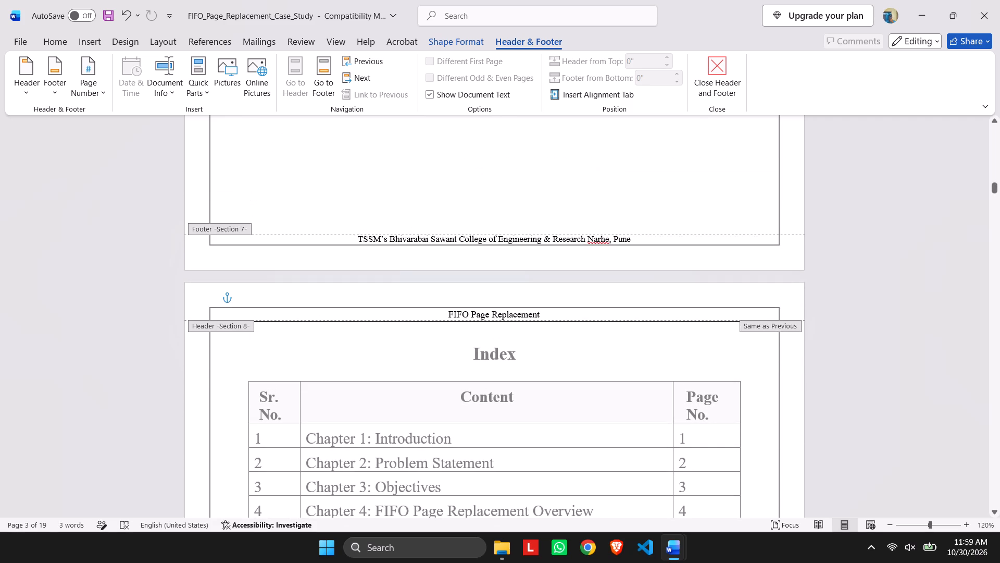
scroll(507, 284, "down", 4)
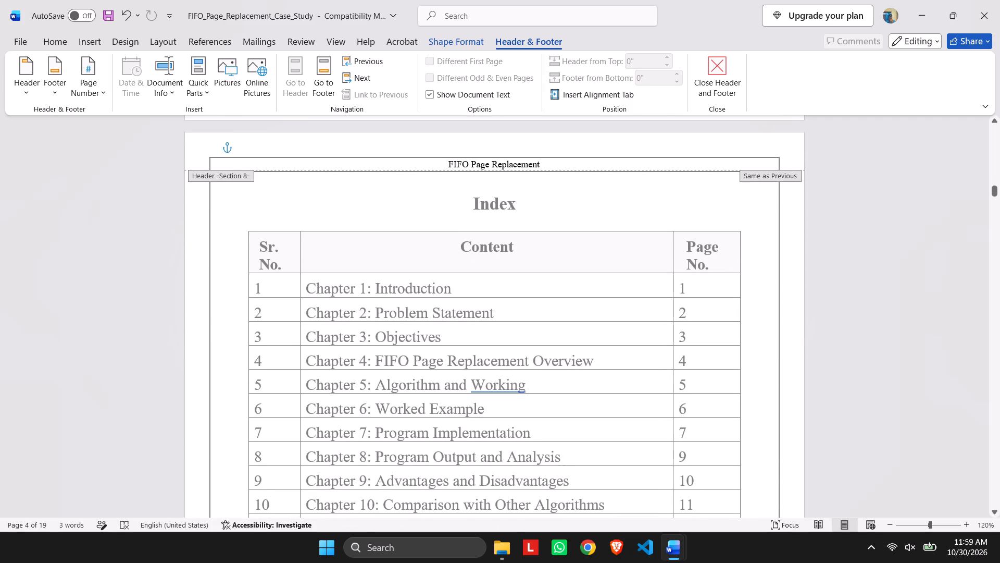
scroll(506, 237, "down", 20)
scroll(506, 237, "down", 20)
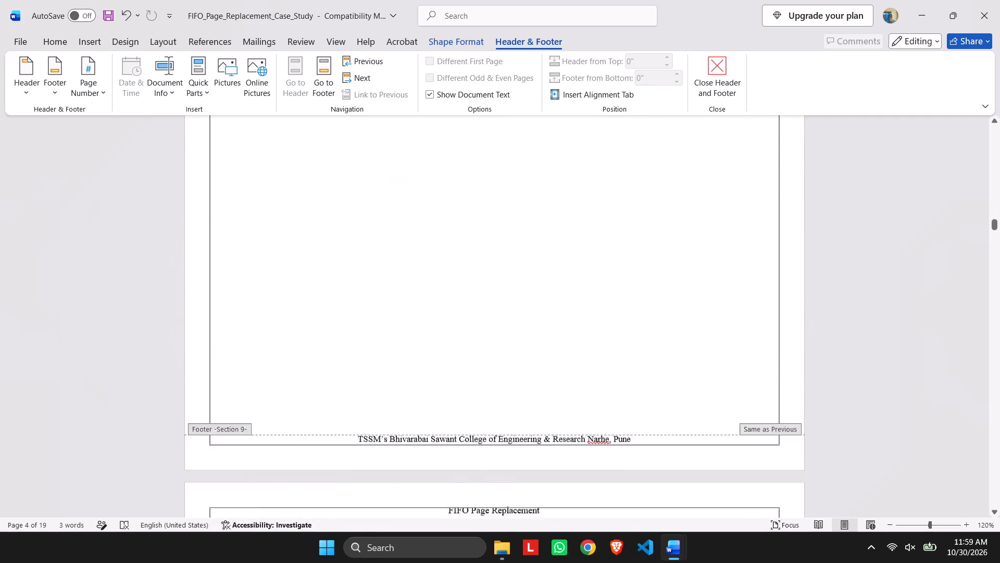
scroll(503, 240, "down", 5)
left_click(499, 252)
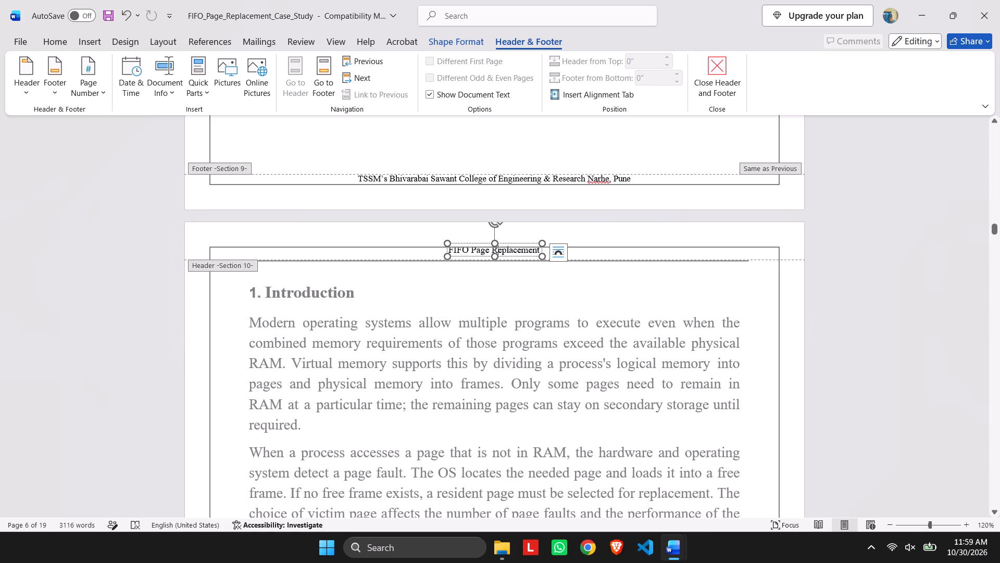
left_click_drag(484, 243, 485, 246)
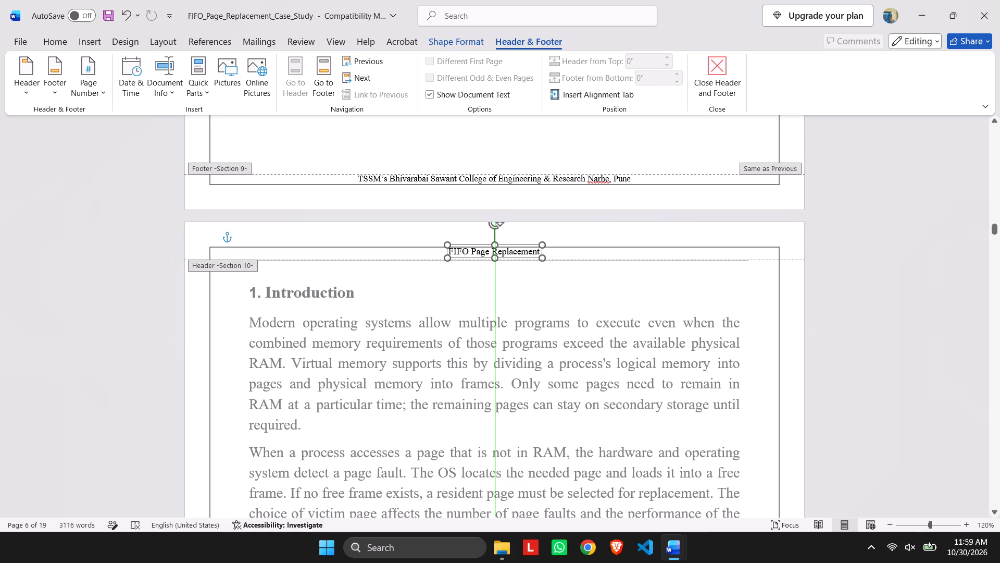
left_click_drag(485, 246, 487, 249)
Move the college name text box in the Section 16 footer, on the page numbered 8, slightly down.
scroll(515, 285, "down", 6)
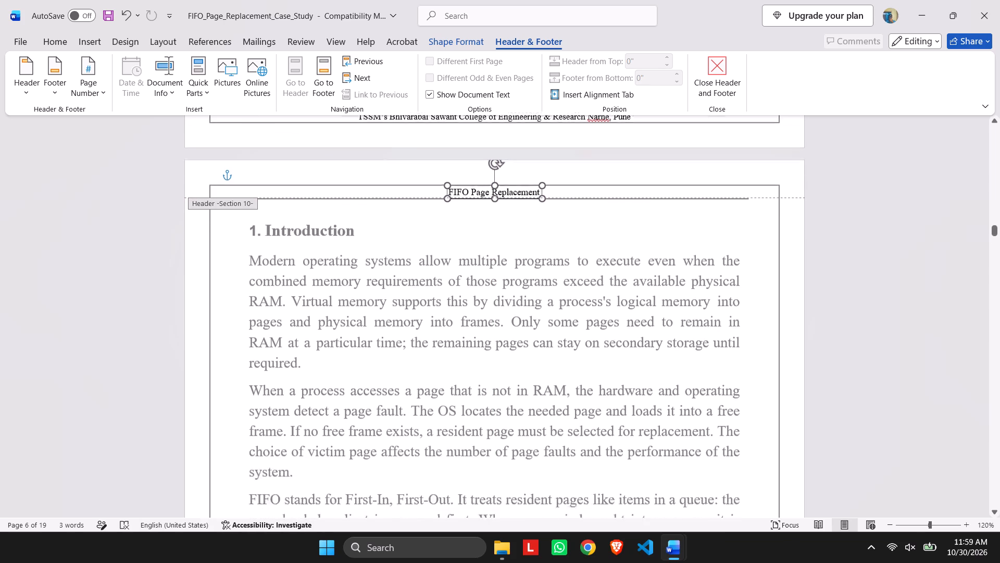
scroll(512, 286, "down", 20)
scroll(505, 265, "down", 13)
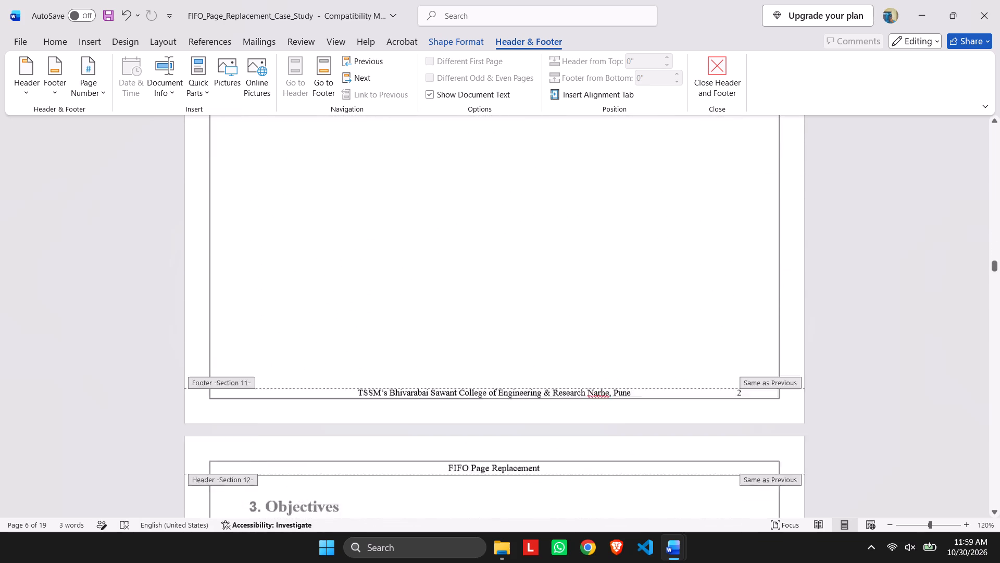
scroll(503, 261, "down", 20)
scroll(503, 261, "down", 16)
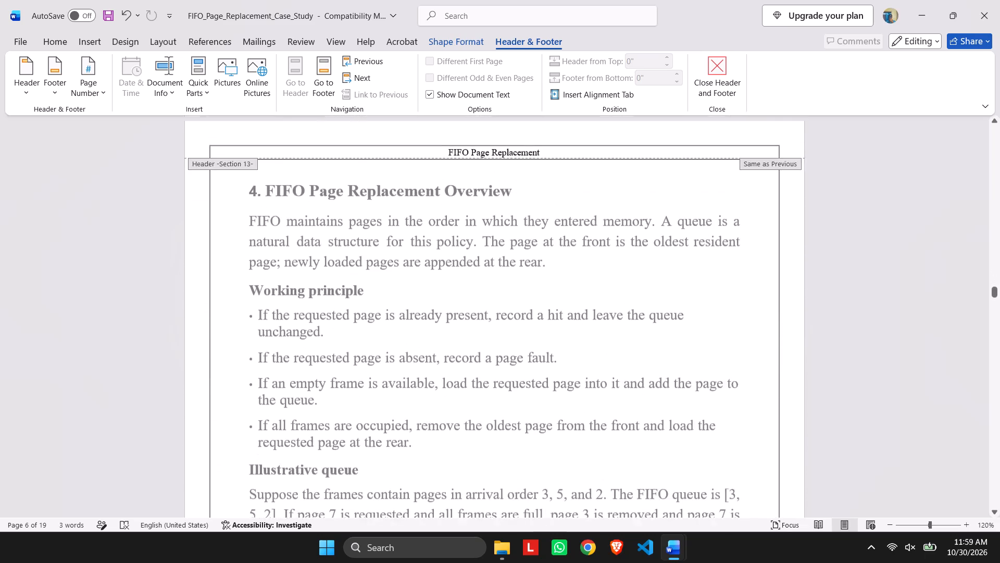
scroll(502, 260, "down", 20)
scroll(502, 260, "down", 3)
scroll(501, 253, "down", 20)
scroll(501, 253, "down", 3)
scroll(501, 251, "up", 1)
scroll(499, 251, "down", 5)
scroll(499, 251, "down", 20)
scroll(499, 251, "down", 17)
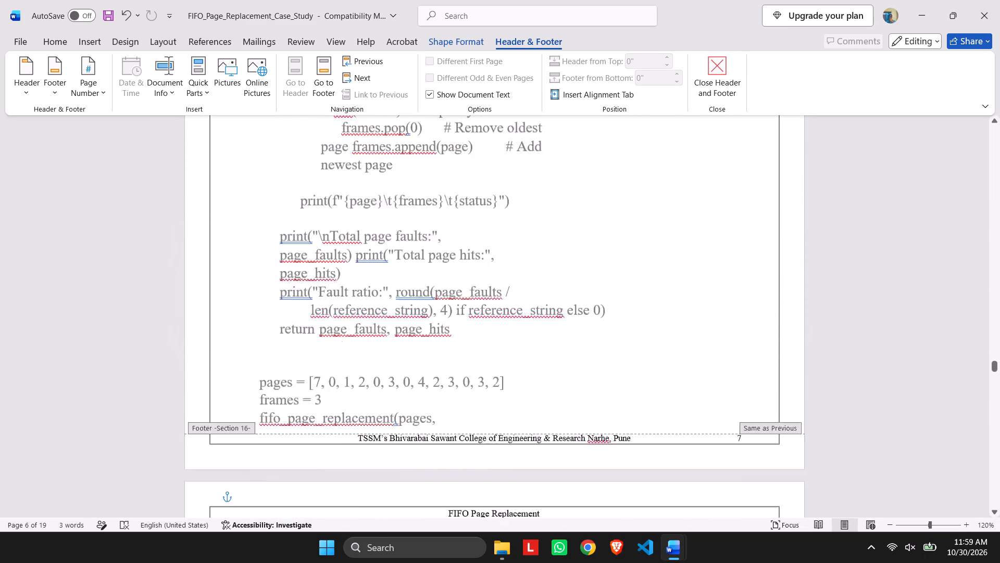
scroll(499, 251, "down", 8)
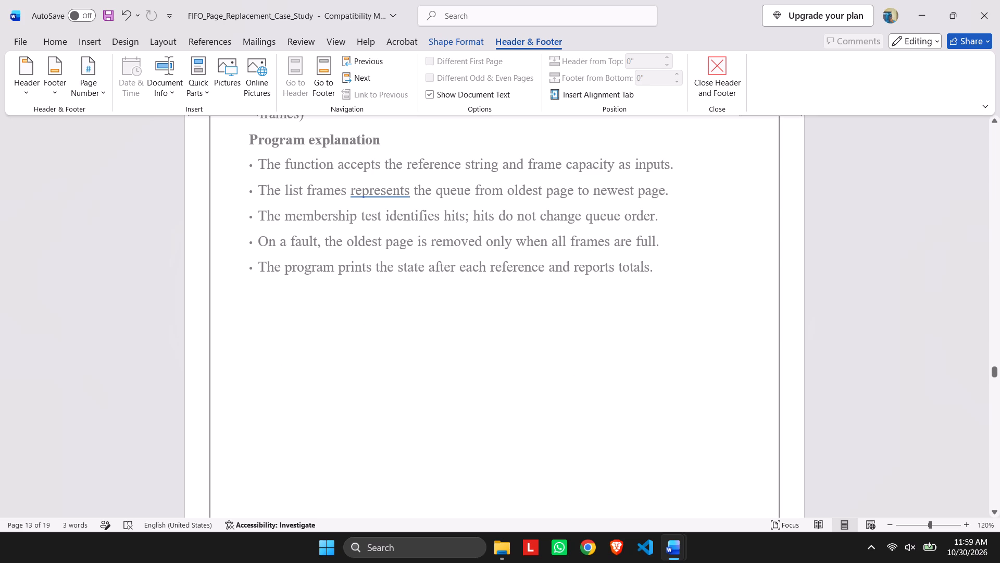
scroll(394, 198, "down", 19)
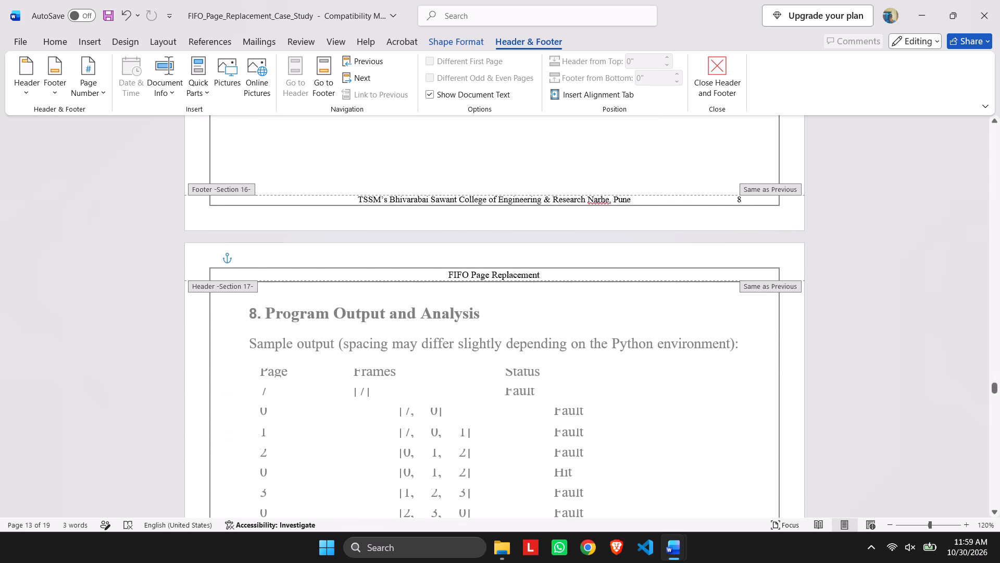
left_click(440, 200)
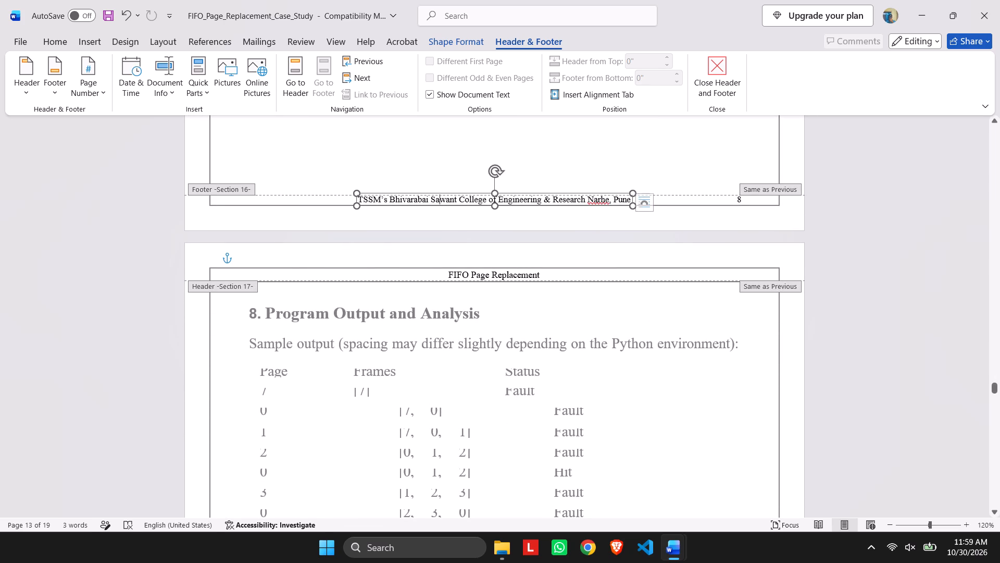
left_click_drag(477, 192, 477, 193)
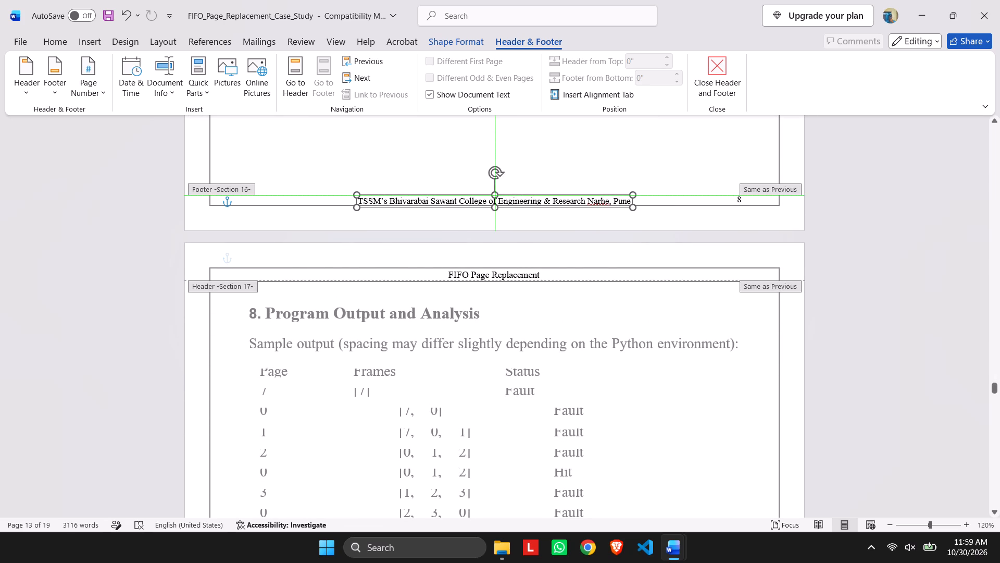
left_click_drag(477, 193, 470, 193)
left_click(461, 180)
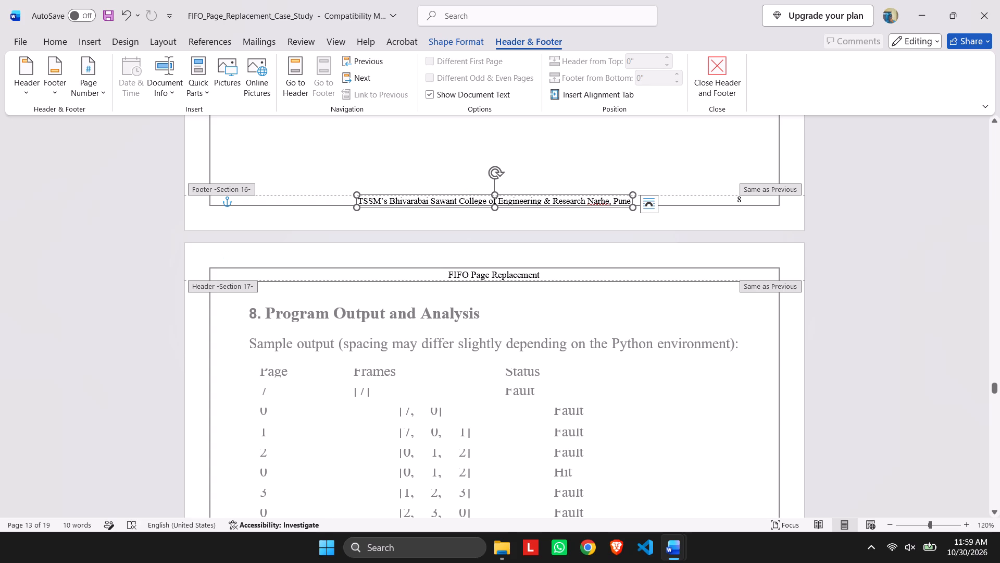
left_click(875, 216)
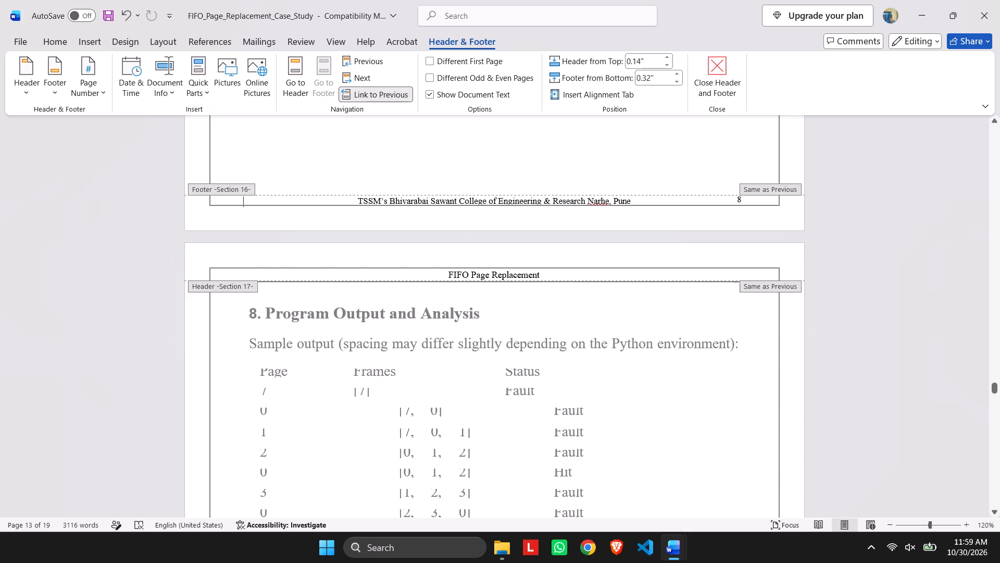
Save the FIFO report with the repositioned header and footer text boxes.
scroll(895, 241, "down", 3)
scroll(760, 148, "up", 2)
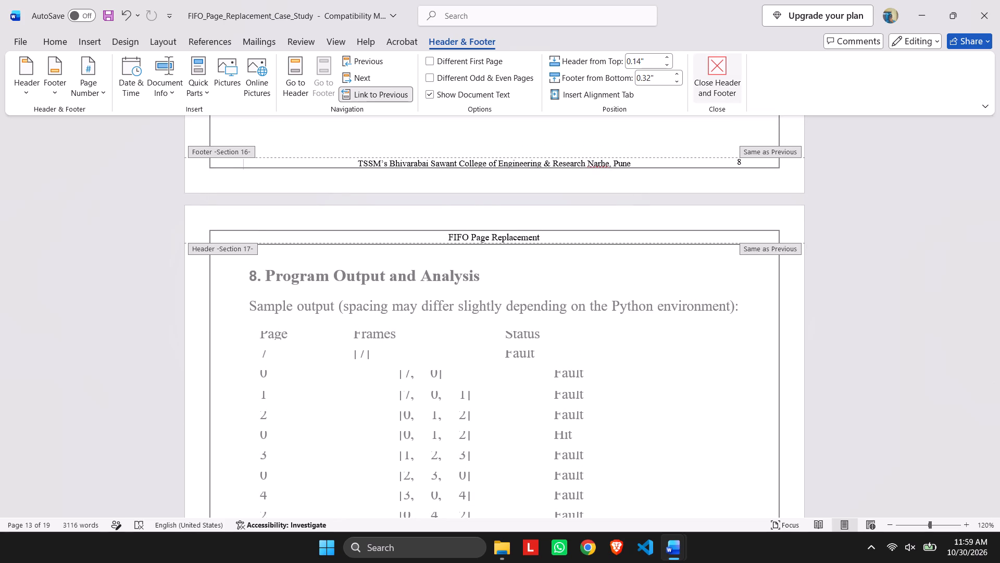
key("ctrl+s")
Examine the headers and footers from Program Output and Analysis through to the References page.
scroll(704, 236, "down", 3)
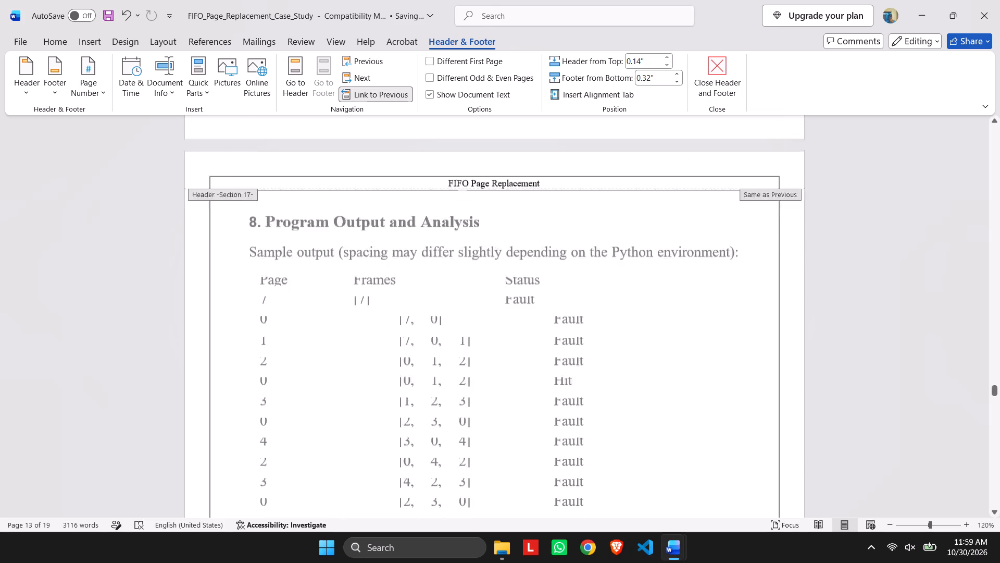
scroll(702, 240, "down", 20)
scroll(702, 240, "down", 20)
scroll(702, 240, "down", 6)
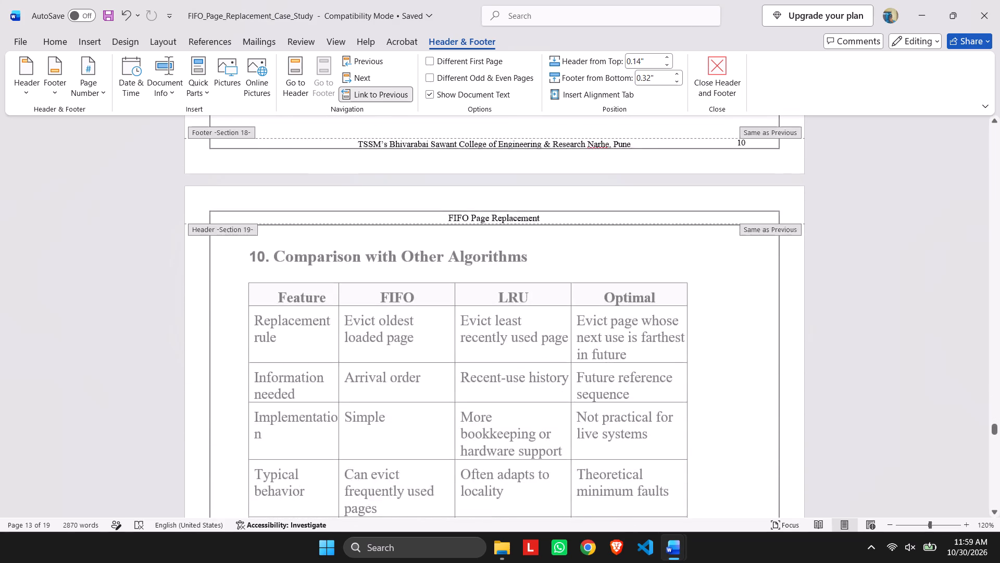
scroll(643, 239, "down", 7)
scroll(643, 238, "up", 16)
scroll(645, 236, "down", 10)
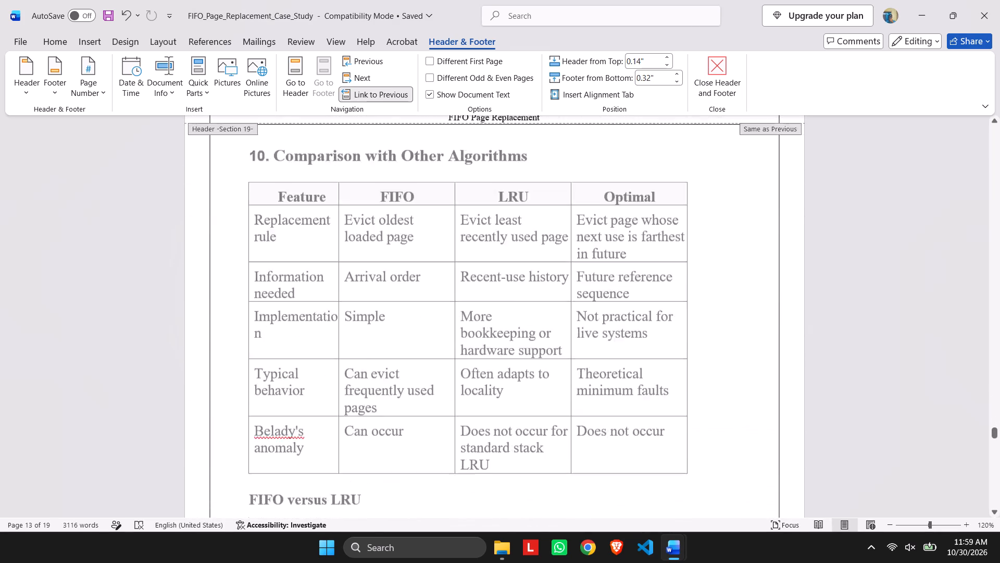
scroll(645, 237, "down", 8)
scroll(645, 237, "down", 14)
scroll(645, 237, "up", 2)
scroll(645, 237, "down", 2)
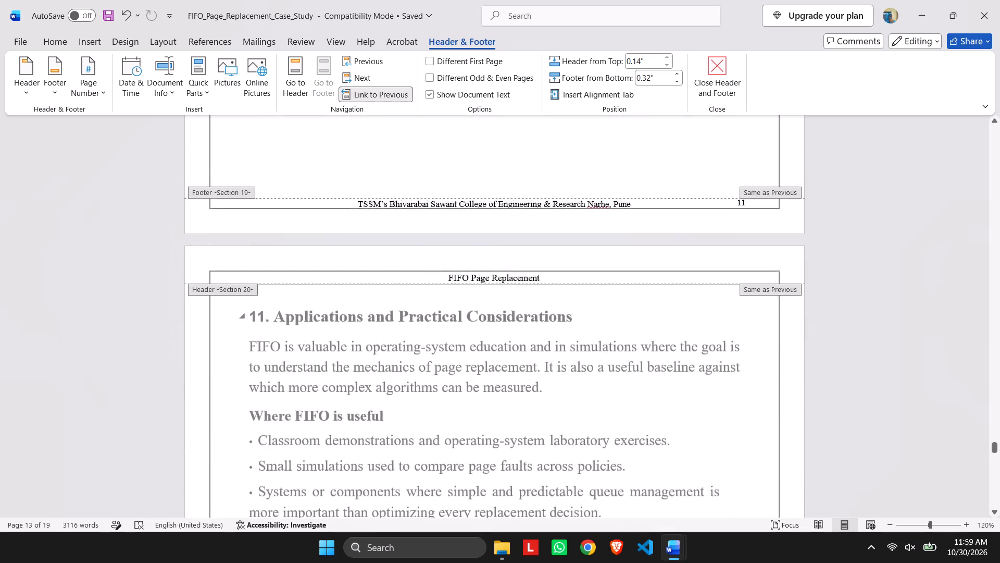
scroll(645, 237, "down", 20)
scroll(645, 237, "down", 11)
scroll(647, 240, "up", 2)
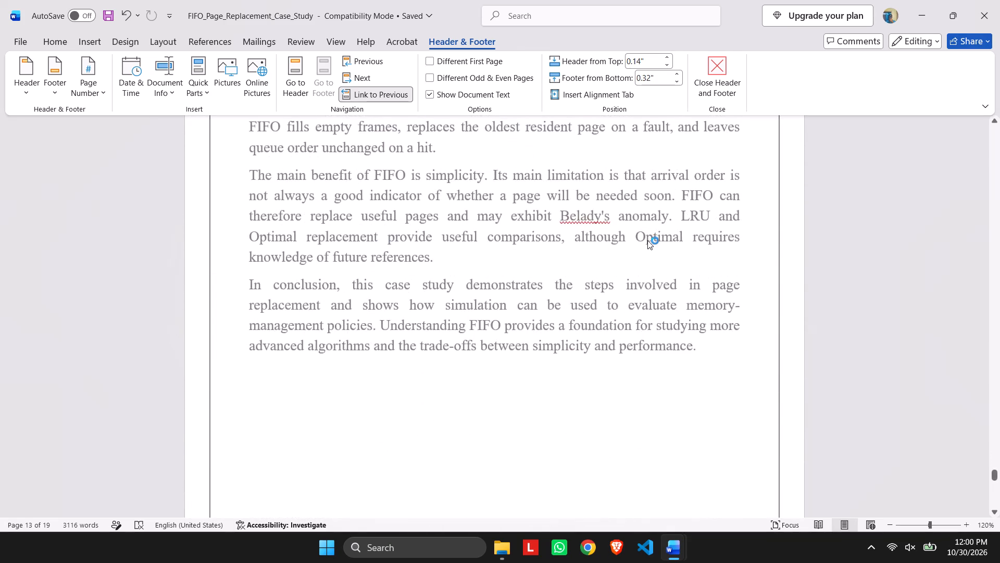
scroll(647, 240, "up", 6)
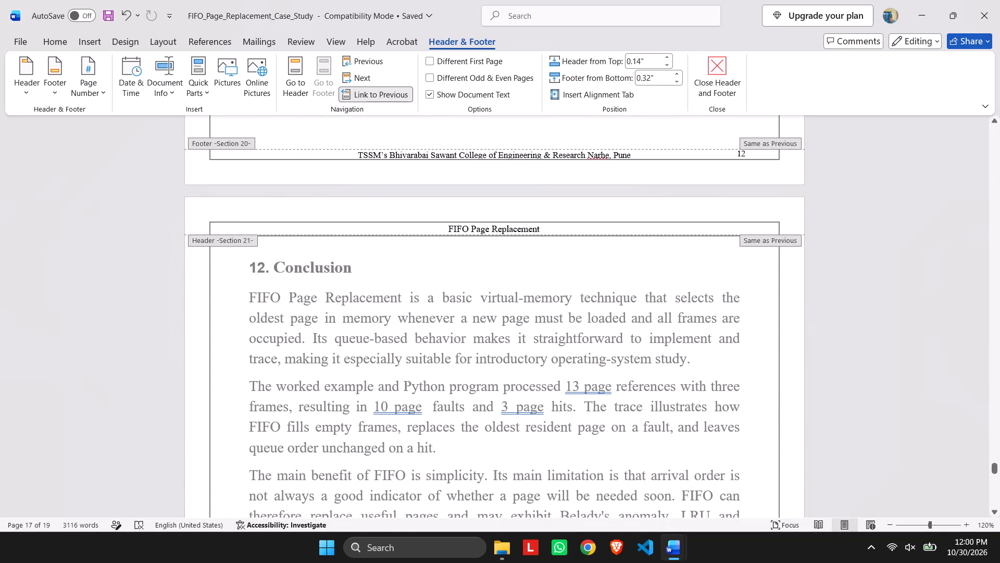
left_click(576, 388)
scroll(571, 384, "down", 20)
scroll(571, 384, "down", 7)
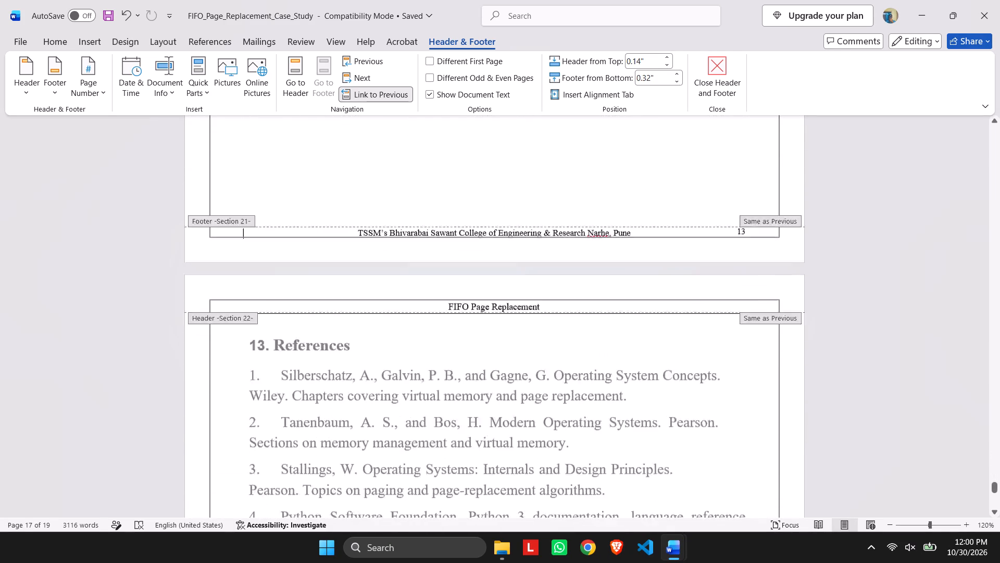
scroll(581, 365, "down", 1)
scroll(580, 365, "up", 5)
scroll(580, 365, "down", 19)
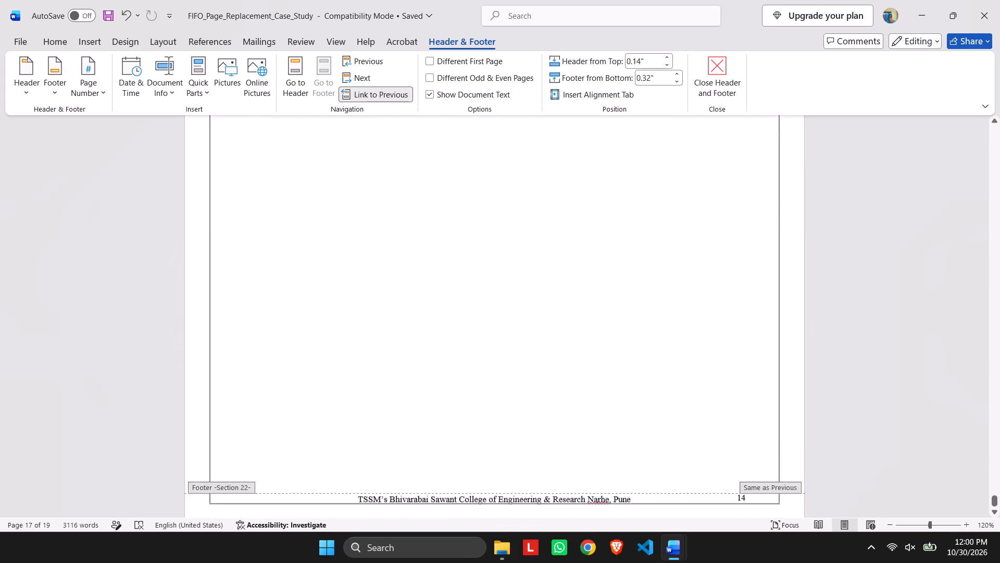
scroll(580, 365, "down", 10)
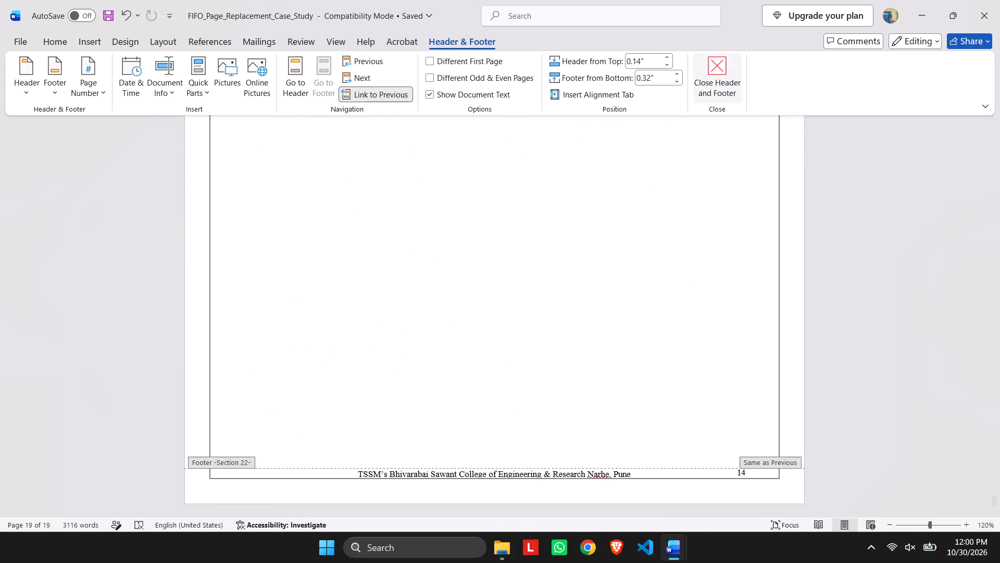
Save the FIFO report again at its last page.
key("ctrl+s")
key("ctrl+s")
key("ctrl+s")
key("ctrl+s")
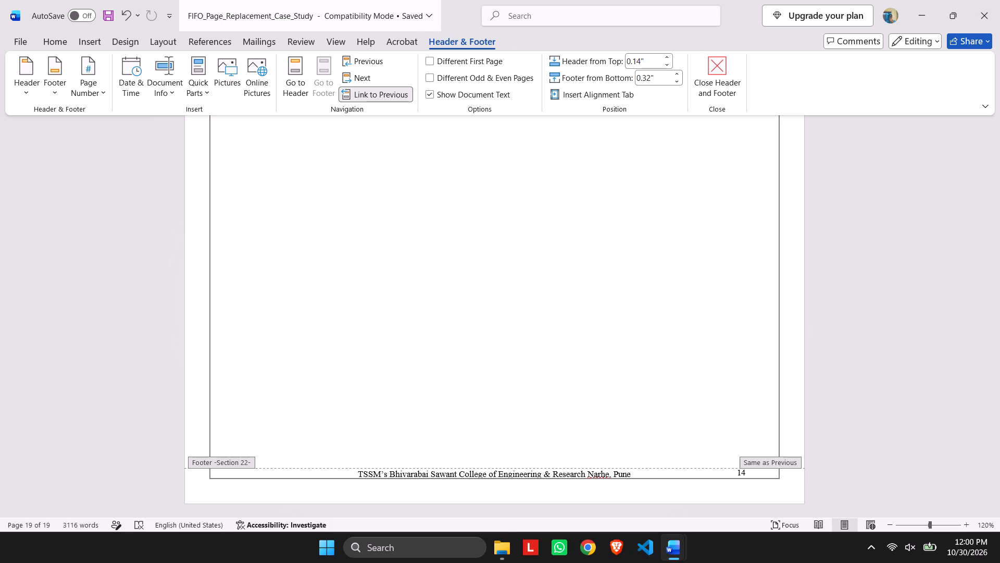
Turn on Different First Page for the Section 21 header and footer, and leave header and footer editing.
left_click_drag(472, 62, 483, 62)
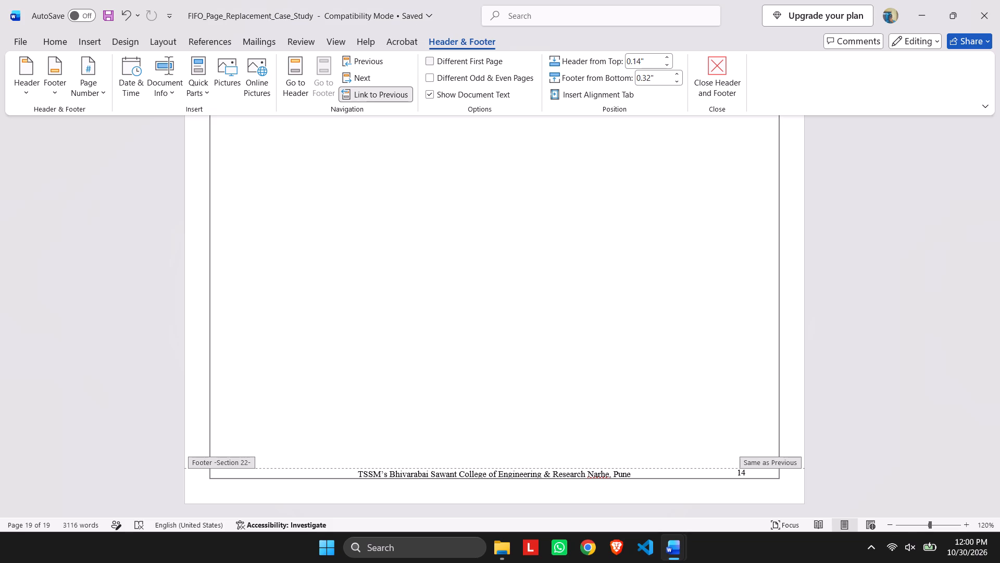
left_click_drag(483, 62, 490, 65)
left_click_drag(490, 65, 490, 66)
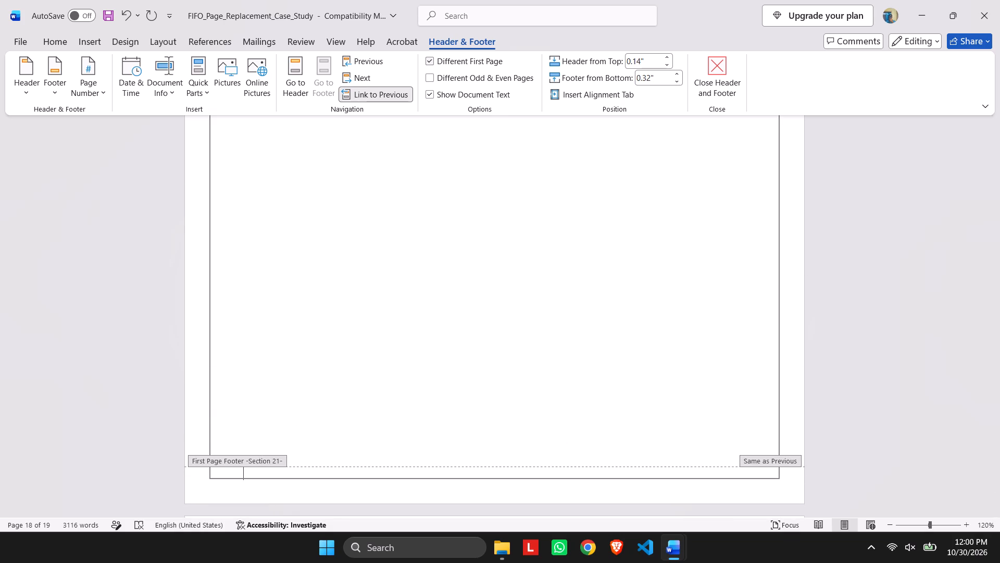
left_click(710, 83)
Check the opening pages of the FIFO report up to Acknowledgement, save the document and close it.
scroll(672, 235, "down", 3)
scroll(661, 240, "up", 12)
scroll(659, 245, "down", 9)
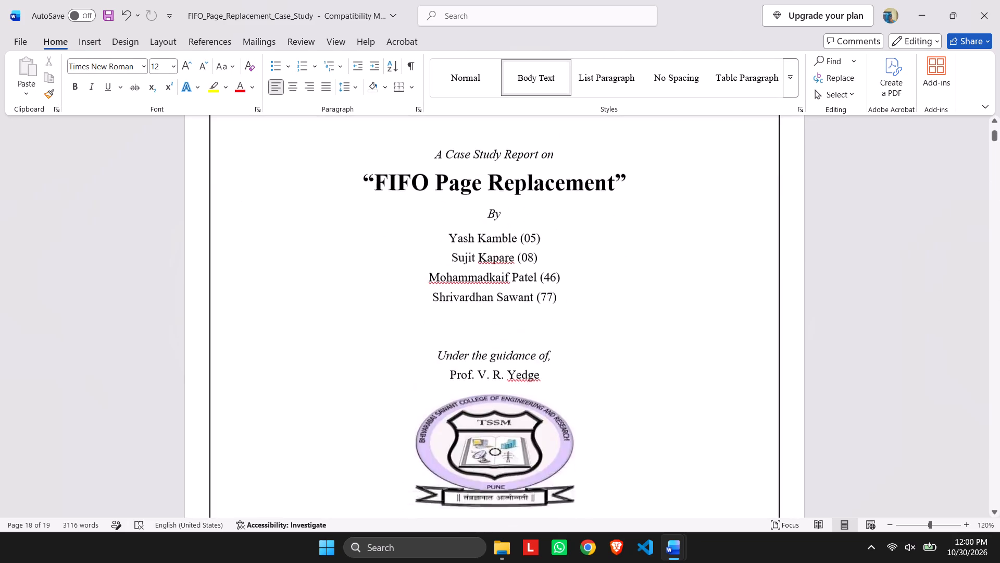
scroll(651, 248, "down", 18)
scroll(865, 328, "down", 20)
scroll(865, 328, "down", 2)
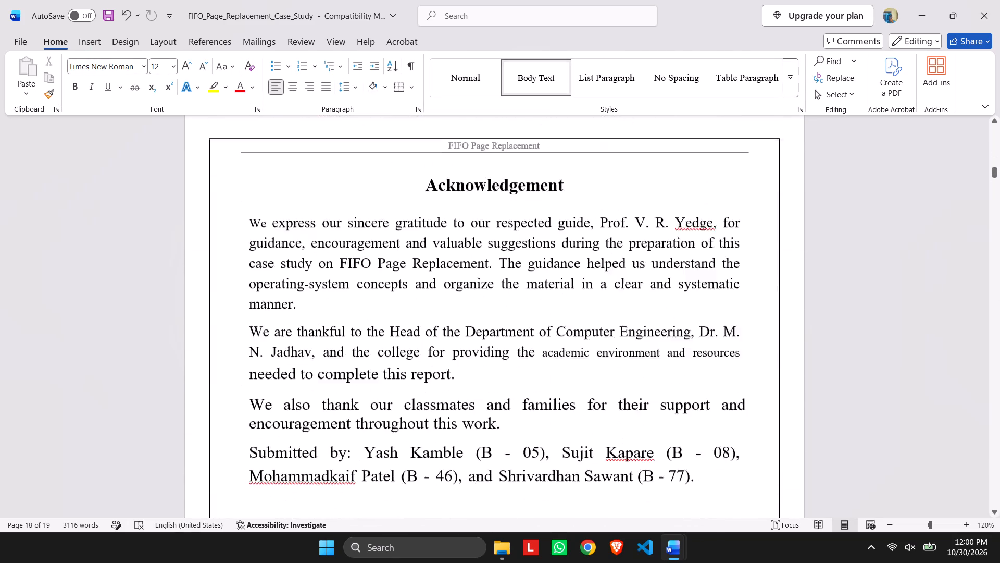
scroll(816, 259, "up", 3)
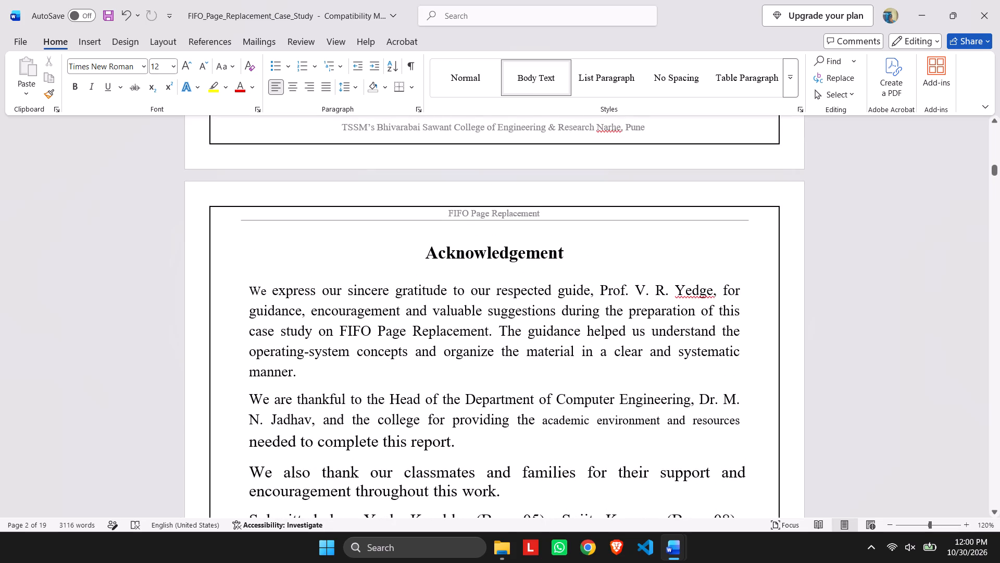
key("ctrl+s")
key("ctrl+s")
key("ctrl+s")
key("ctrl+s")
key("ctrl+s")
key("ctrl+s")
key("ctrl+s")
key("ctrl+s")
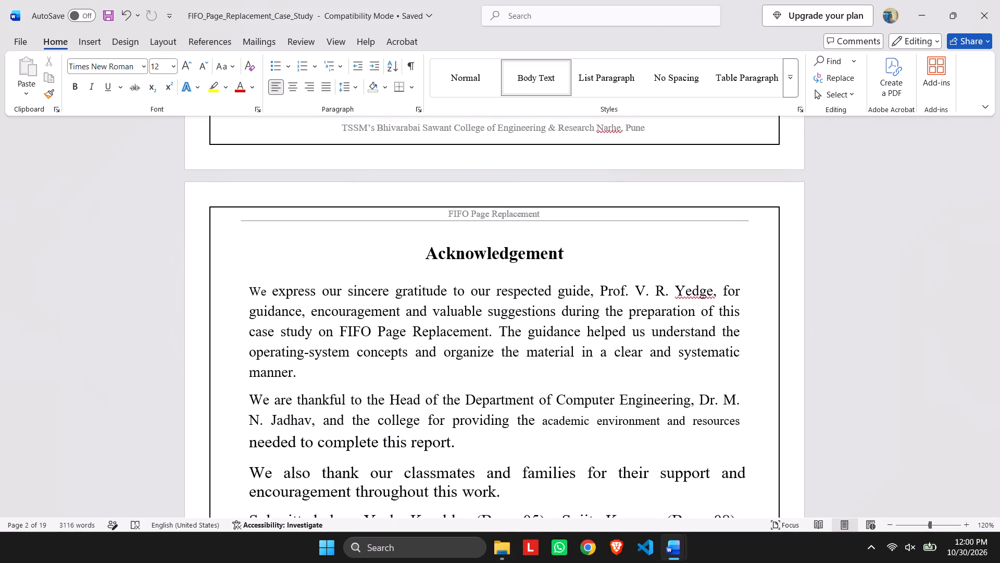
left_click(999, 0)
Delete the stray letter z at the top of the deadlock report's cover page.
scroll(470, 317, "up", 18)
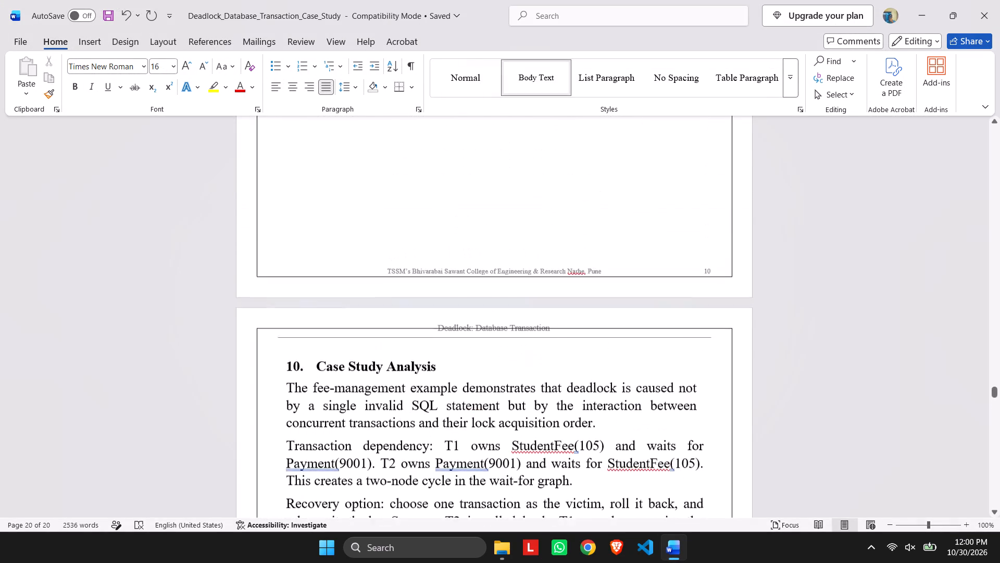
scroll(378, 312, "up", 20)
scroll(378, 312, "up", 5)
middle_click(984, 307)
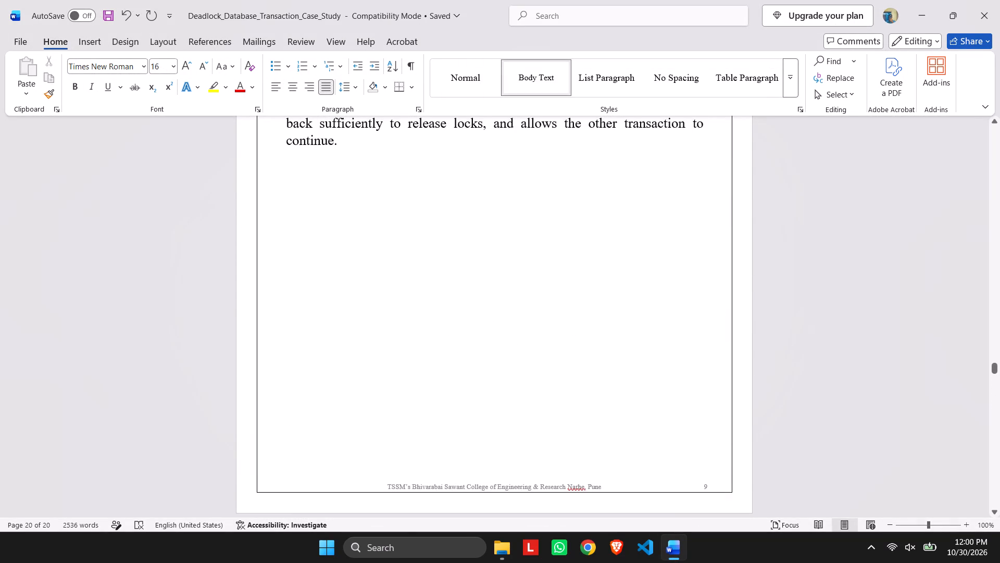
middle_click(880, 139)
scroll(557, 308, "down", 3)
scroll(566, 299, "up", 2)
left_click(288, 192)
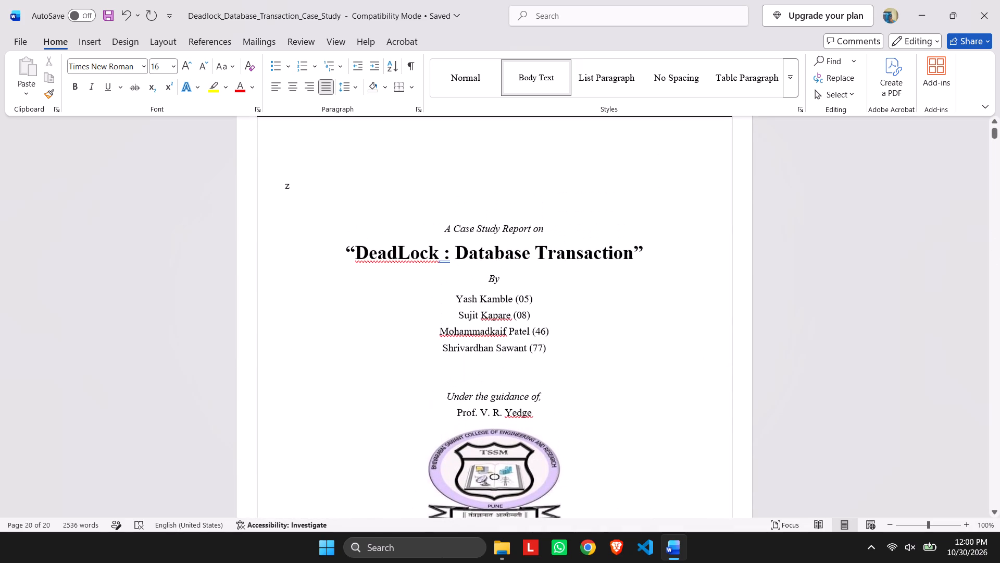
left_click(293, 192)
left_click(292, 187)
key("BackSpace")
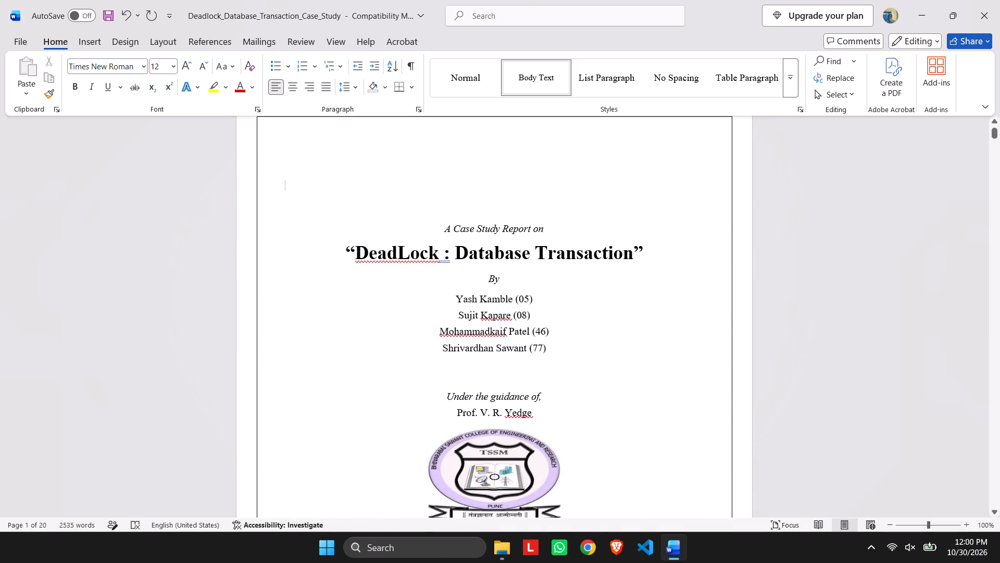
Set the Acknowledgement heading's font size to 16 pt.
scroll(442, 259, "down", 19)
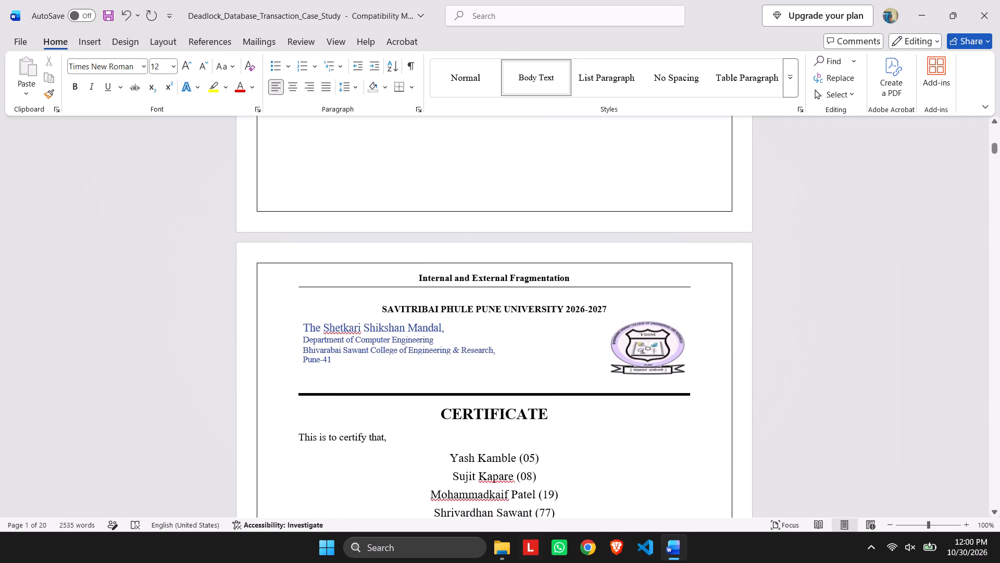
scroll(468, 319, "down", 4)
scroll(467, 320, "up", 1)
scroll(467, 320, "down", 17)
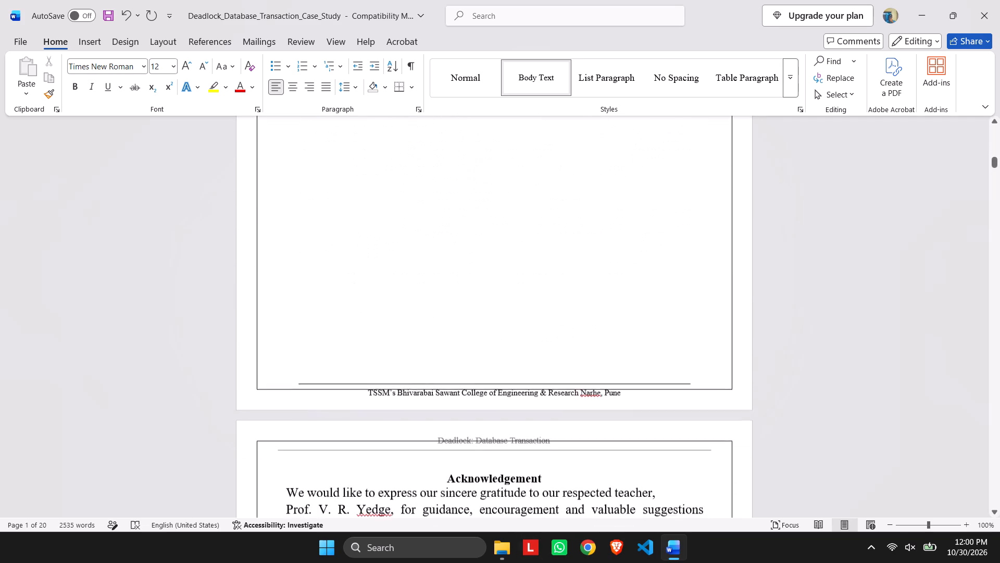
scroll(435, 327, "down", 3)
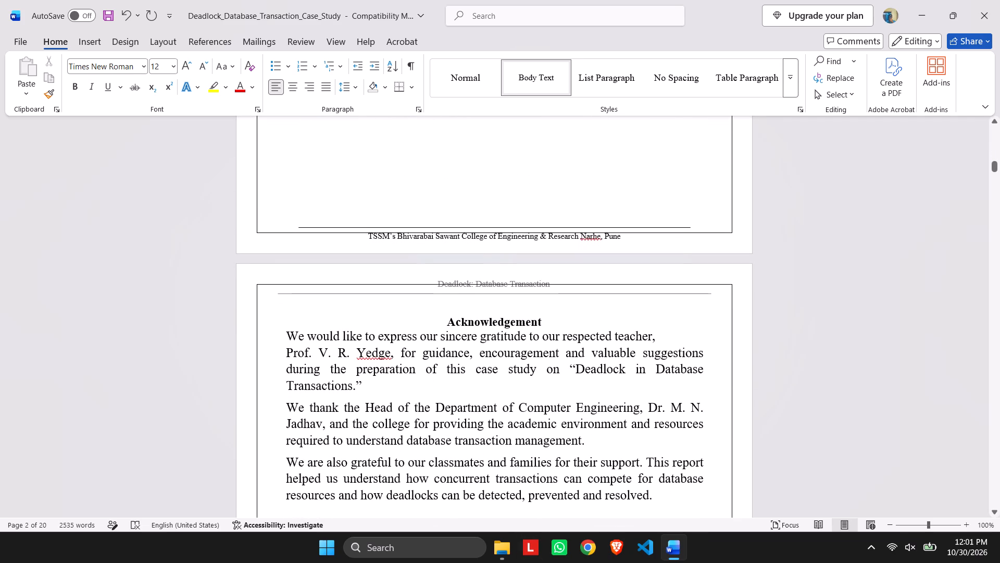
left_click(234, 327)
left_click(332, 288)
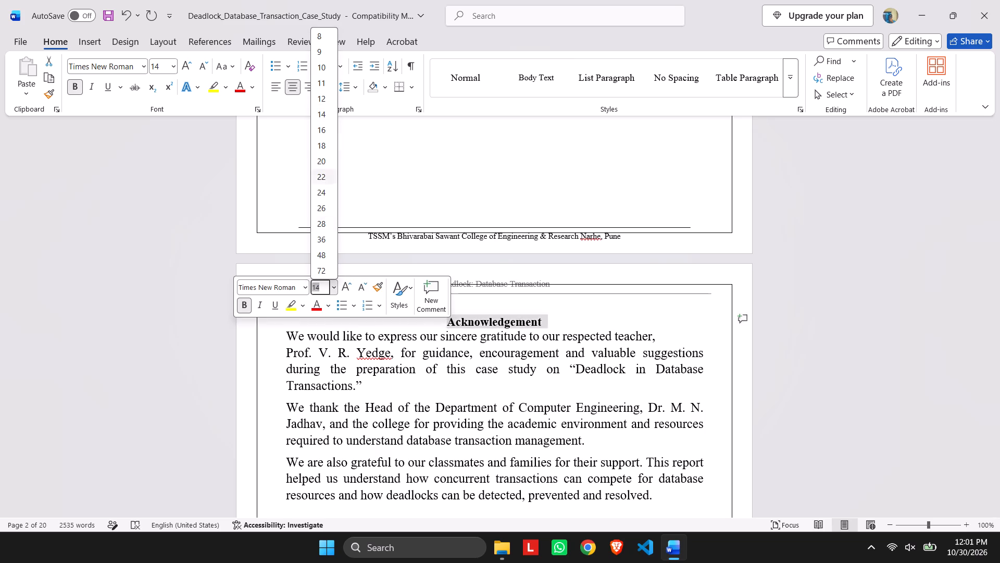
left_click(317, 128)
Reduce all the paragraphs under the Acknowledgement heading to 14 pt.
left_click_drag(238, 335, 276, 440)
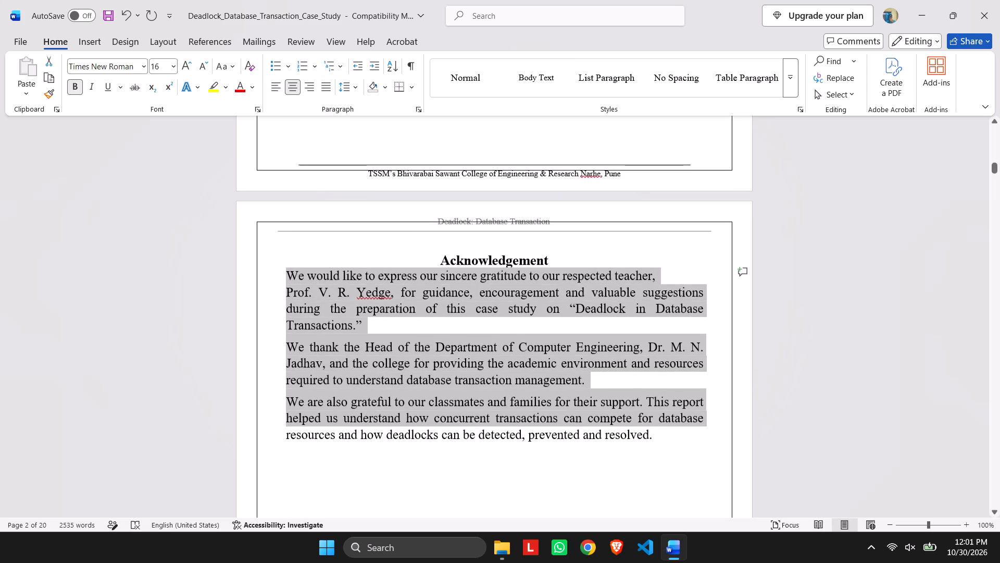
left_click_drag(276, 440, 334, 455)
left_click(204, 68)
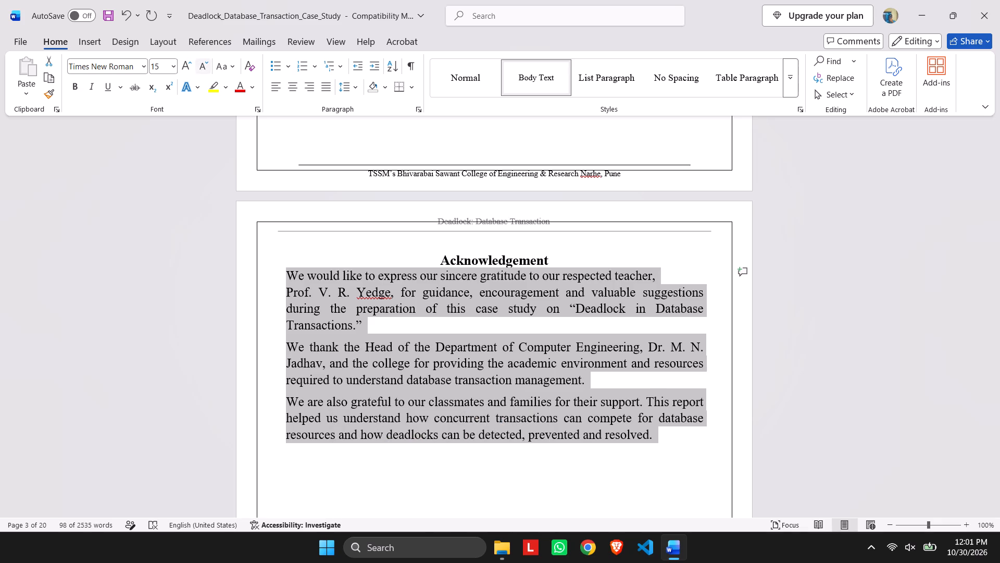
Set the Abstract heading's font size to 16 pt.
scroll(240, 409, "down", 7)
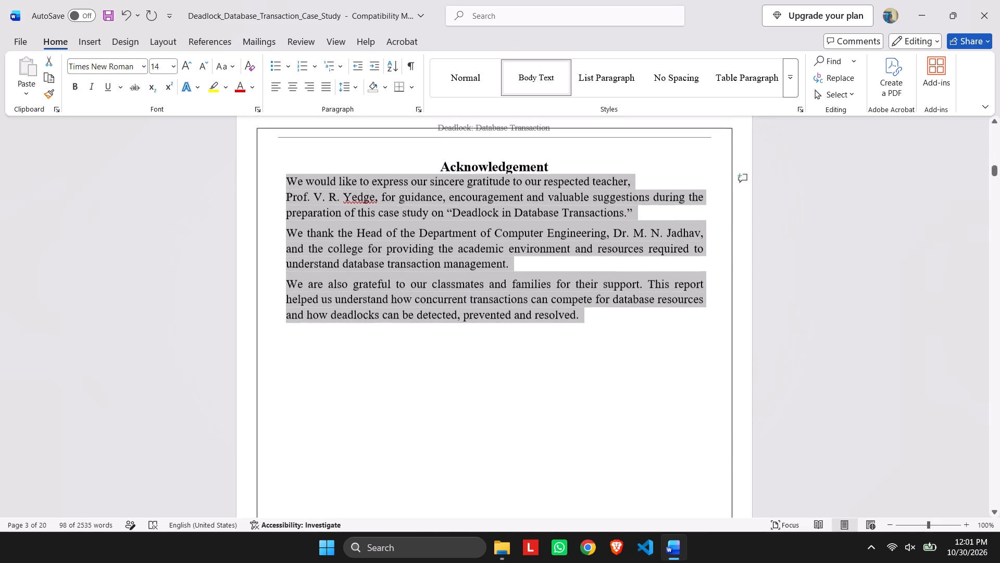
scroll(239, 408, "down", 14)
scroll(279, 361, "down", 14)
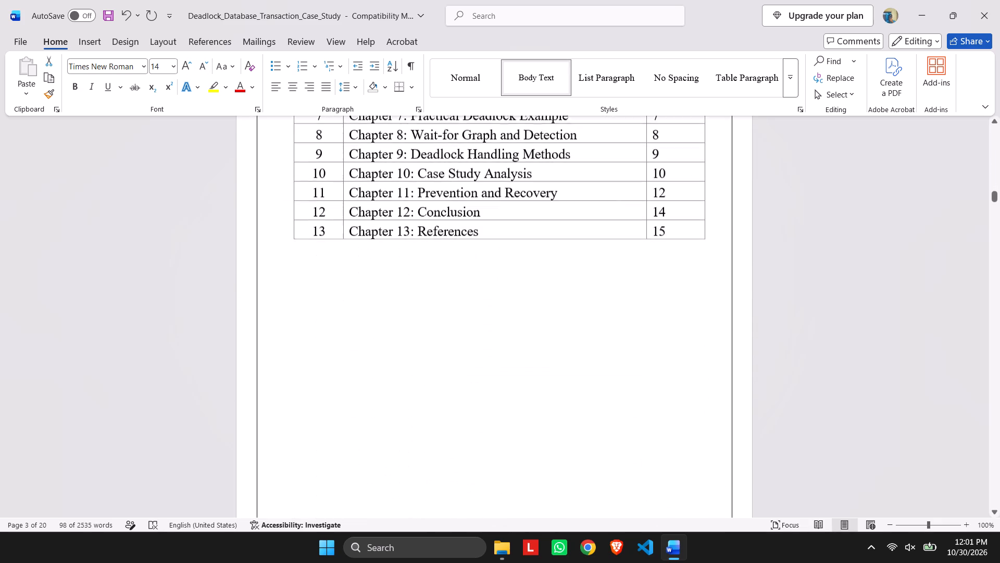
scroll(277, 370, "down", 8)
scroll(233, 395, "down", 2)
left_click(224, 341)
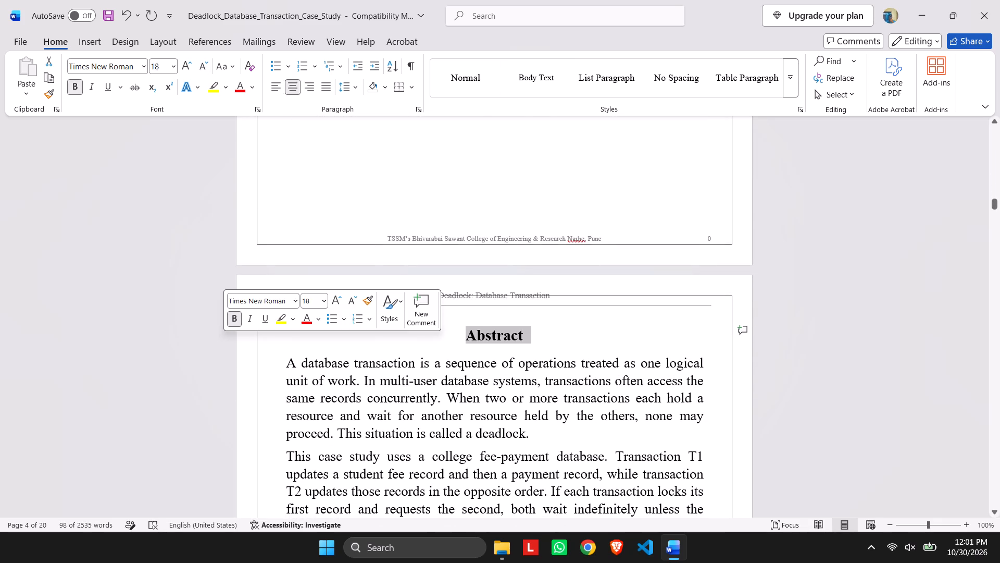
left_click(323, 304)
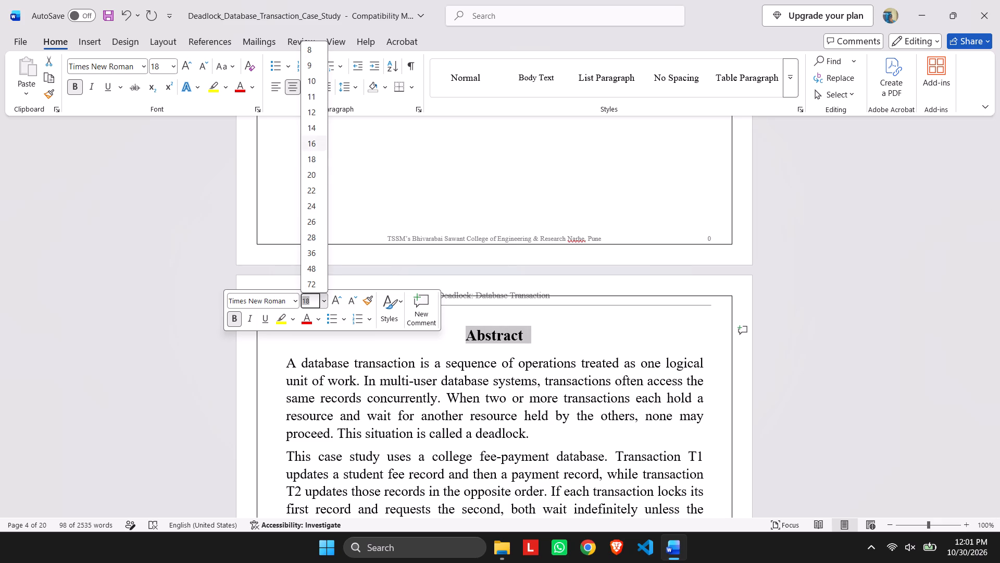
left_click(313, 144)
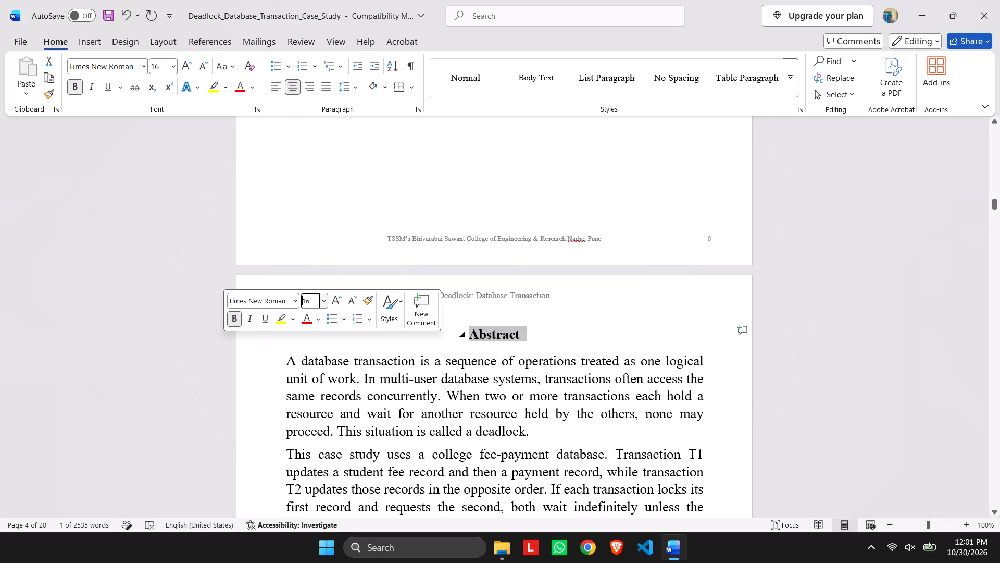
Set all the body paragraphs of the Abstract to 14 pt.
scroll(303, 398, "down", 1)
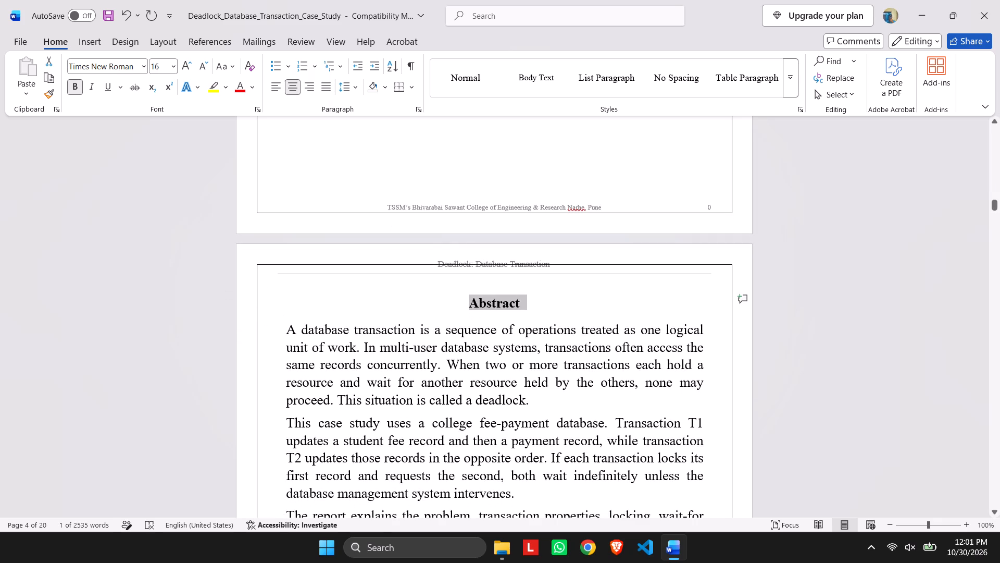
left_click_drag(230, 331, 269, 189)
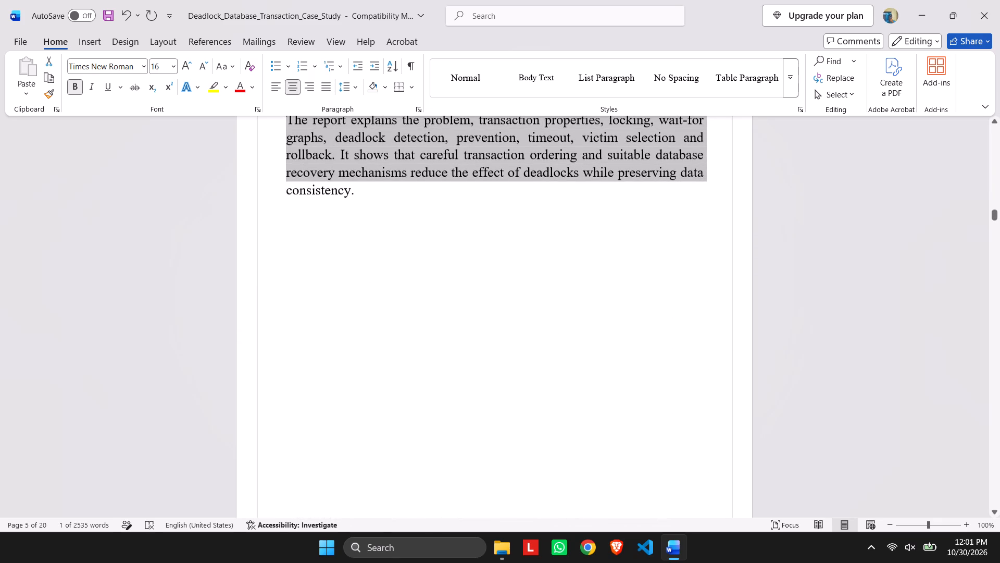
left_click_drag(269, 189, 337, 193)
left_click(174, 67)
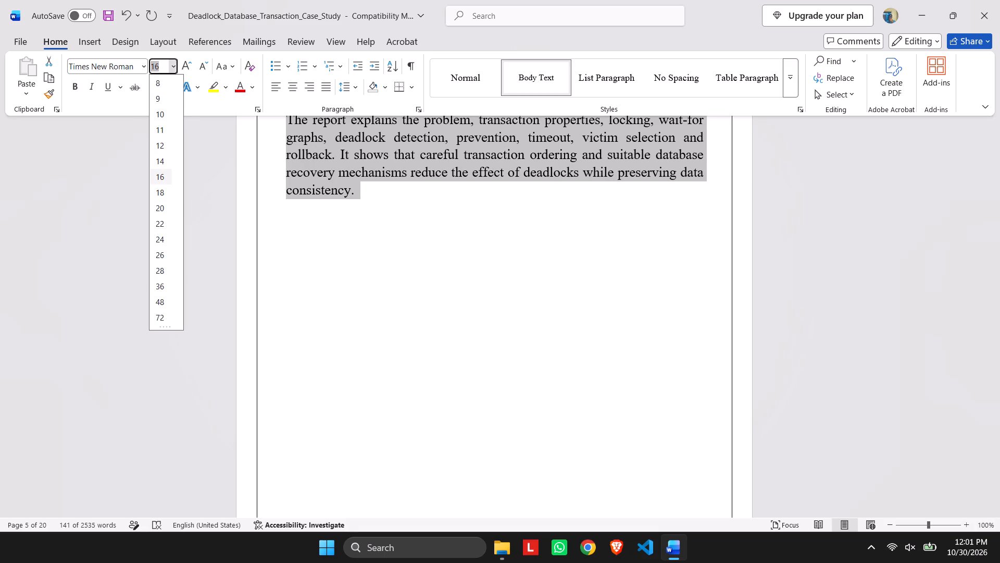
left_click(170, 161)
scroll(191, 179, "up", 12)
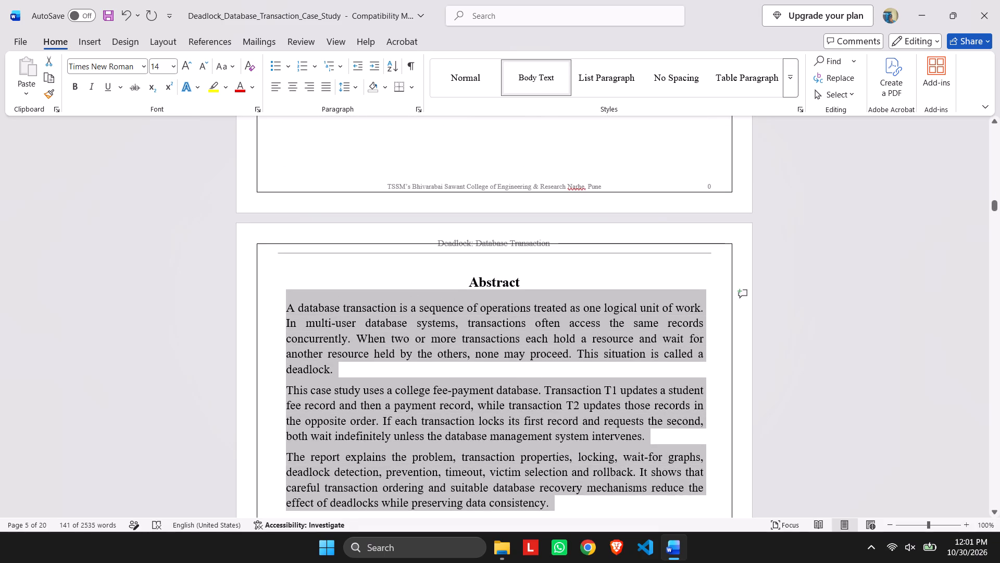
Reduce the Introduction section, its heading together with all four paragraphs, to 14 pt.
scroll(131, 276, "down", 20)
scroll(131, 276, "down", 3)
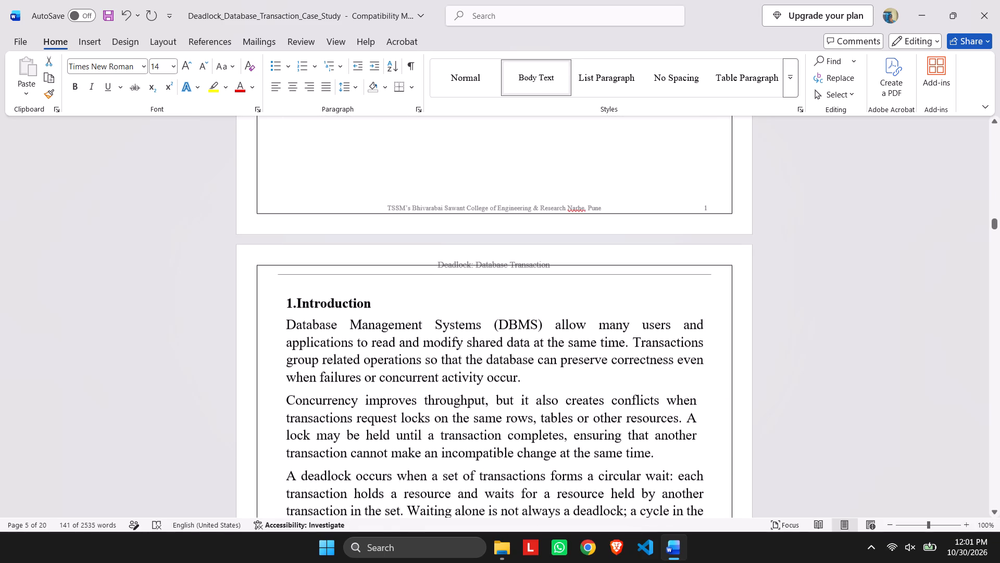
left_click(222, 305)
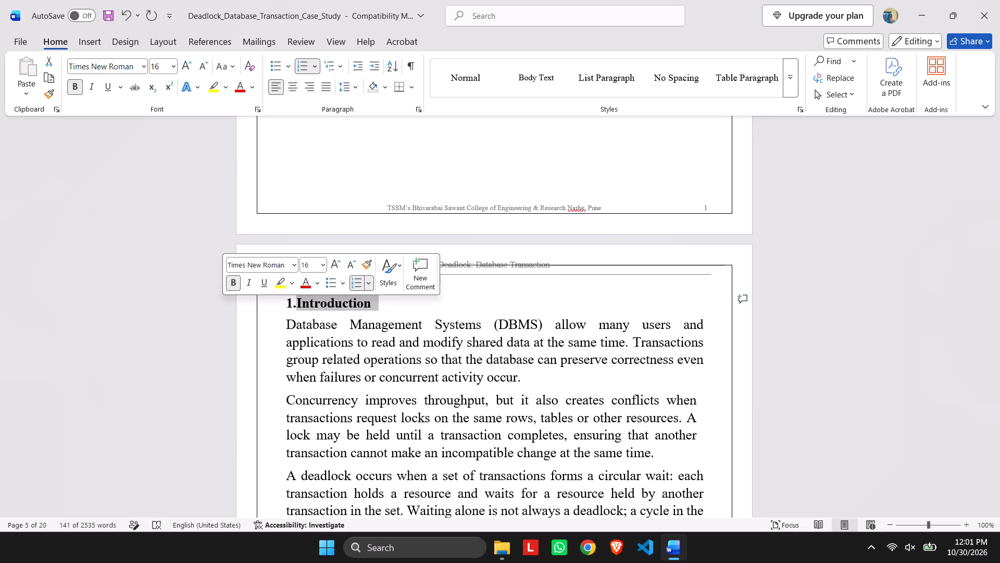
left_click(169, 354)
left_click(139, 340)
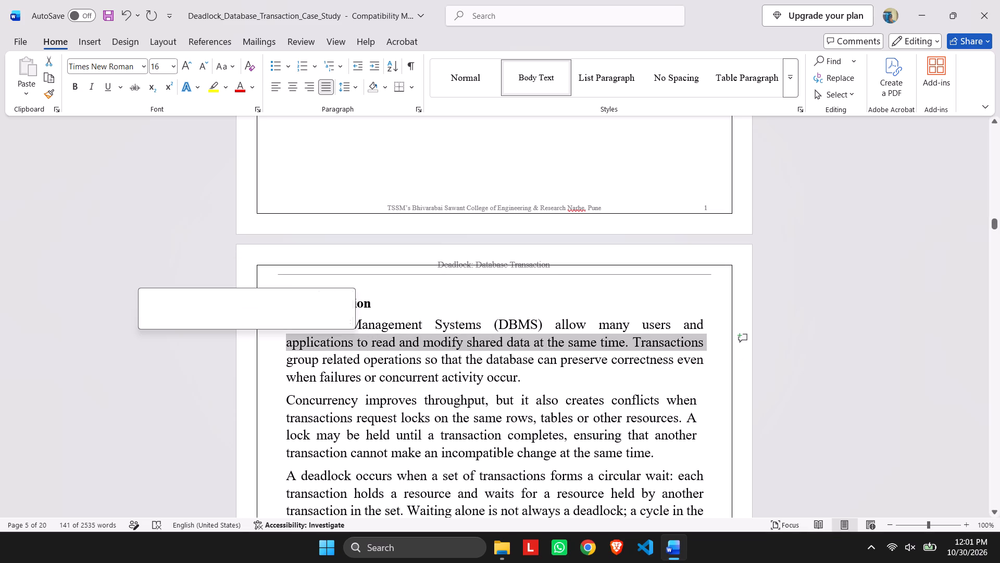
left_click(118, 274)
left_click(227, 329)
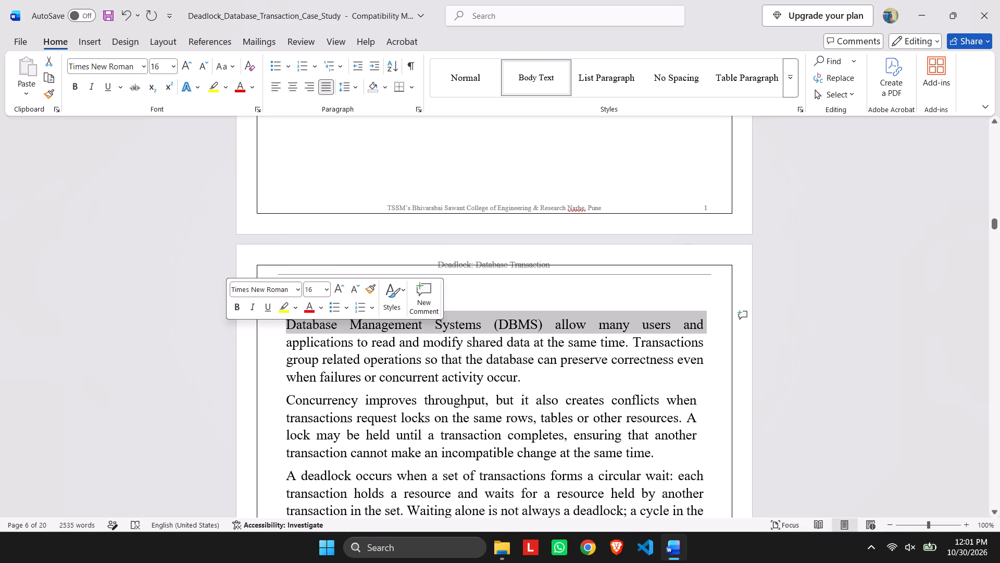
left_click_drag(223, 327, 190, 59)
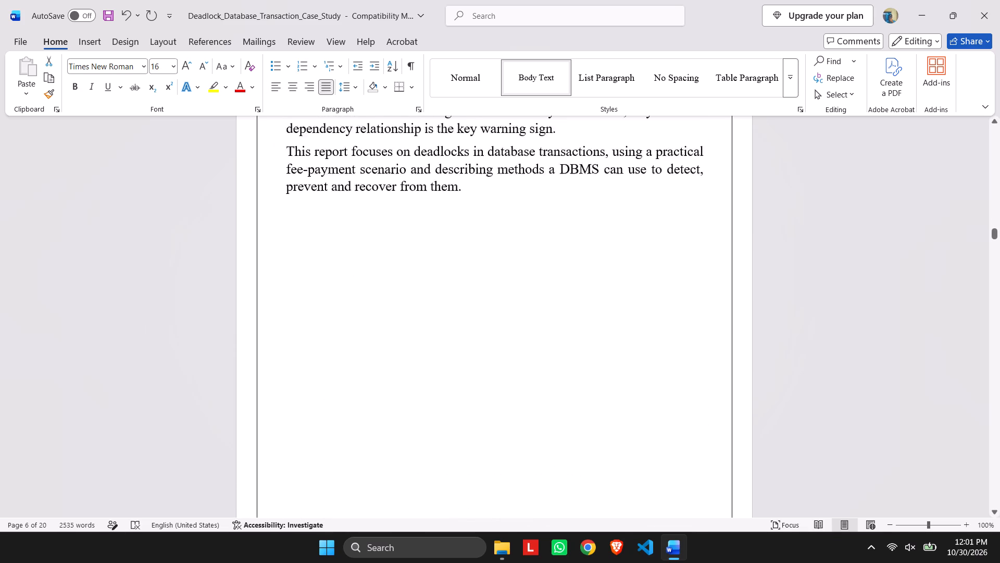
left_click_drag(190, 59, 457, 446)
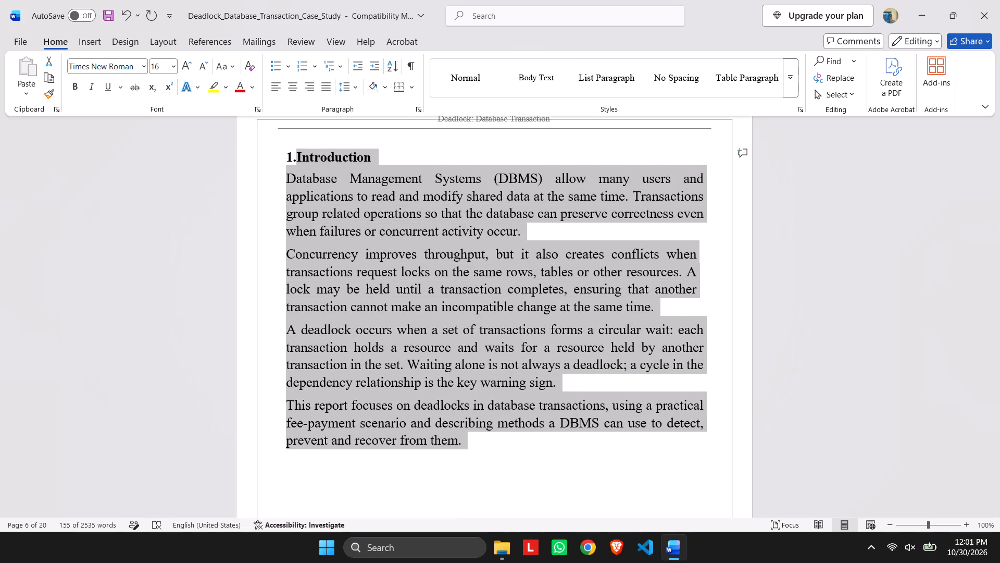
left_click(201, 70)
Reduce the body paragraphs under the Problem Statement heading to 14 pt, leaving the heading out.
scroll(218, 207, "down", 5)
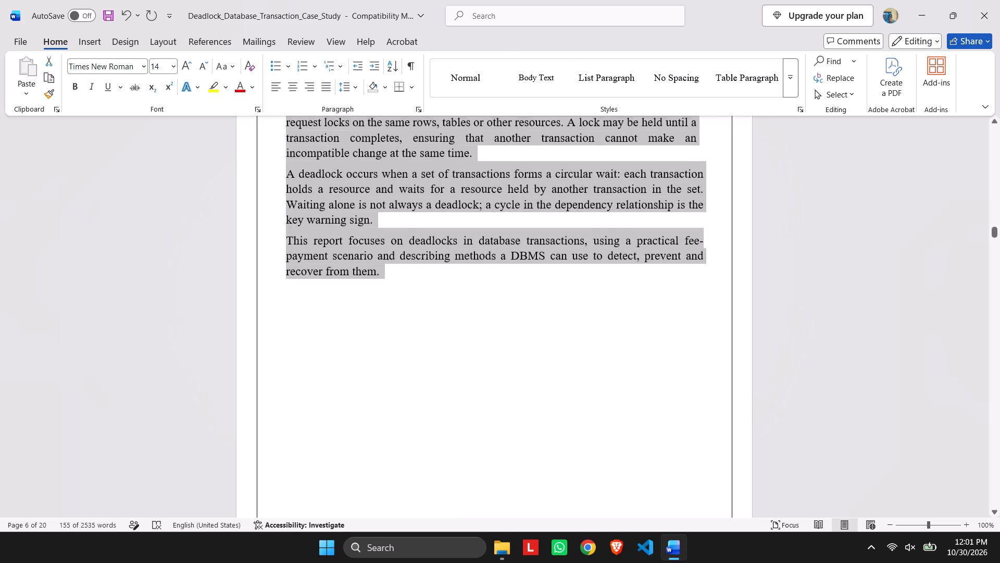
scroll(206, 219, "down", 17)
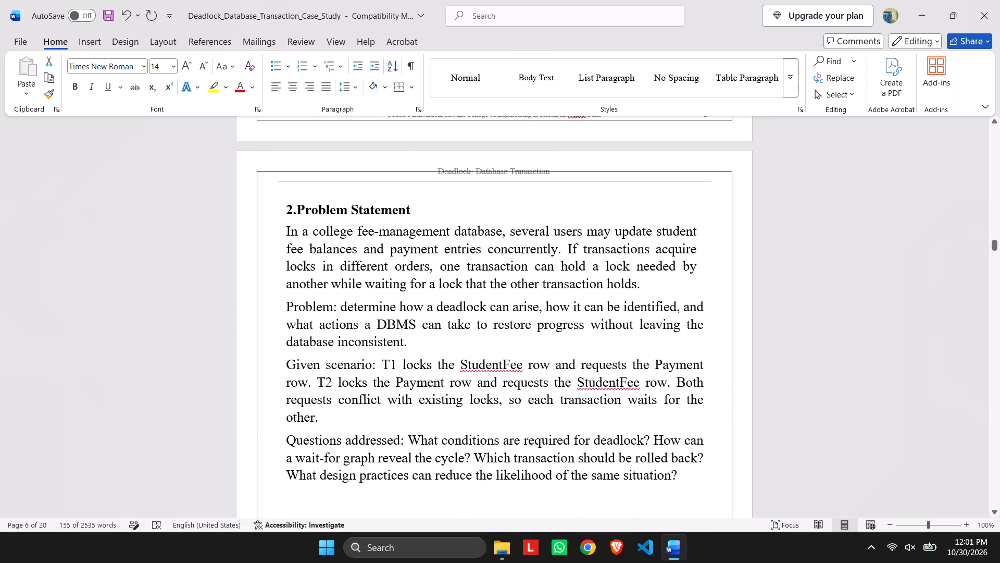
left_click(209, 208)
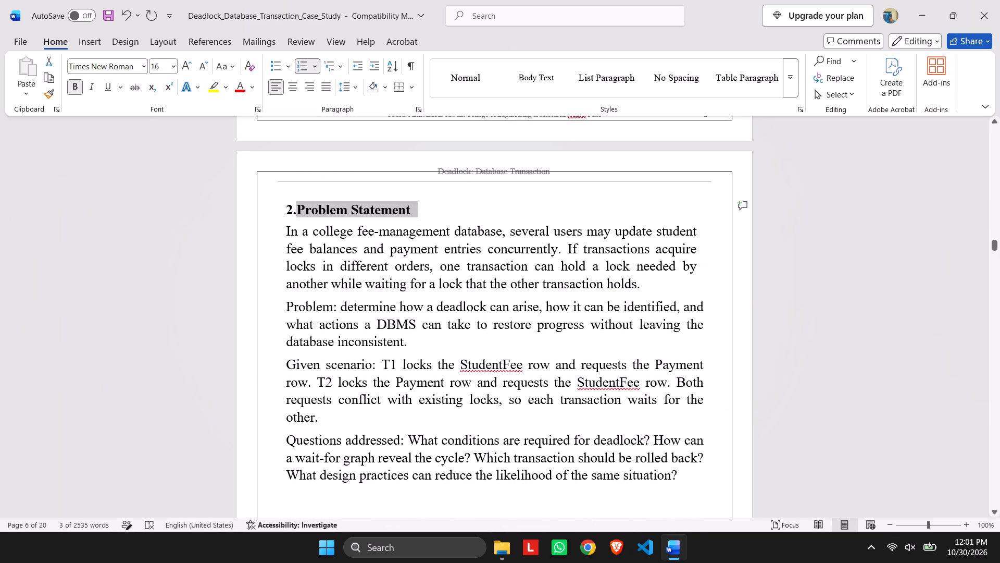
left_click(181, 226)
left_click_drag(181, 226, 238, 469)
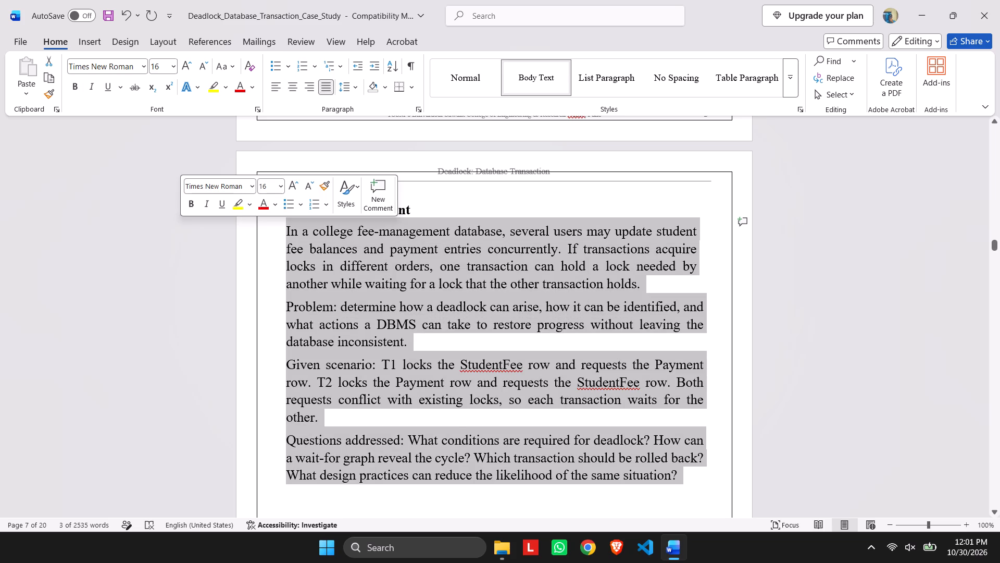
left_click_drag(238, 469, 236, 469)
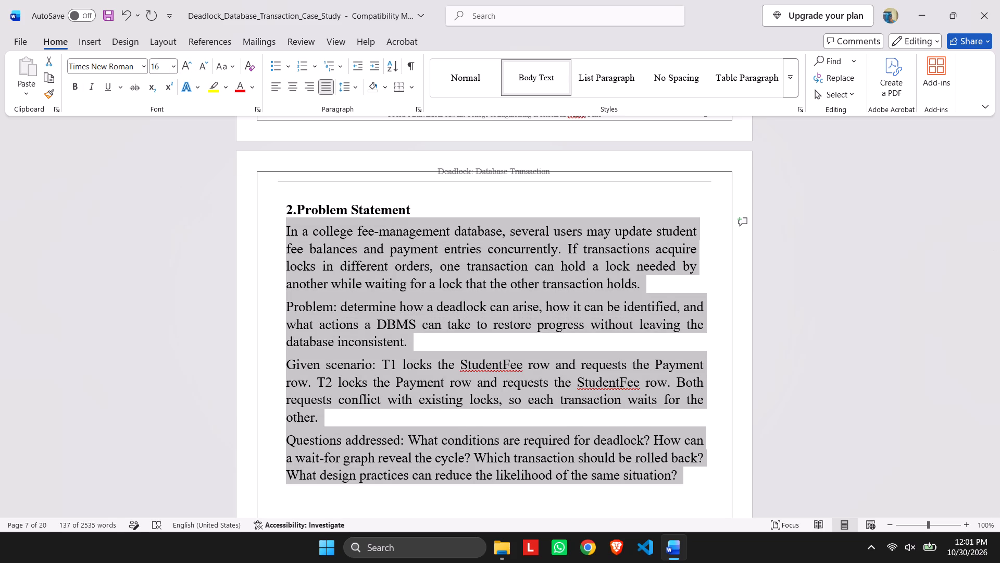
left_click(192, 67)
left_click(197, 67)
left_click(197, 67)
Set the Objectives section's bullet points and Expected outcome paragraph to 14 pt, leaving the heading out.
scroll(218, 129, "down", 2)
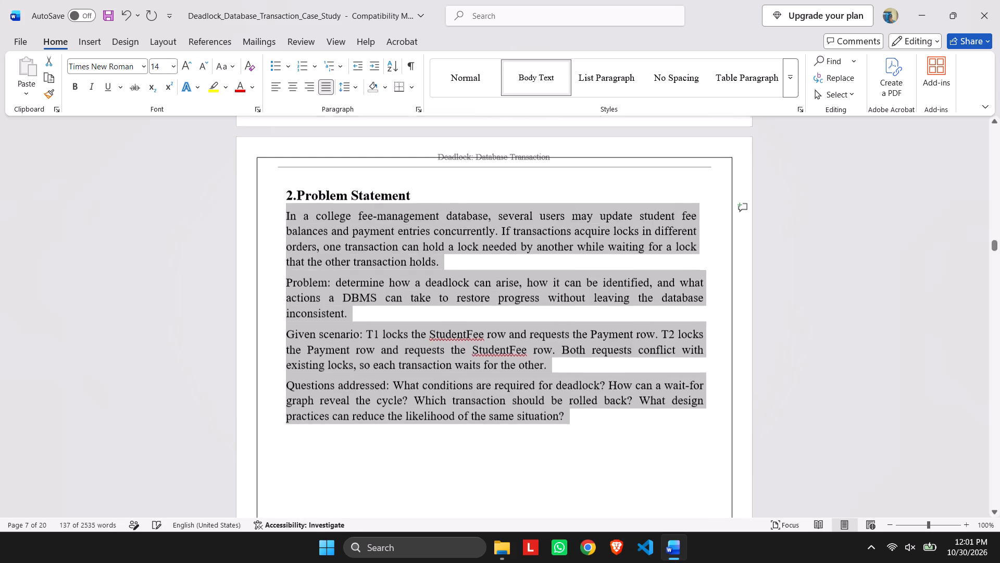
scroll(221, 151, "down", 20)
scroll(221, 151, "down", 4)
scroll(220, 166, "up", 2)
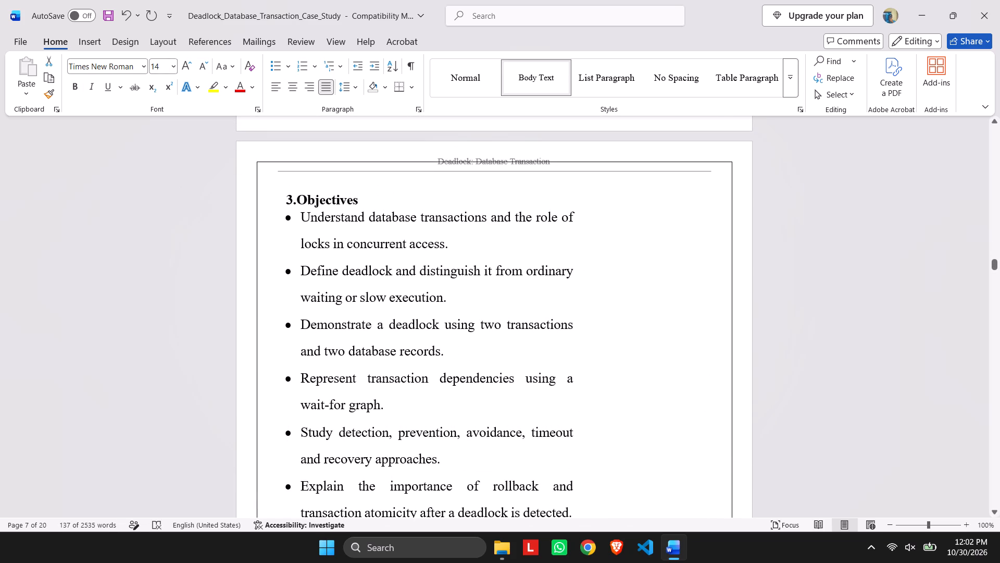
left_click_drag(213, 200, 230, 522)
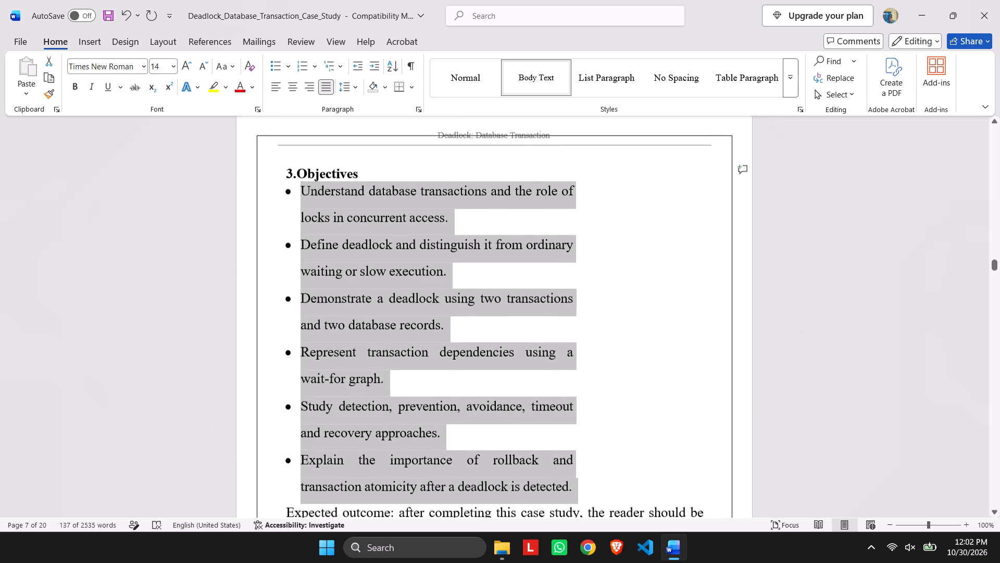
left_click_drag(230, 522, 357, 401)
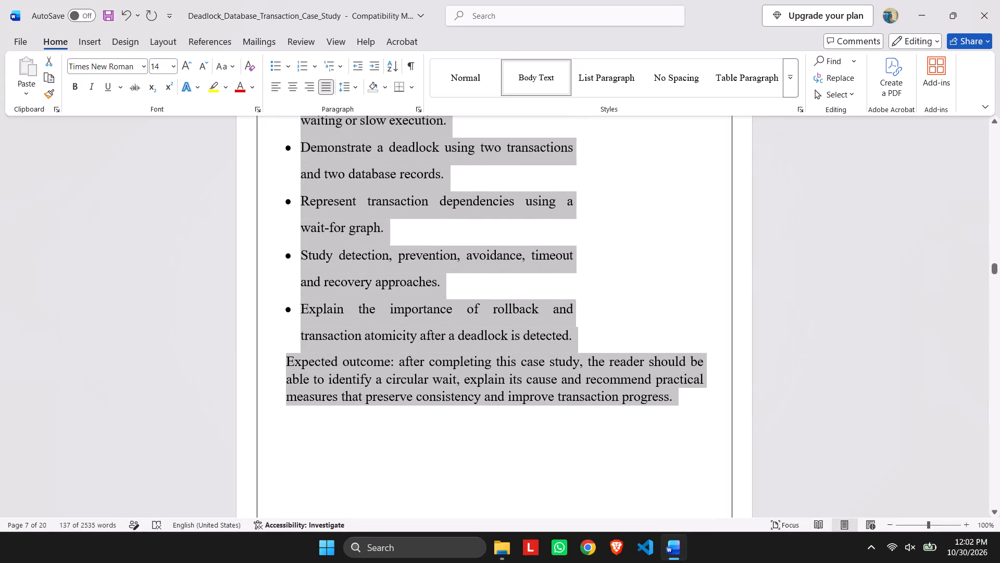
left_click_drag(357, 401, 710, 403)
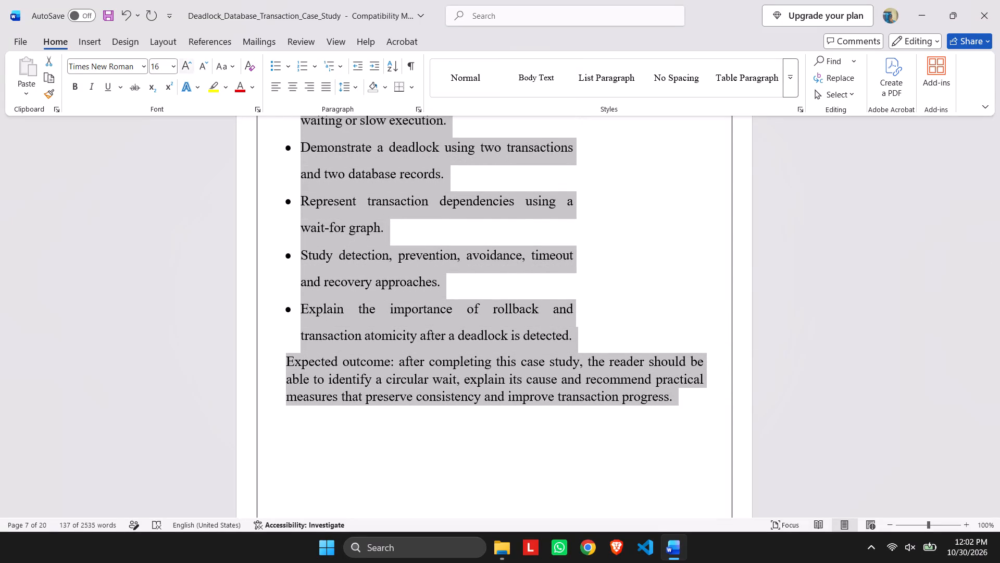
left_click(174, 68)
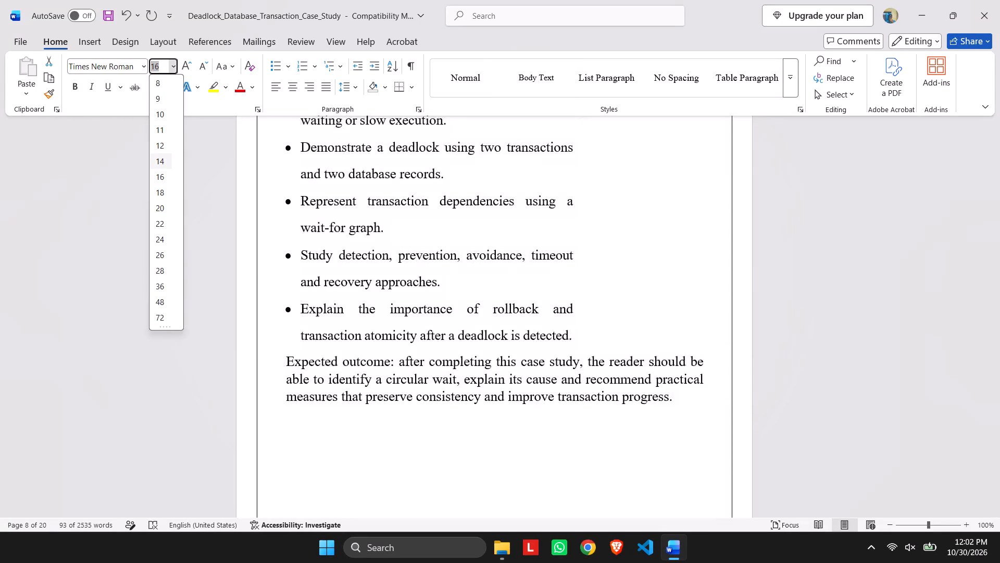
left_click(157, 156)
Reduce all body paragraphs under the Case Study Scenario heading to 14 pt, leaving the heading out.
scroll(177, 224, "up", 1)
scroll(89, 215, "down", 10)
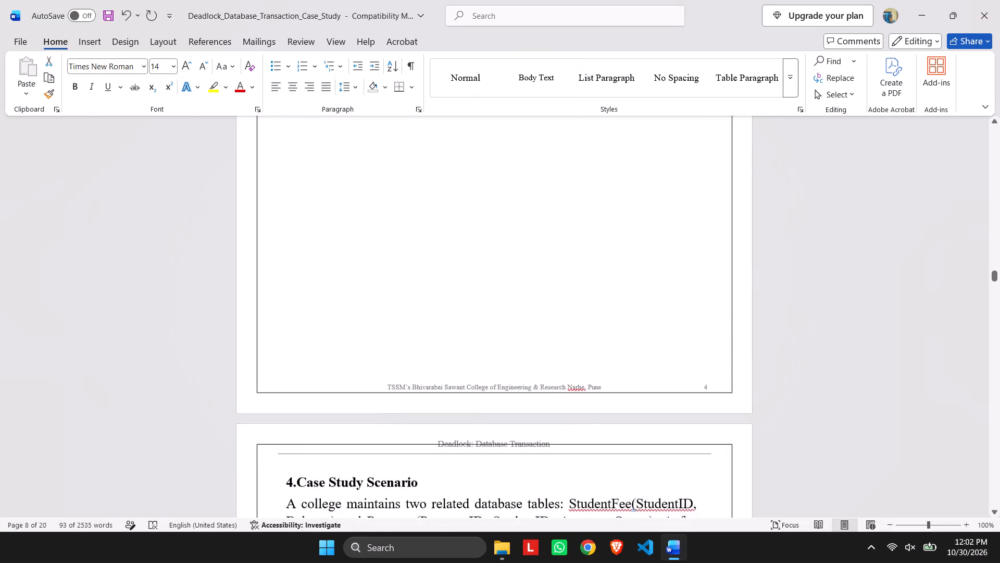
scroll(87, 214, "down", 2)
scroll(101, 255, "down", 7)
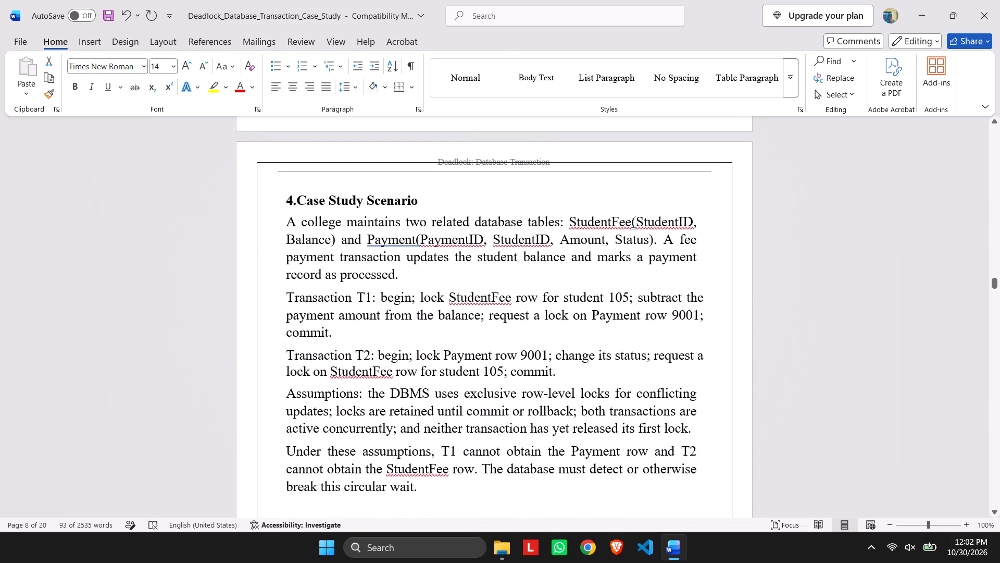
scroll(68, 230, "up", 2)
left_click(179, 266)
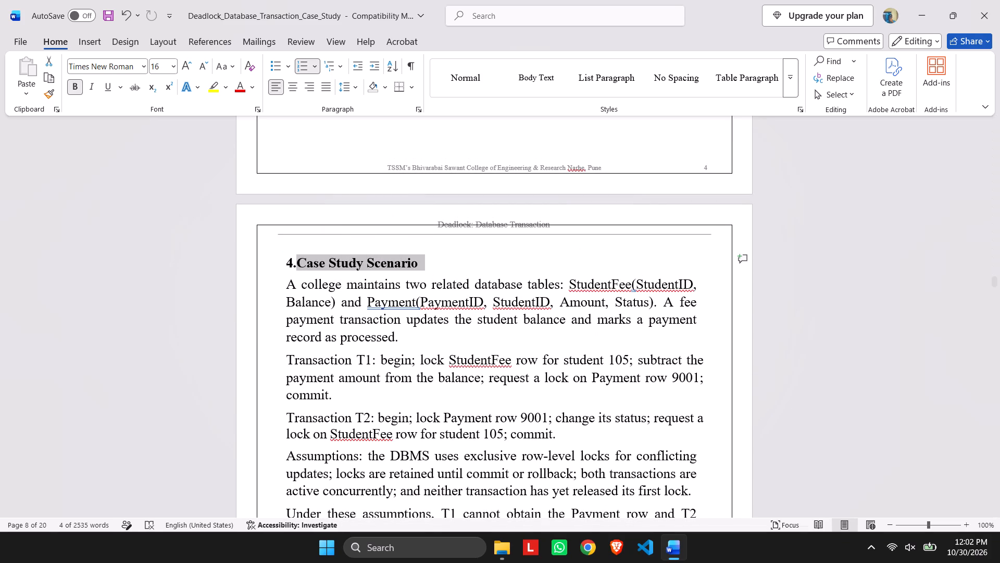
left_click_drag(207, 286, 211, 487)
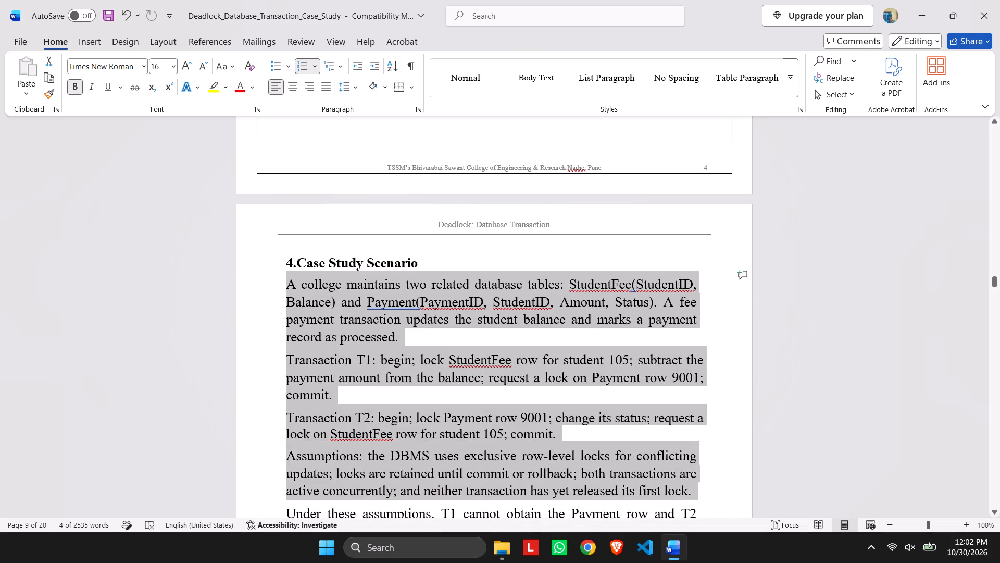
left_click_drag(211, 487, 177, 196)
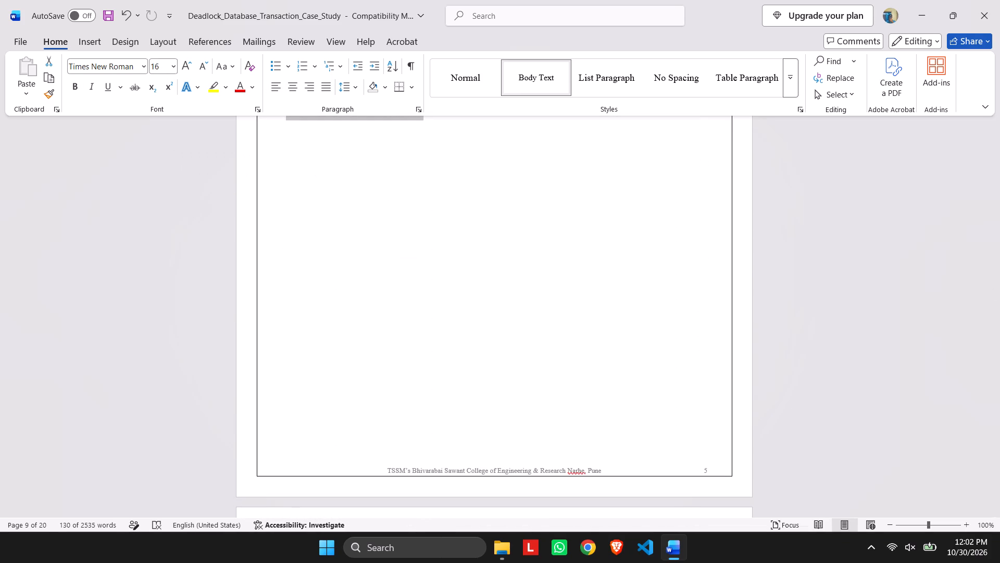
left_click(177, 70)
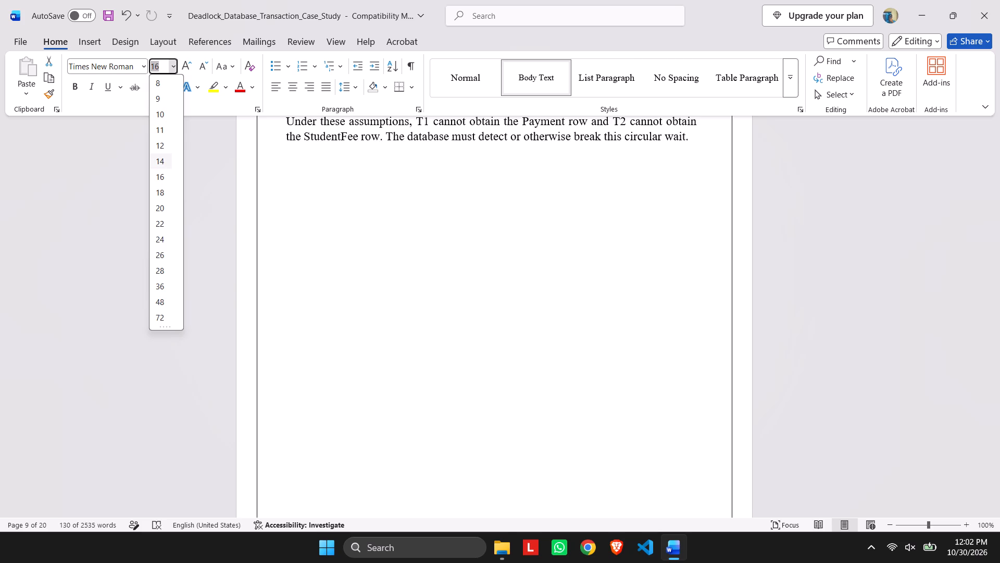
left_click(167, 158)
Set the four body paragraphs under Understanding Database Transactions to 14 pt, without the heading.
scroll(199, 228, "down", 15)
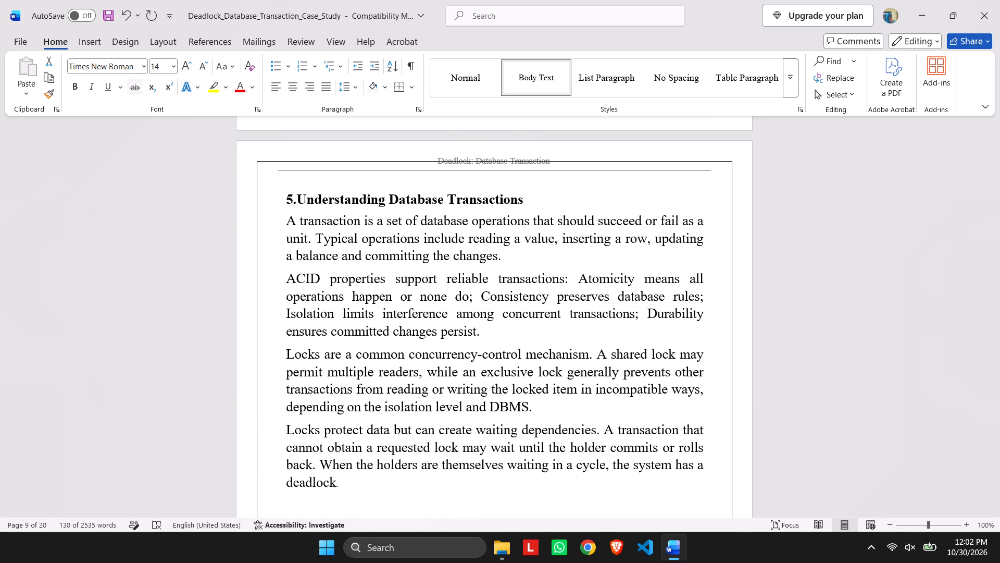
left_click(206, 194)
left_click(210, 214)
left_click_drag(210, 215, 208, 312)
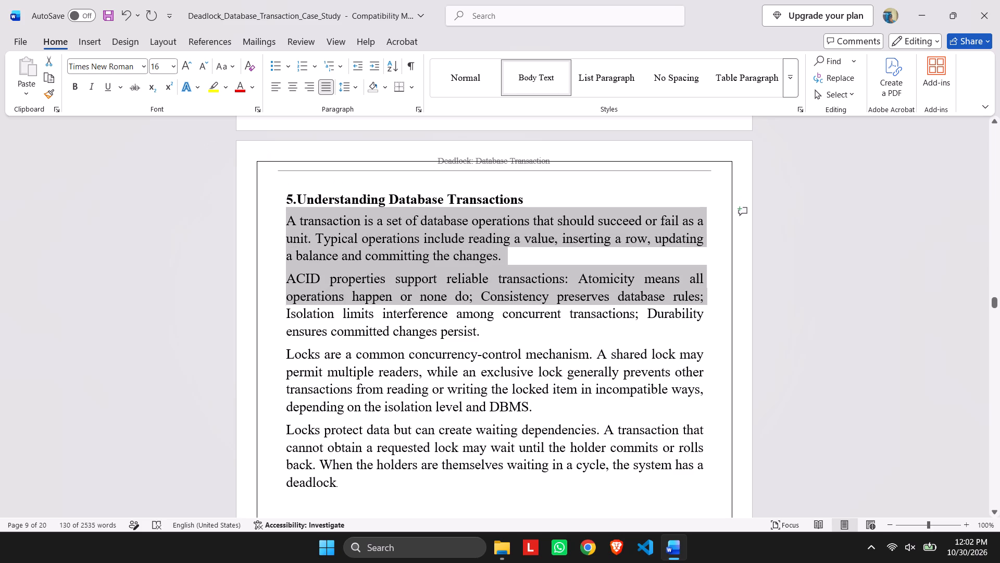
left_click_drag(208, 312, 241, 489)
left_click(174, 65)
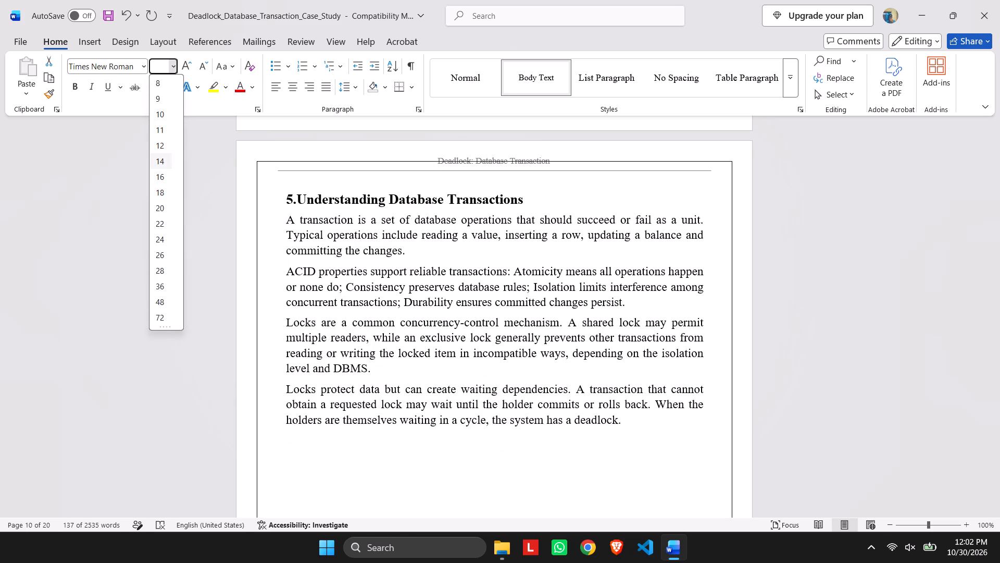
left_click(161, 157)
Reduce the body paragraphs under the What Is a Deadlock? heading to 14 pt, leaving the heading out.
scroll(143, 226, "down", 3)
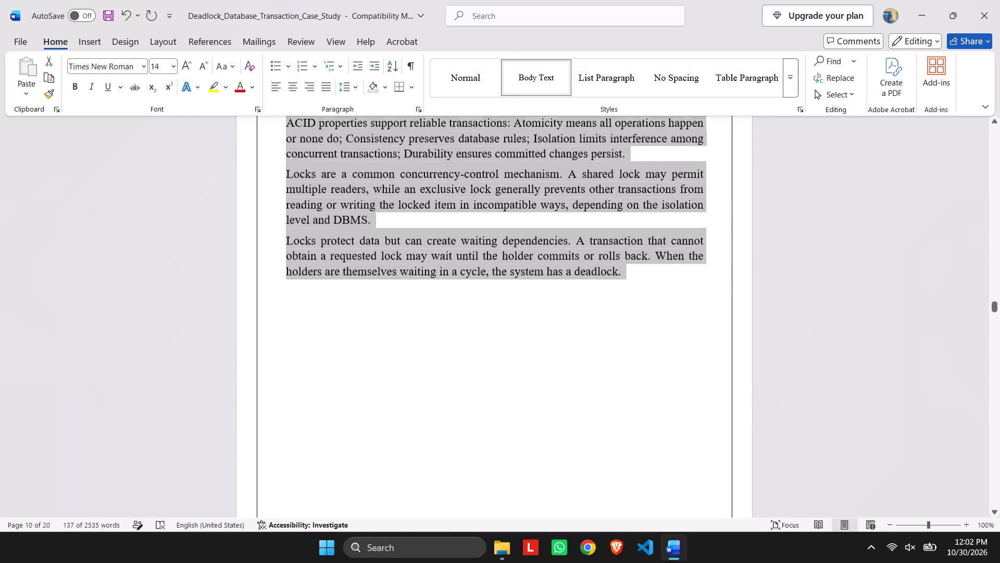
scroll(143, 226, "down", 19)
scroll(367, 311, "down", 2)
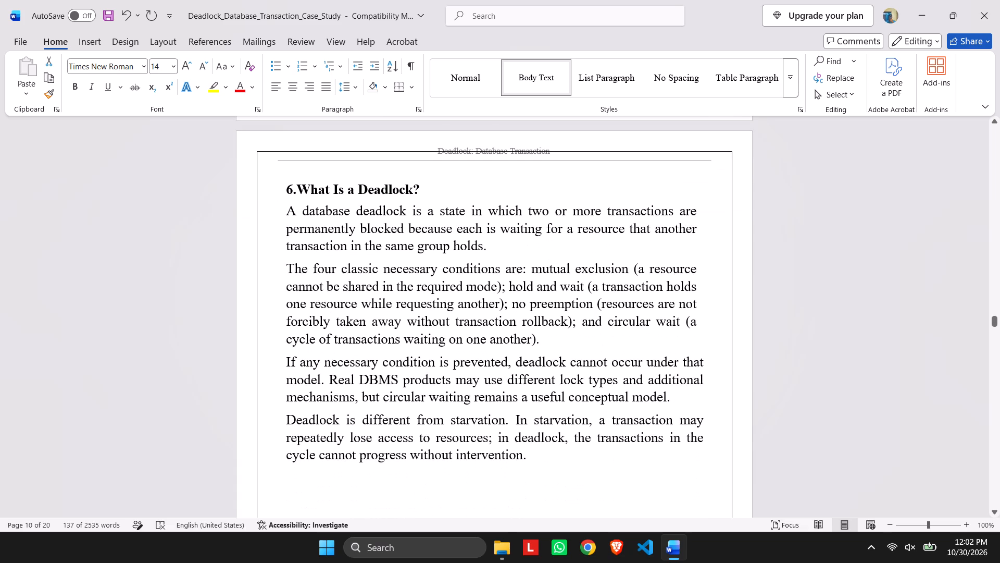
left_click_drag(215, 211, 225, 275)
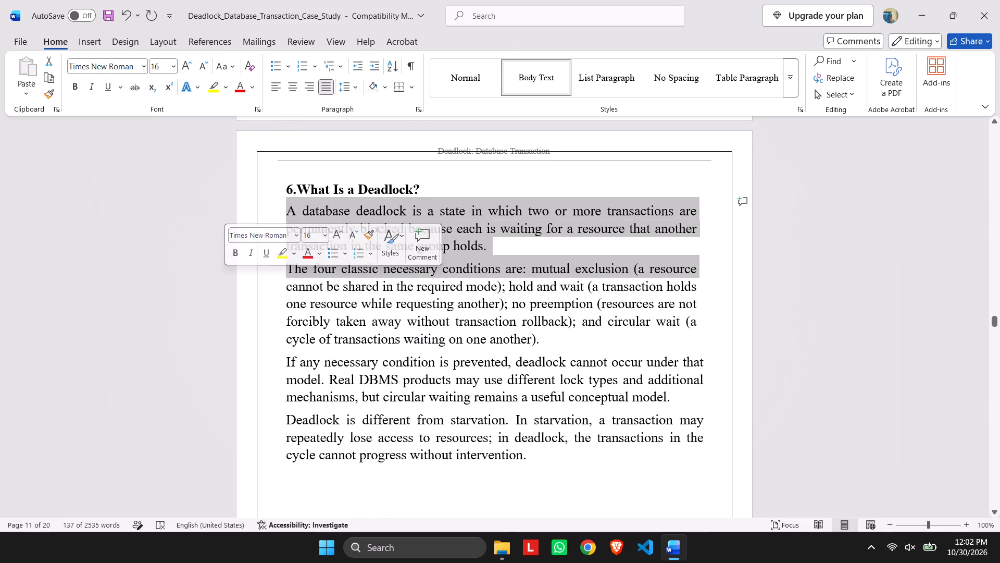
left_click(212, 211)
left_click_drag(211, 208, 223, 424)
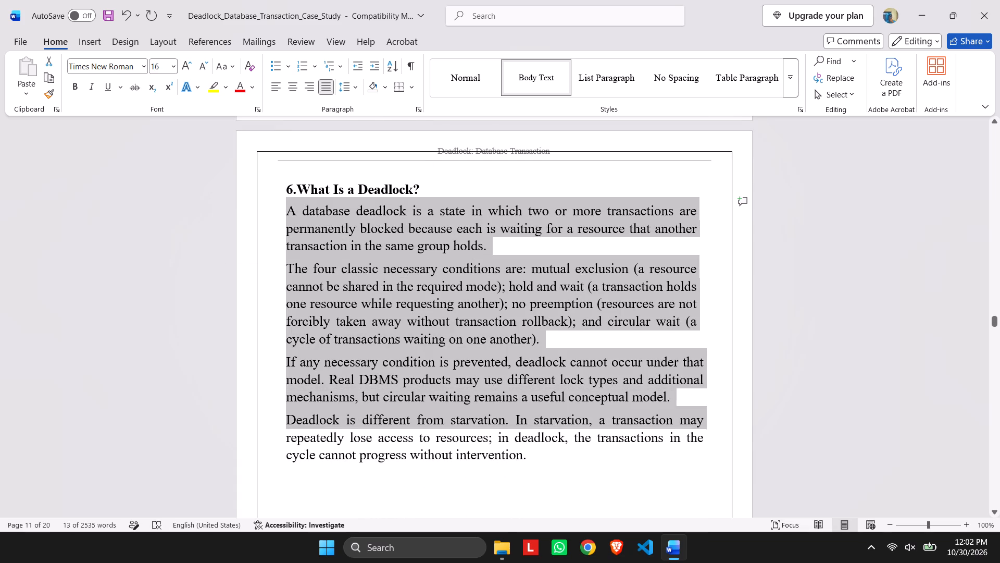
left_click_drag(223, 424, 201, 468)
left_click(169, 69)
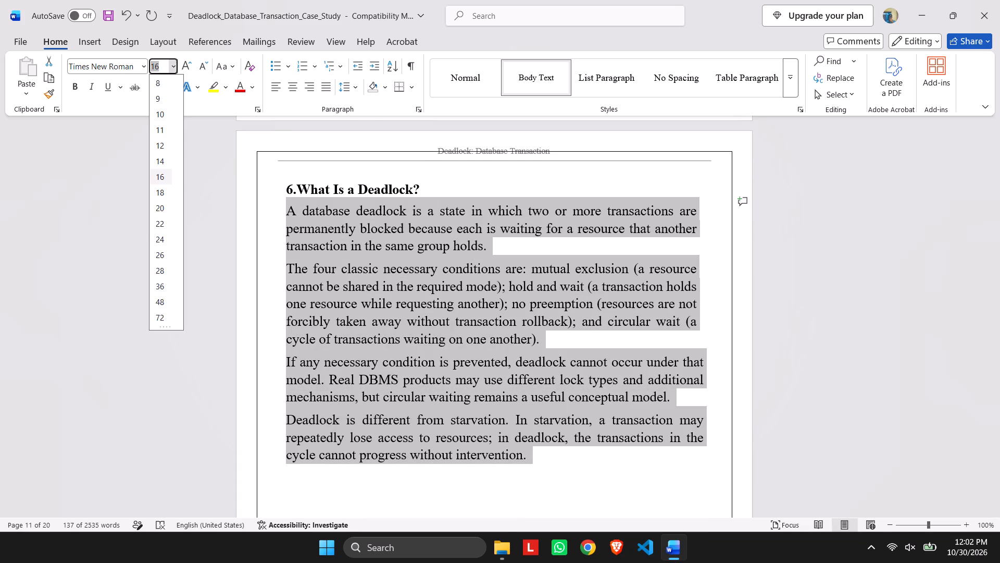
left_click(166, 162)
Set all body text under Practical Deadlock Example, from Step 1 through the Illustrative schedule paragraph, to 14 pt.
scroll(160, 272, "down", 6)
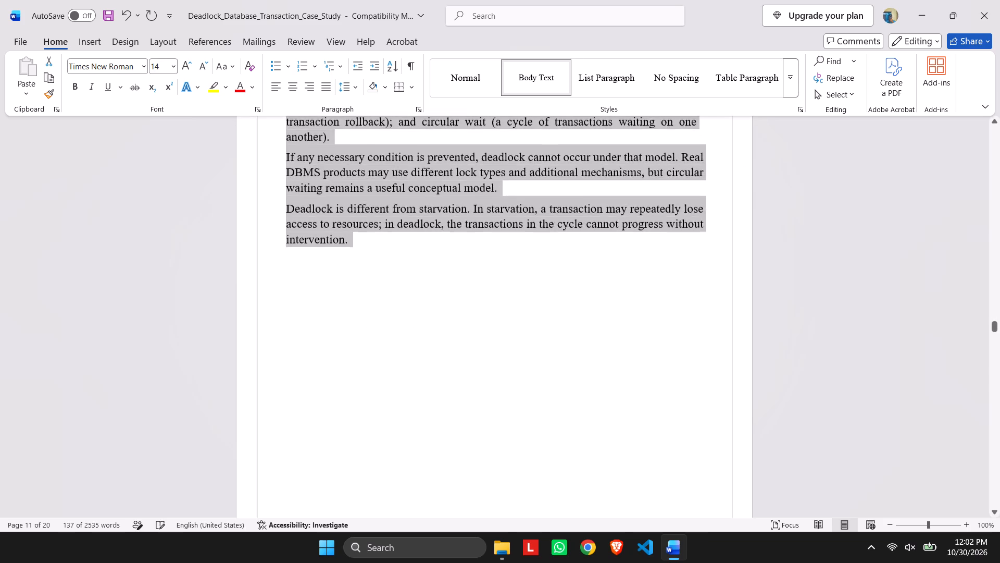
scroll(156, 259, "down", 16)
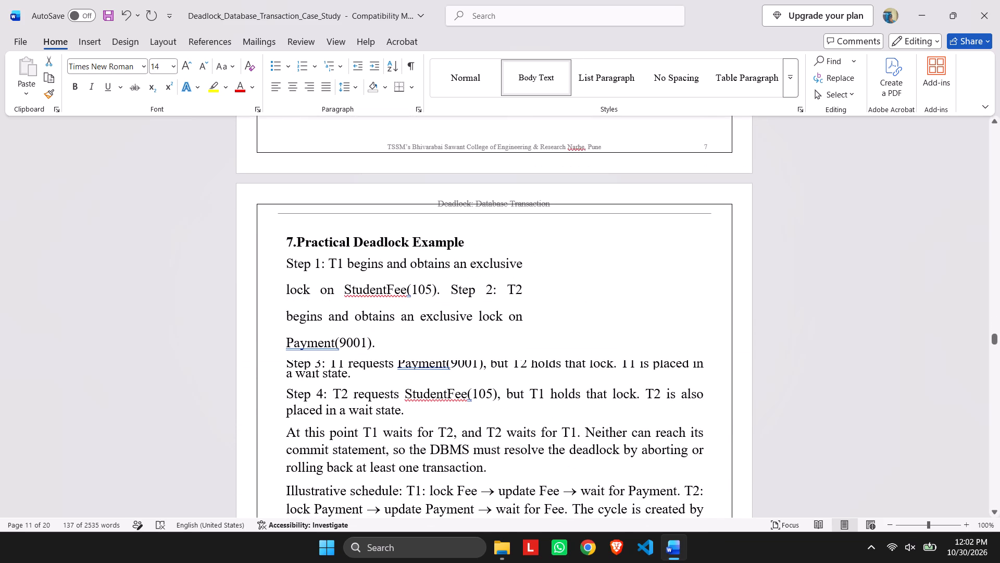
scroll(119, 244, "down", 4)
scroll(156, 134, "up", 3)
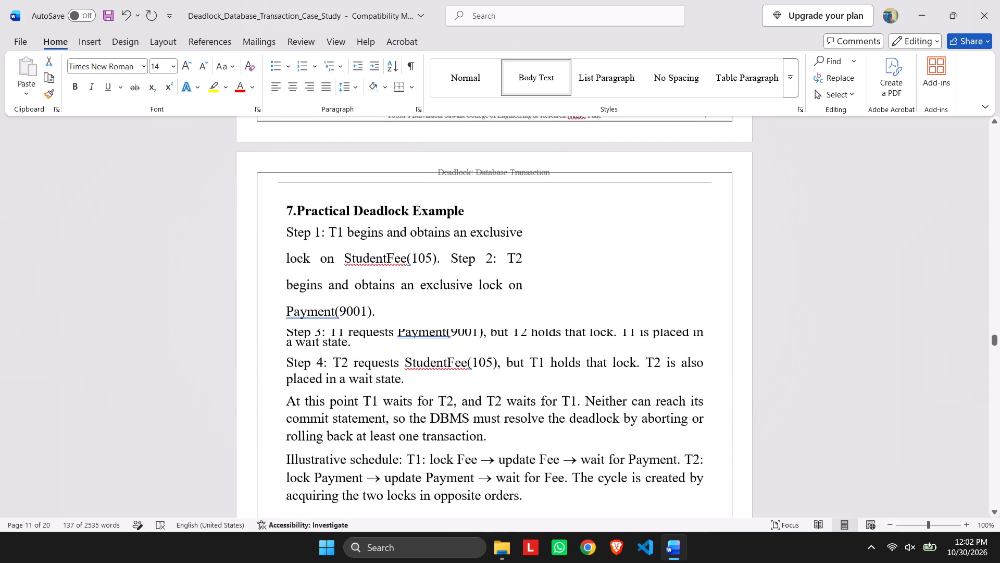
left_click_drag(214, 234, 260, 504)
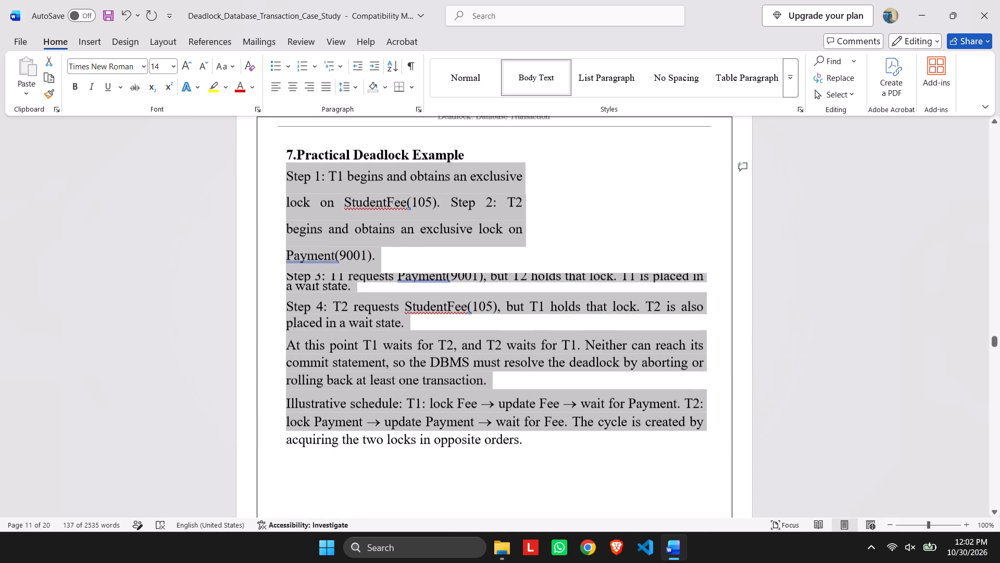
left_click_drag(260, 504, 423, 424)
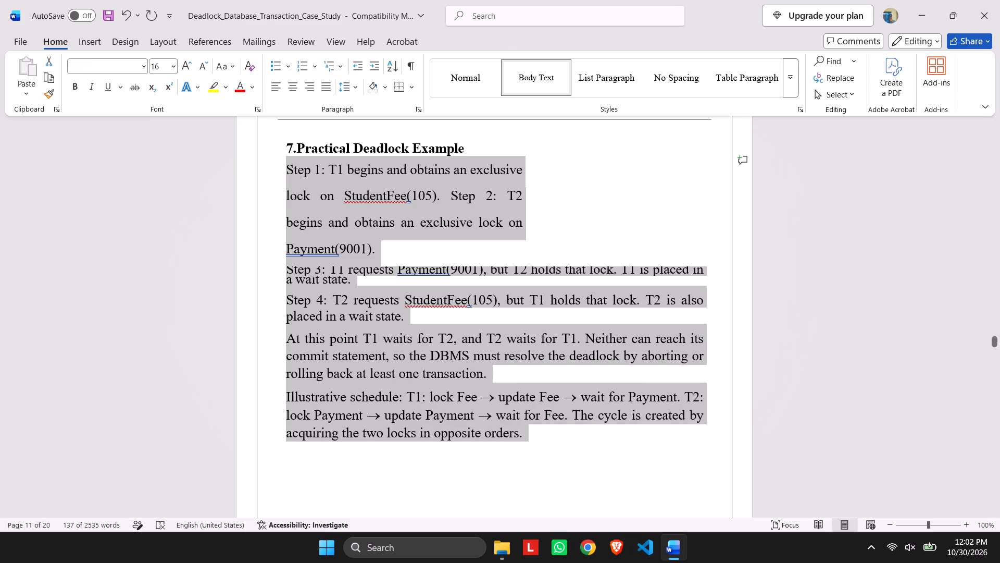
left_click(174, 63)
left_click(163, 158)
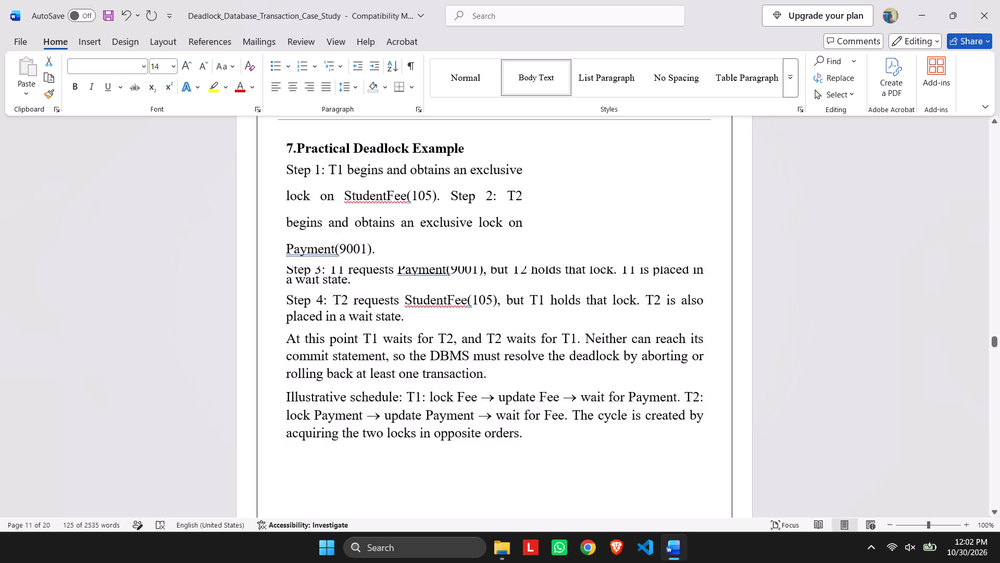
Apply Times New Roman and justified alignment to the body text of the Practical Deadlock Example section.
left_click(136, 70)
left_click(144, 65)
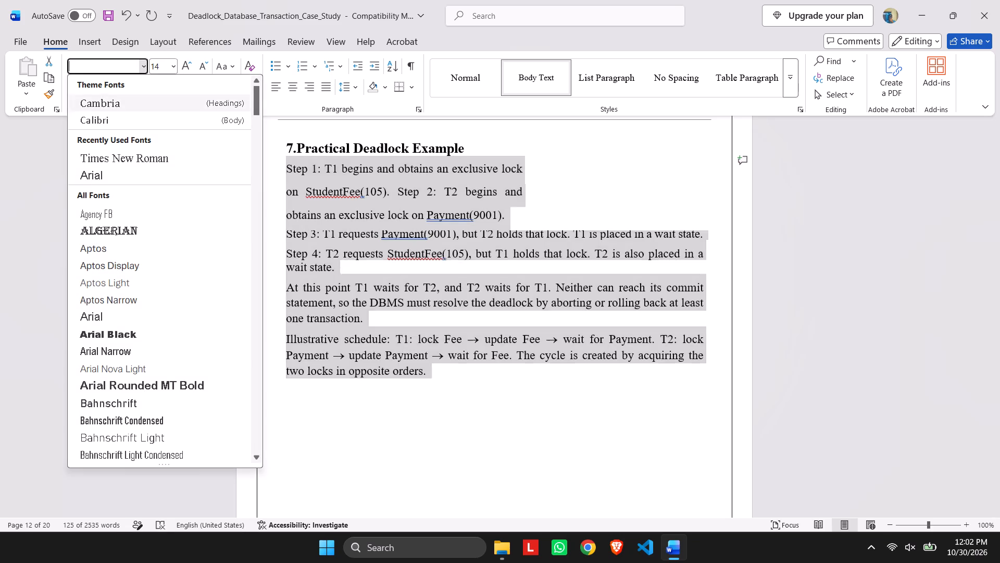
left_click(137, 160)
scroll(213, 176, "down", 8)
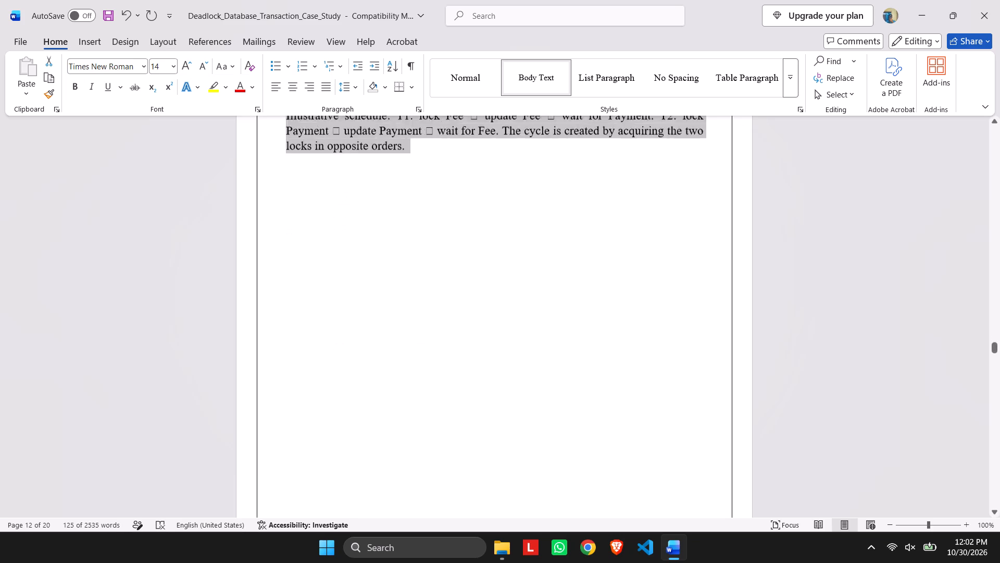
scroll(213, 168, "up", 1)
left_click(327, 89)
scroll(324, 104, "up", 2)
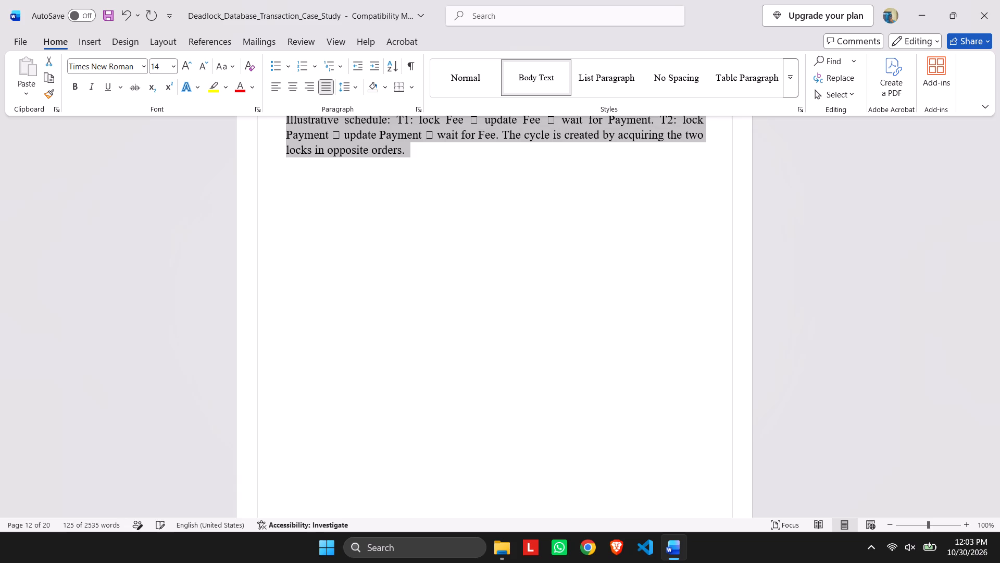
scroll(323, 105, "up", 2)
Set the four body paragraphs under Wait-for Graph and Detection to 14 pt with justified alignment, leaving the heading out.
scroll(261, 274, "down", 14)
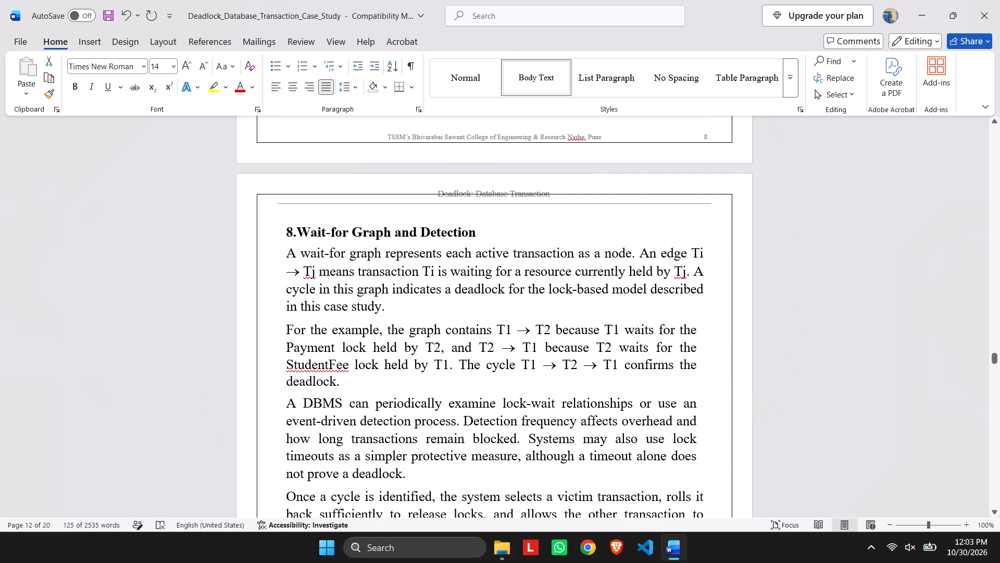
left_click_drag(212, 249, 209, 324)
left_click(208, 247)
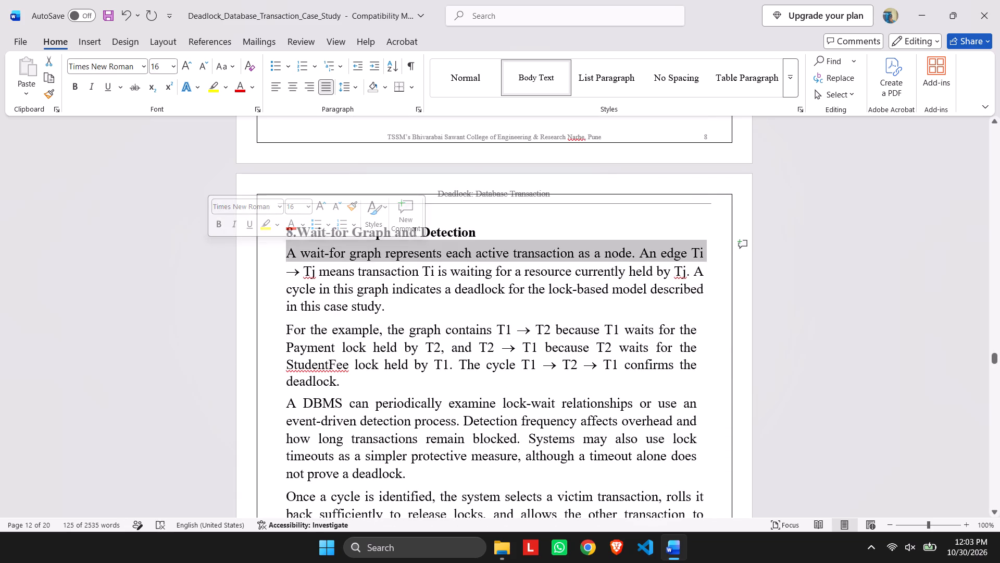
left_click_drag(195, 240, 258, 525)
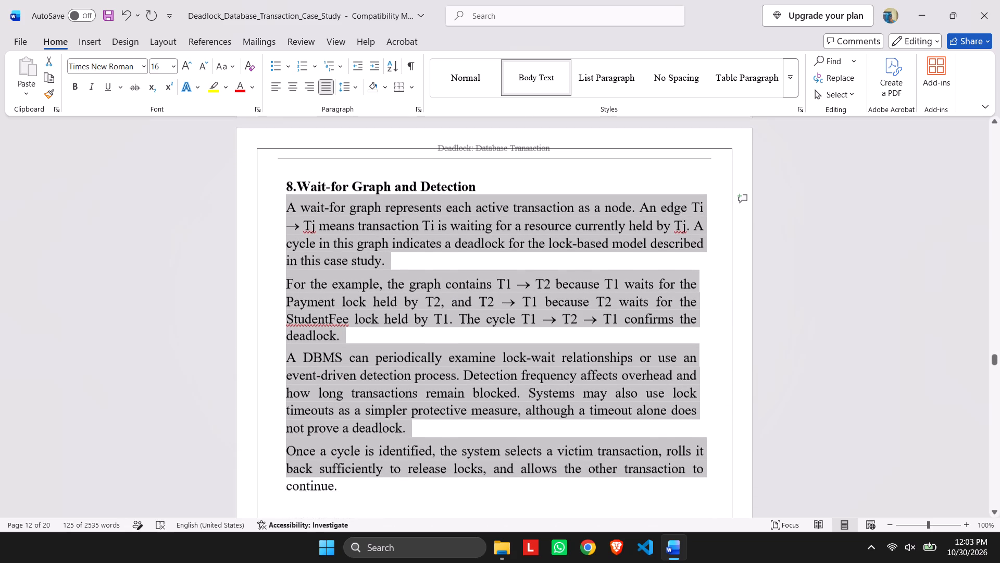
left_click_drag(258, 525, 331, 433)
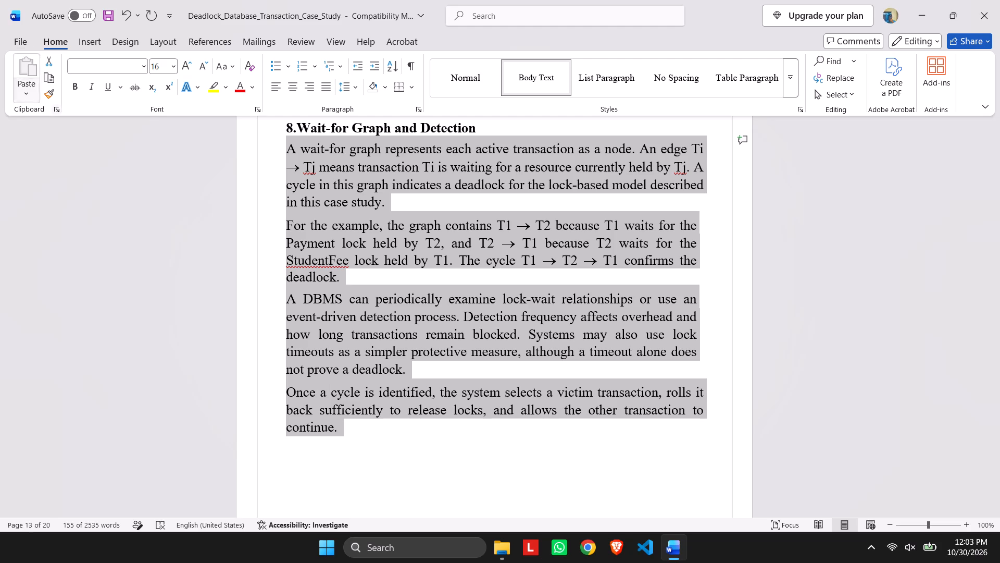
left_click_drag(174, 69, 174, 64)
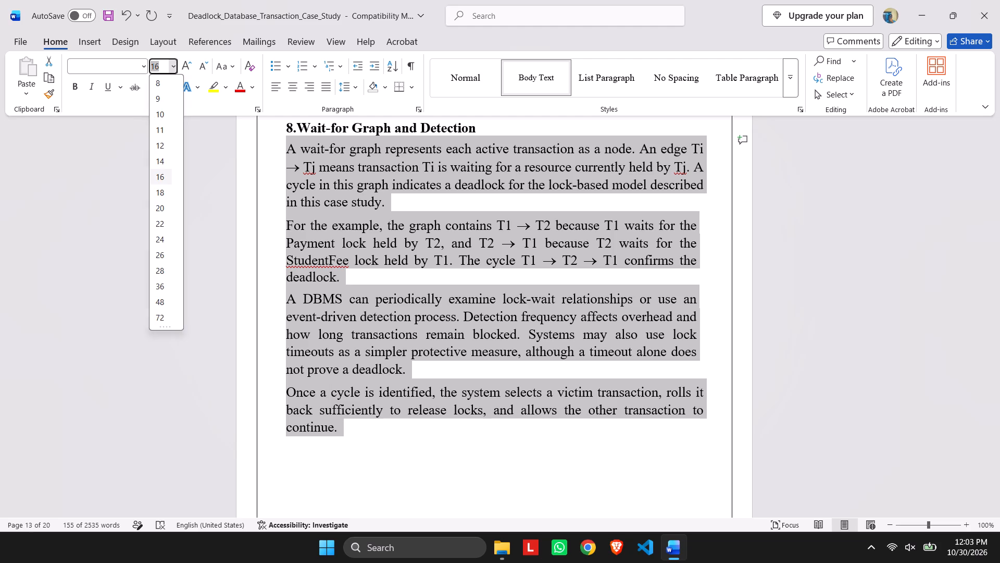
left_click(162, 163)
left_click(325, 93)
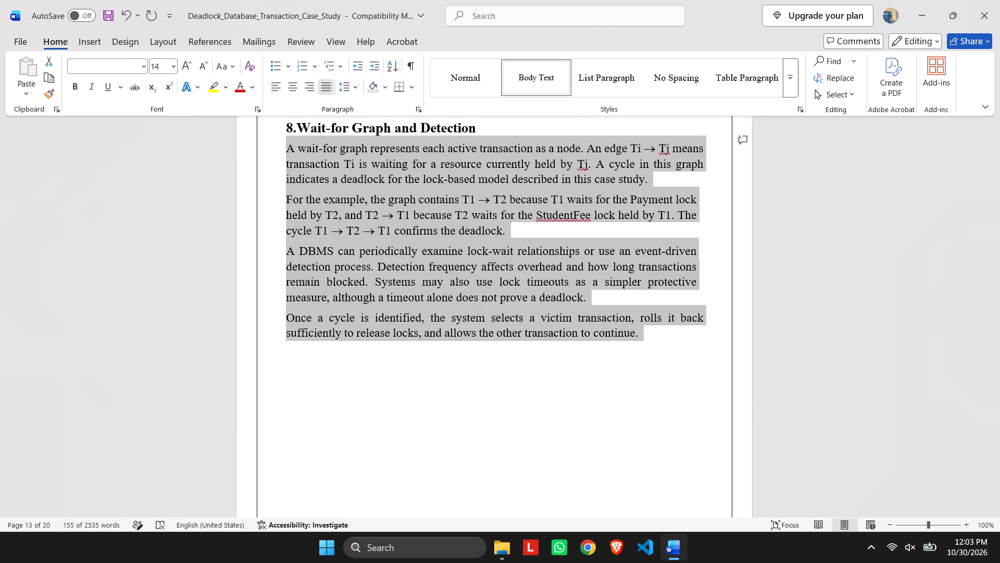
Set the five body paragraphs under Deadlock Handling Methods to 14 pt, without the heading.
scroll(334, 119, "down", 14)
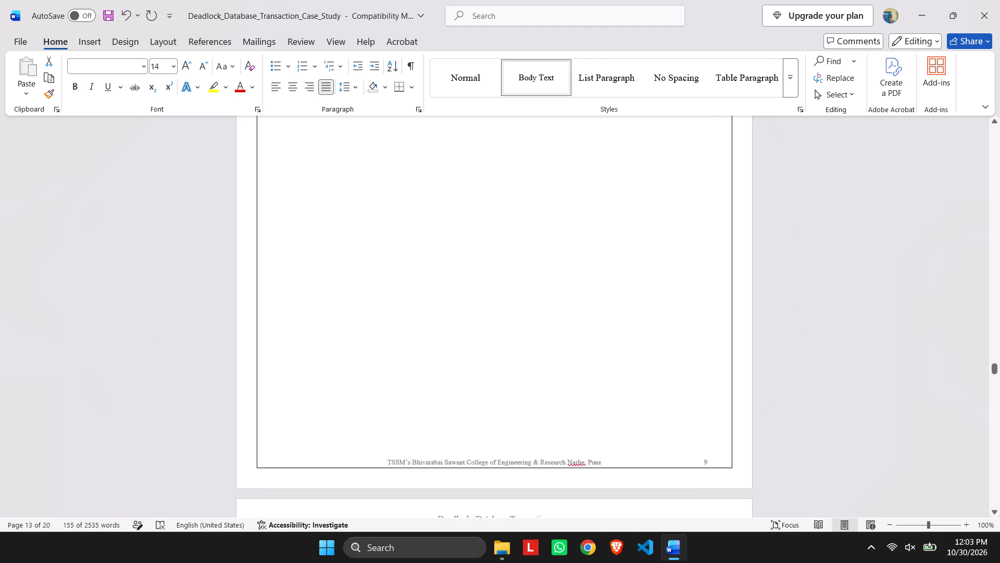
scroll(259, 210, "down", 10)
left_click(234, 119)
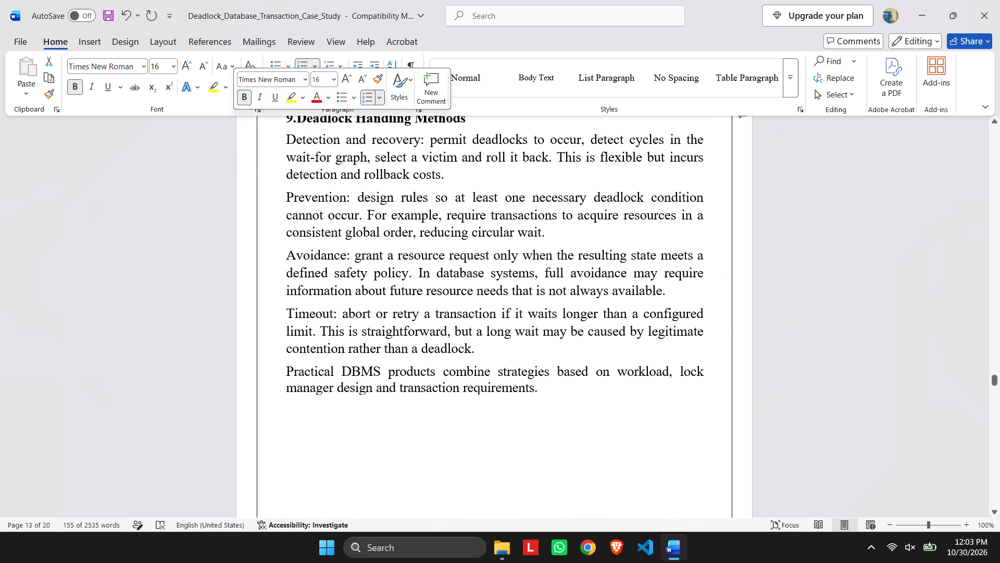
left_click(232, 142)
left_click_drag(230, 143, 229, 150)
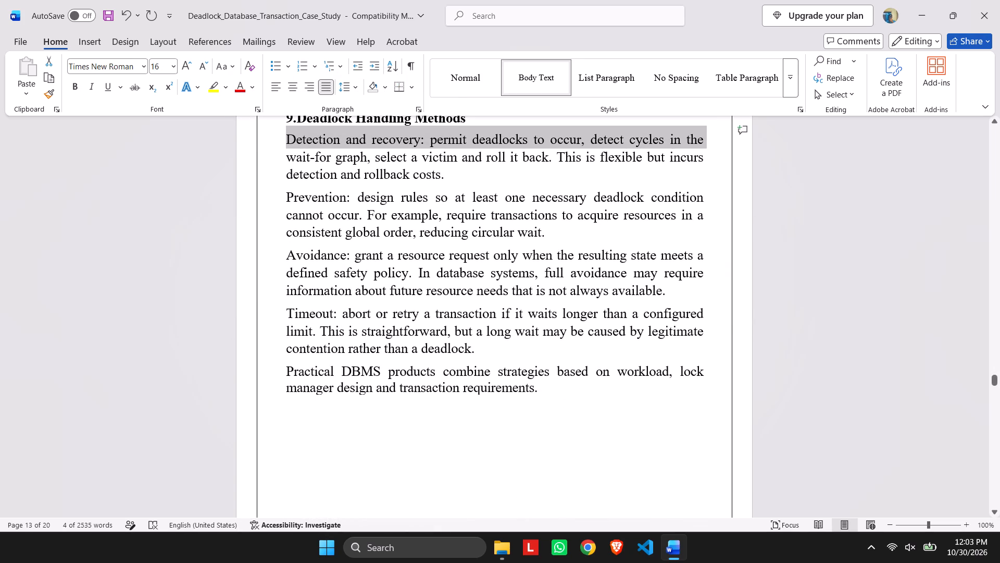
left_click_drag(229, 150, 229, 379)
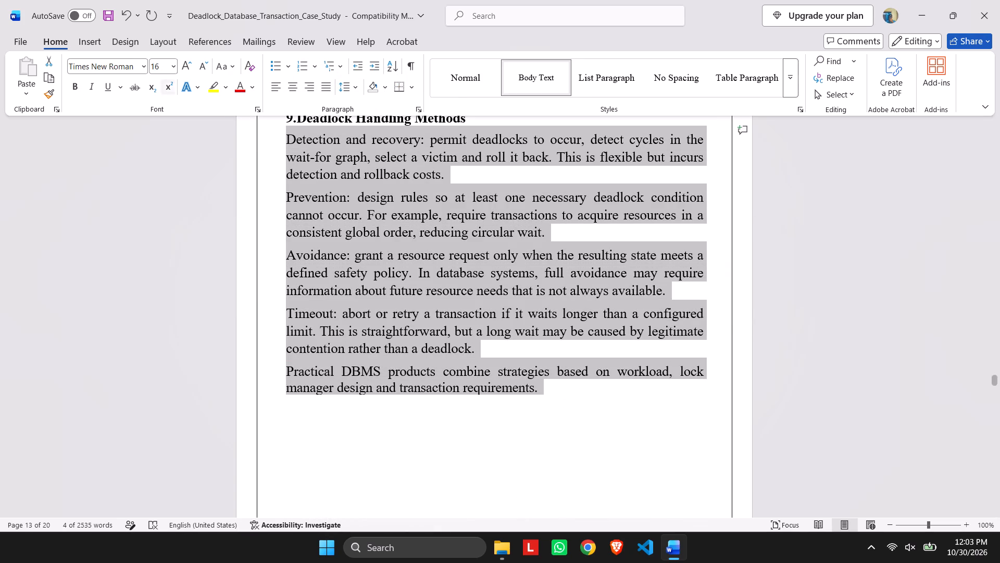
left_click(174, 63)
left_click(166, 162)
Set the body paragraphs under the first Case Study Analysis heading to 14 pt, without the heading.
scroll(169, 177, "down", 4)
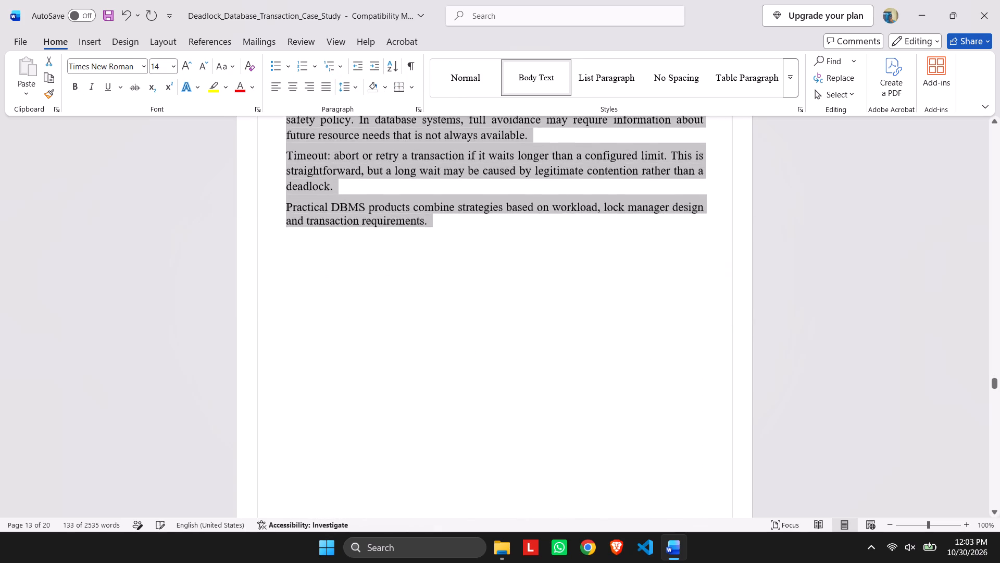
scroll(174, 194, "down", 14)
scroll(290, 253, "down", 2)
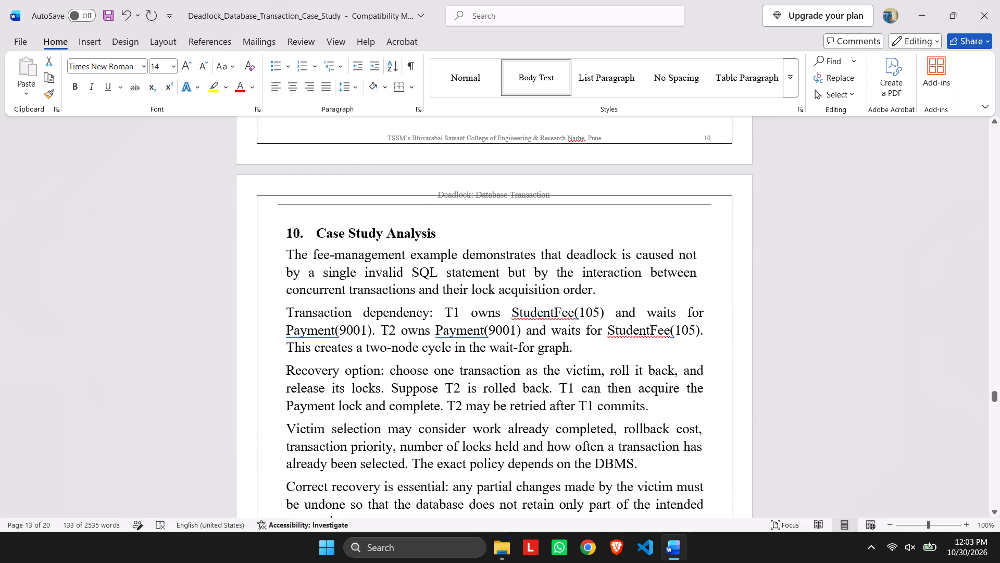
left_click_drag(212, 250, 219, 437)
left_click(213, 263)
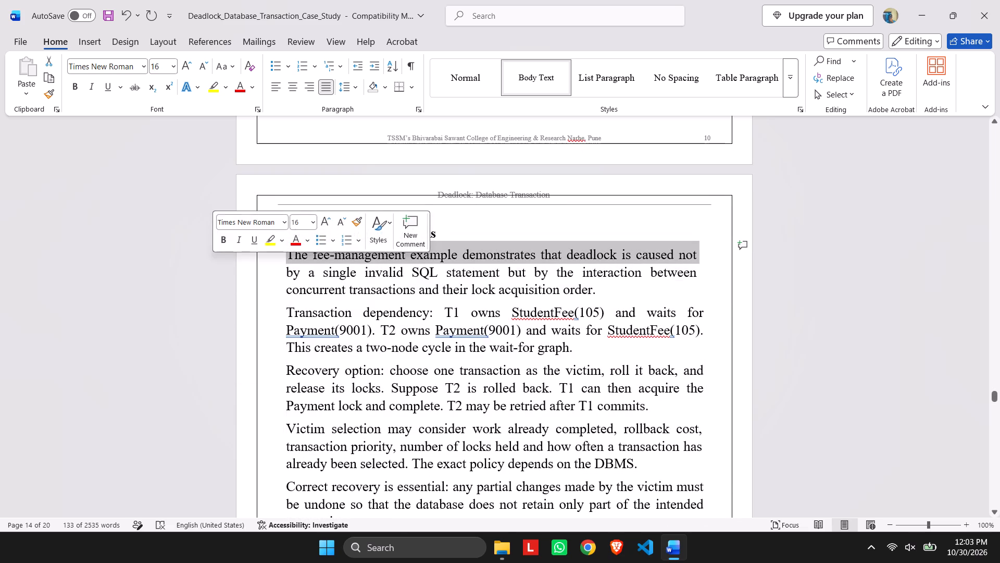
left_click_drag(205, 260, 270, 516)
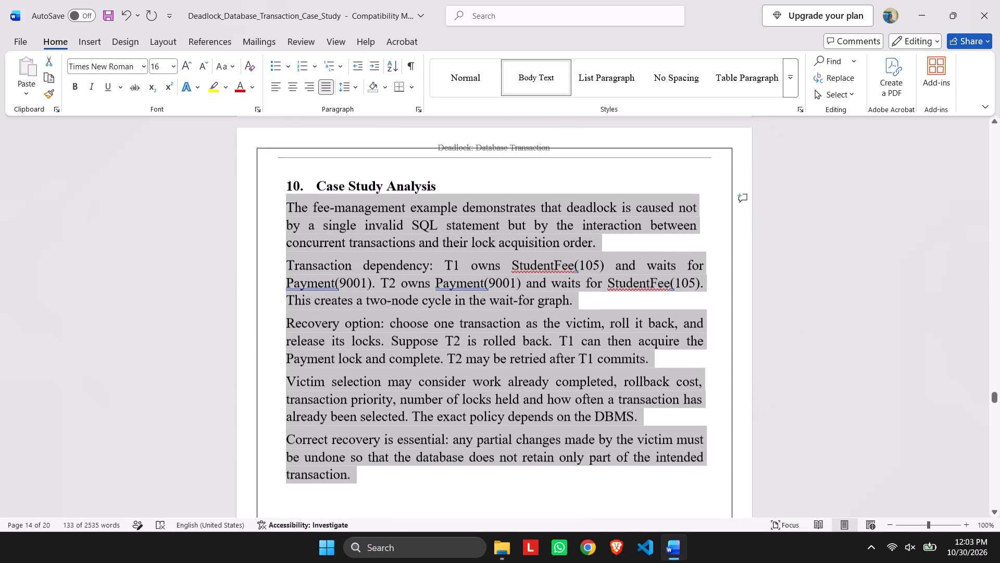
left_click_drag(270, 516, 248, 435)
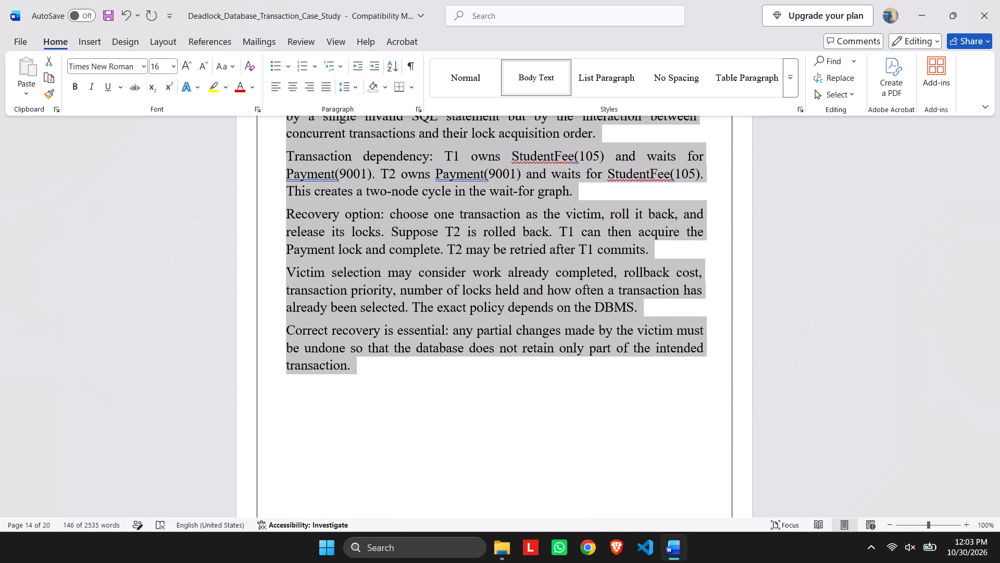
left_click(175, 59)
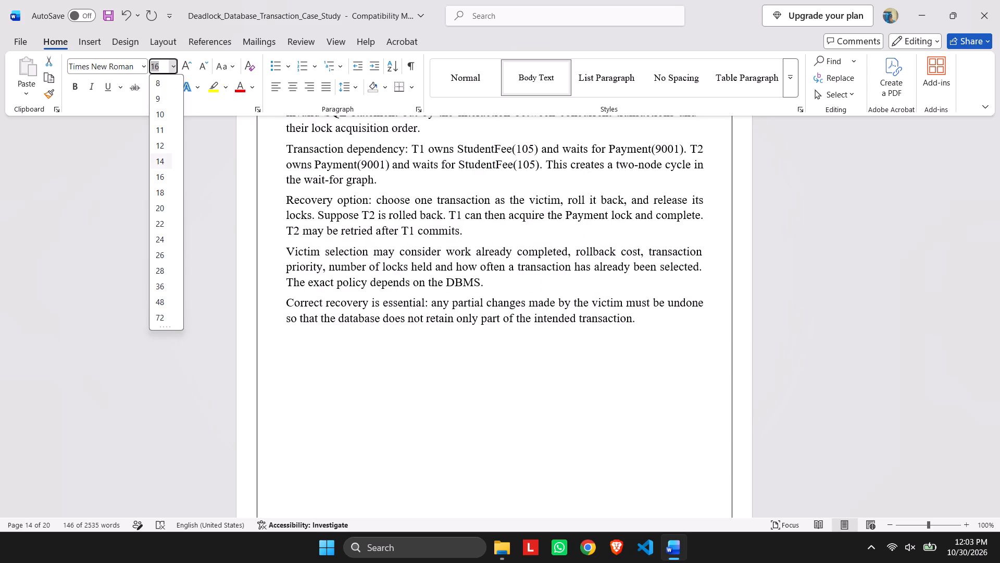
left_click(162, 164)
Reduce the body paragraphs under Case Study Analysis (continued) to 14 pt, leaving the heading out.
scroll(163, 173, "down", 3)
scroll(163, 171, "up", 4)
scroll(163, 171, "down", 10)
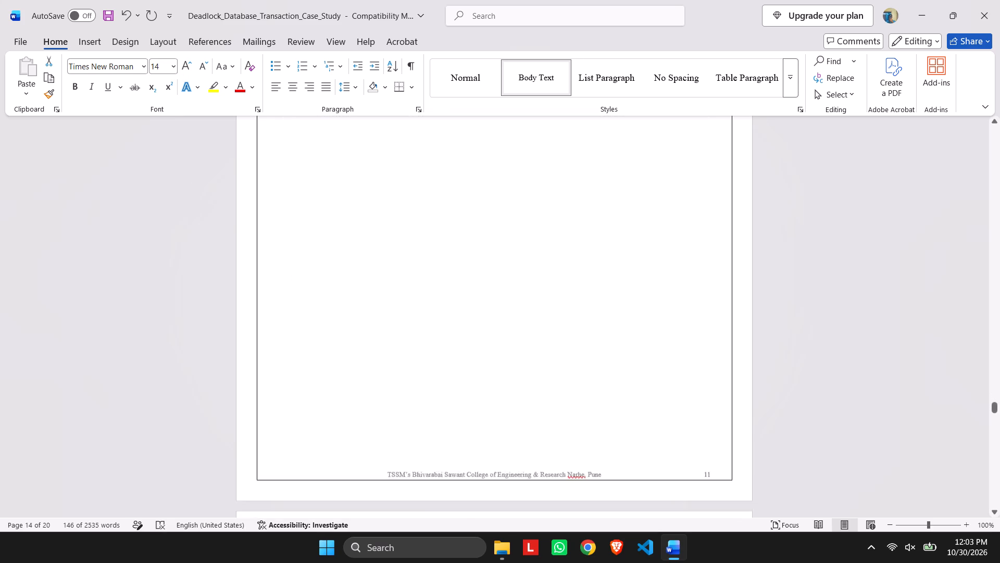
scroll(163, 170, "down", 9)
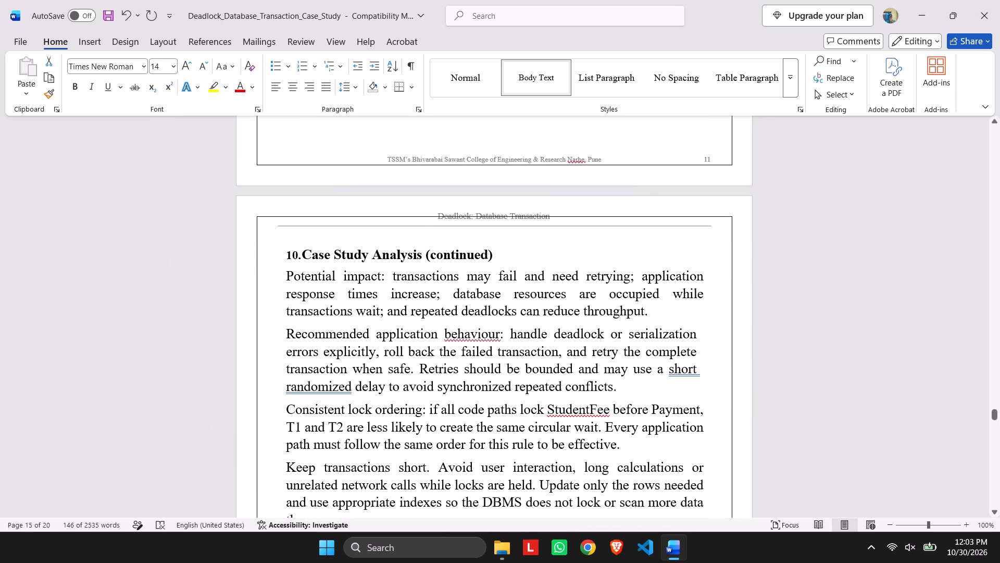
left_click_drag(234, 273, 225, 380)
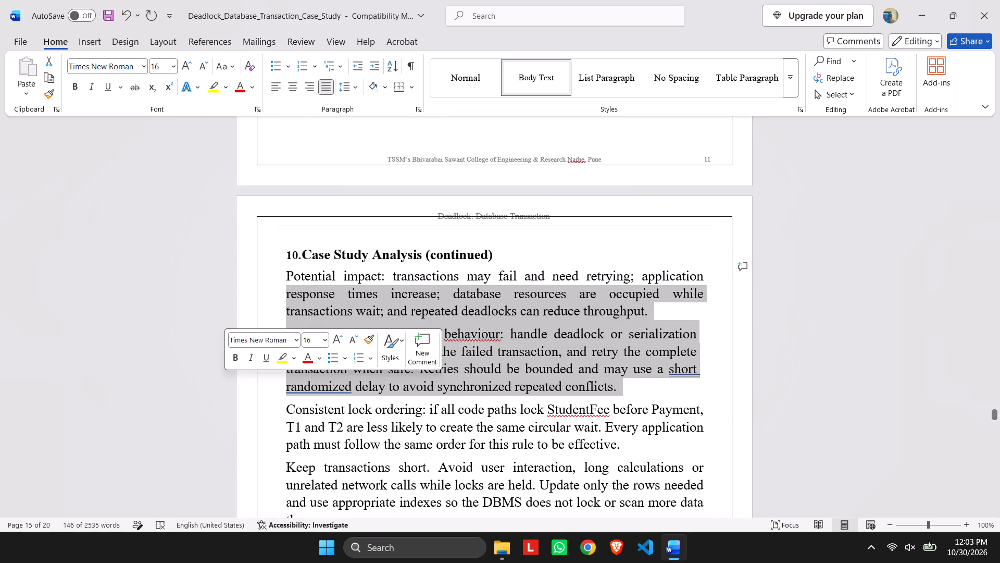
left_click(236, 271)
left_click_drag(229, 281, 266, 513)
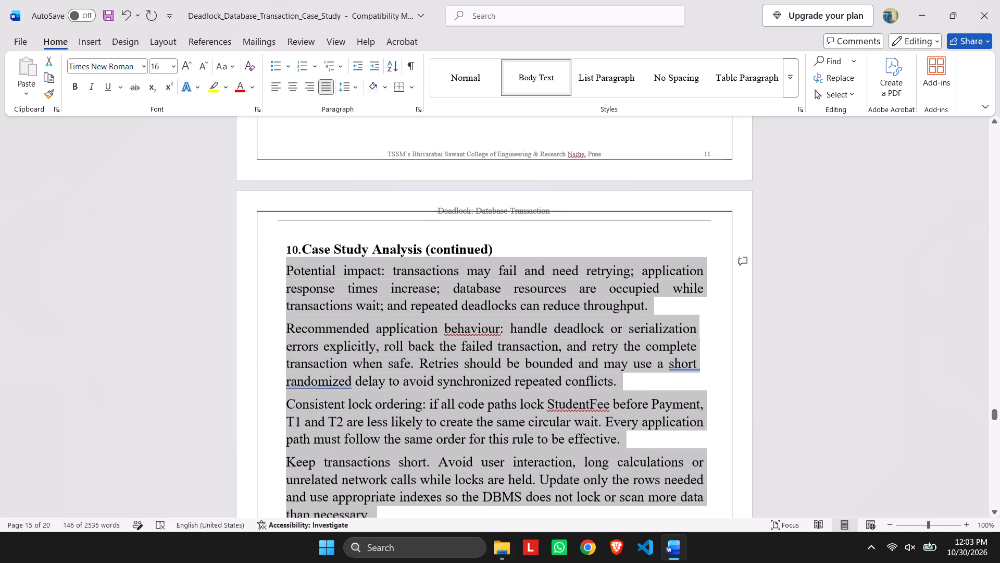
left_click_drag(266, 513, 382, 443)
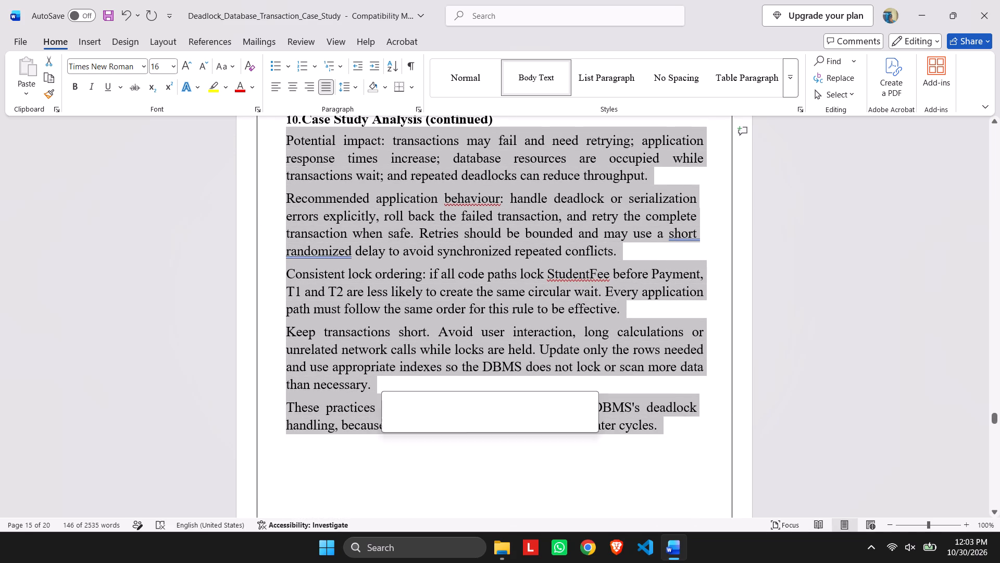
left_click(198, 65)
Reduce the six numbered items under Prevention and Recovery to 14 pt, leaving the heading out.
scroll(194, 142, "down", 12)
scroll(217, 208, "down", 1)
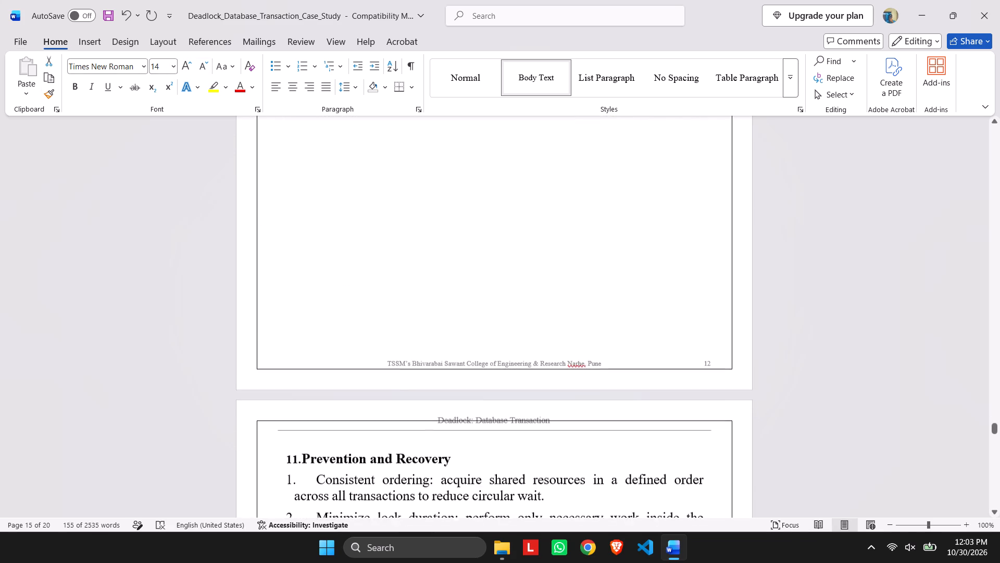
scroll(211, 182, "down", 7)
left_click_drag(220, 246, 217, 299)
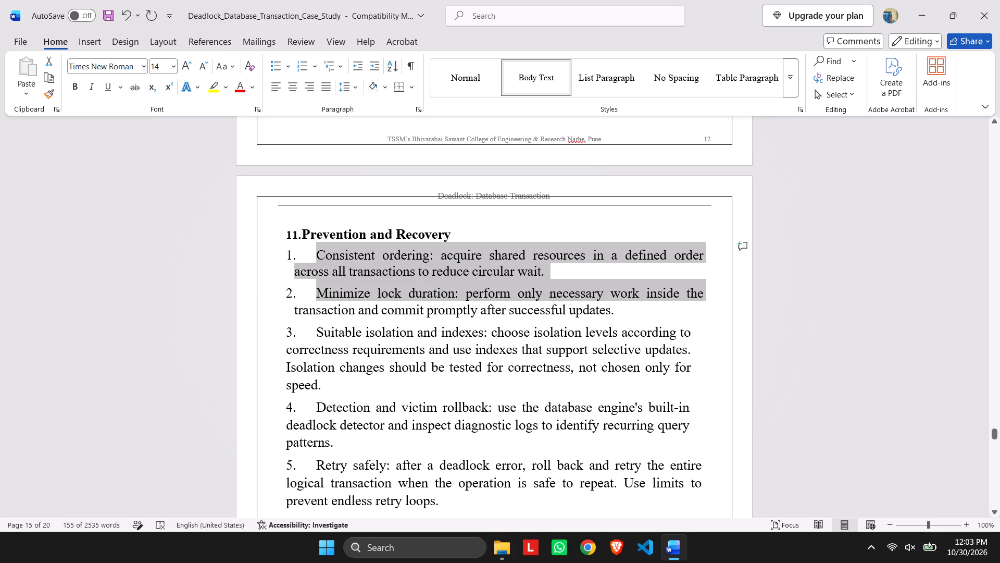
left_click_drag(217, 299, 216, 298)
left_click(156, 240)
left_click(203, 249)
left_click_drag(204, 256, 200, 300)
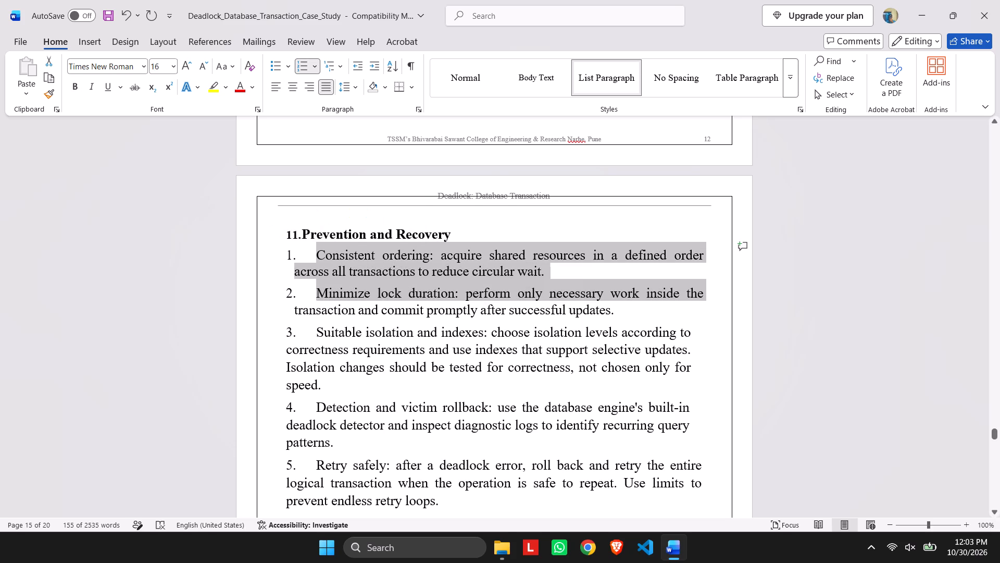
left_click_drag(200, 300, 292, 441)
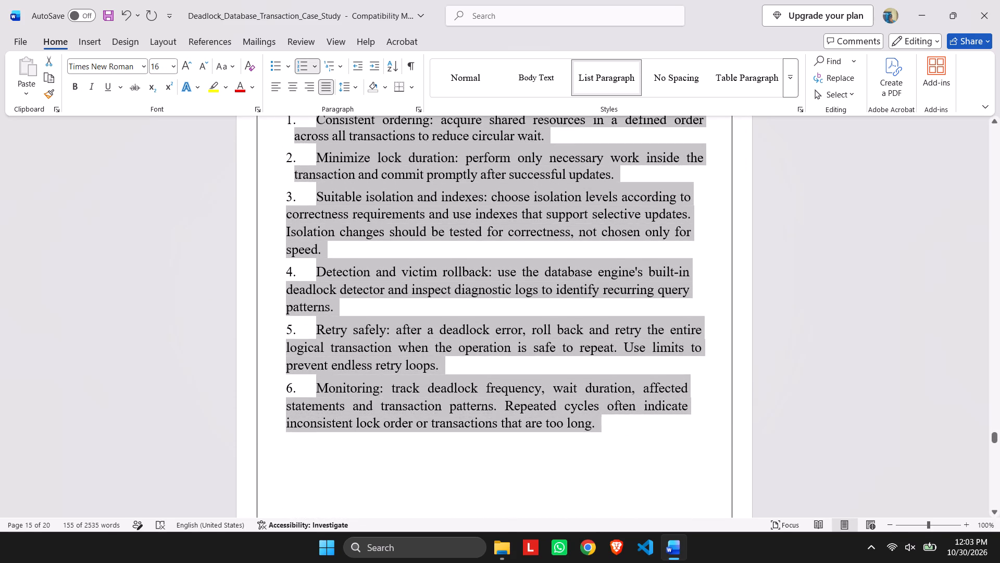
left_click_drag(292, 441, 301, 432)
left_click(197, 65)
Set the four body paragraphs under Prevention and Recovery (continued) to 14 pt Times New Roman.
scroll(203, 190, "down", 20)
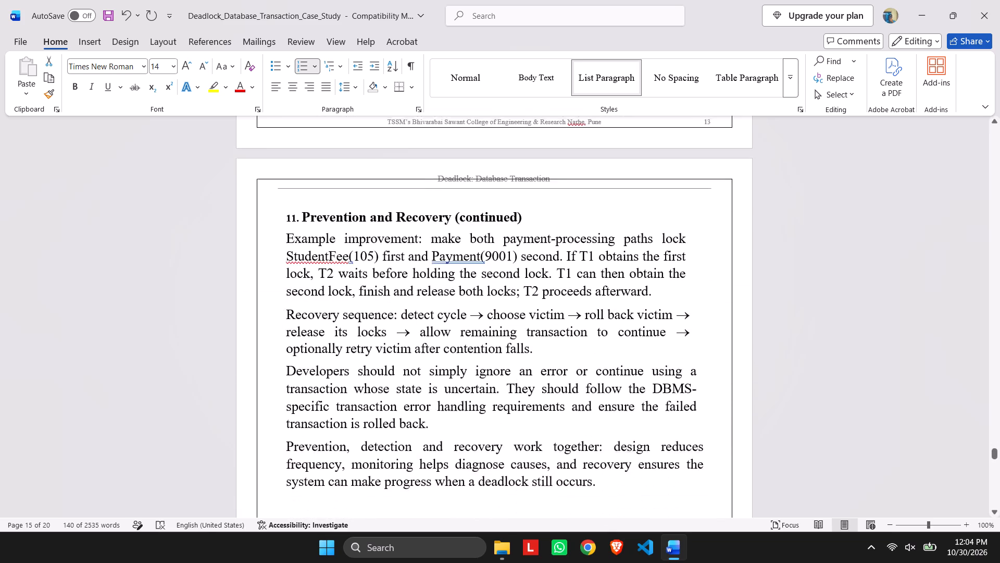
scroll(143, 257, "down", 6)
scroll(147, 252, "up", 3)
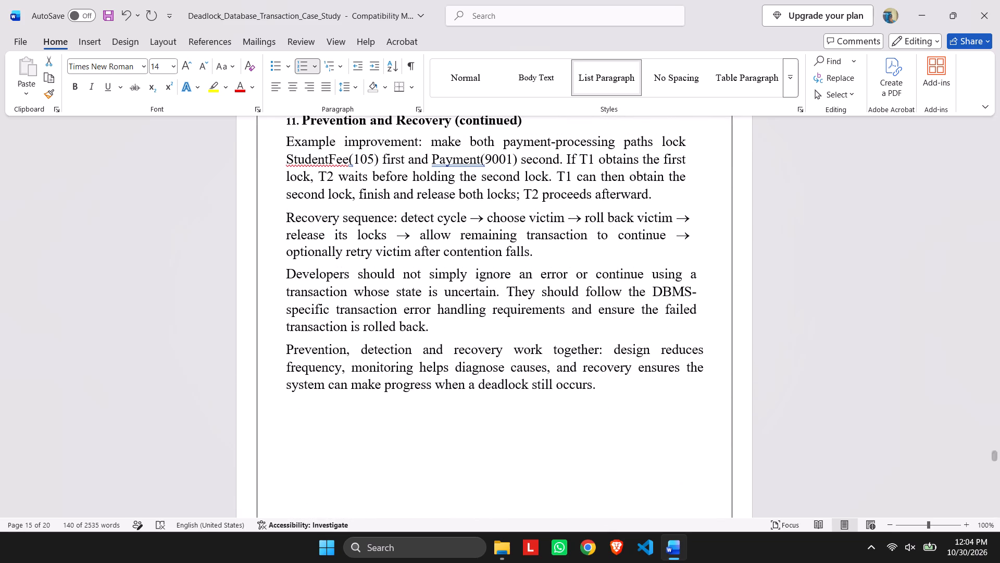
left_click_drag(200, 143, 203, 385)
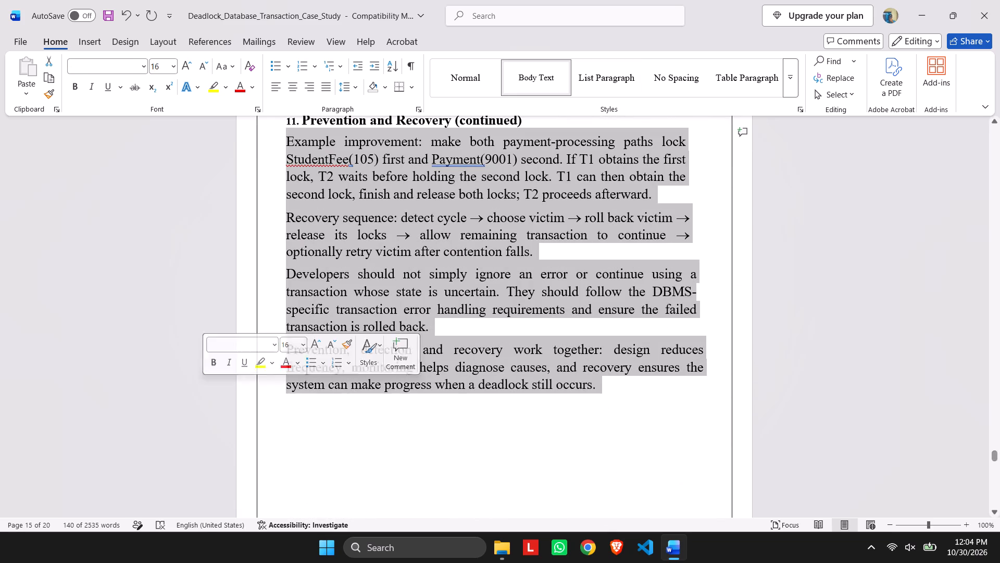
left_click(202, 63)
left_click(144, 74)
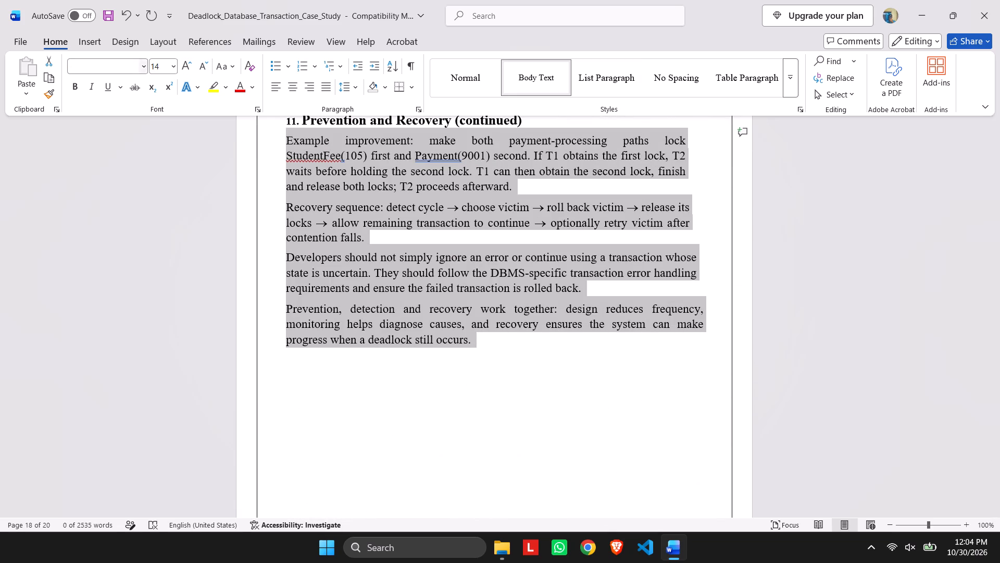
left_click(147, 71)
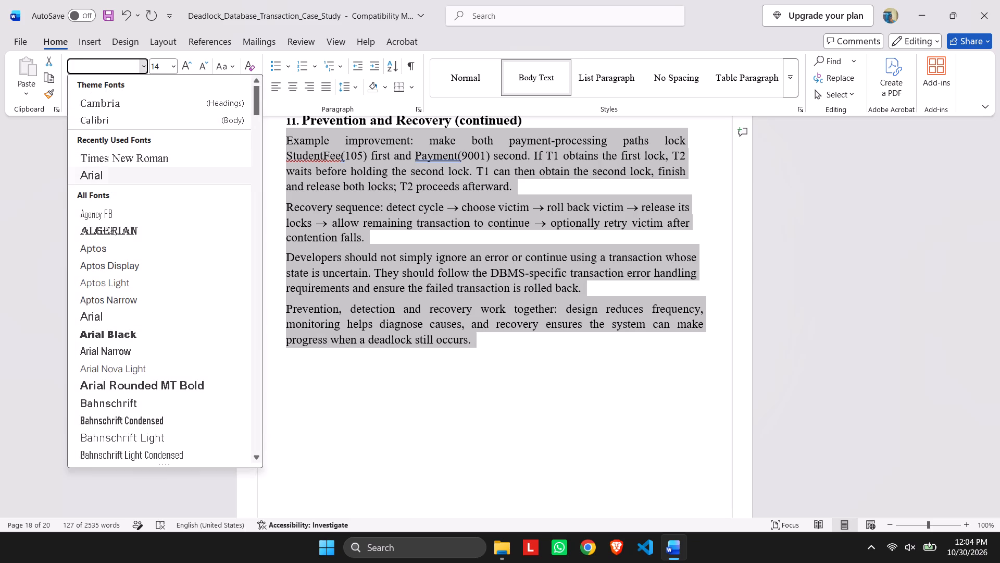
left_click(145, 162)
Set the four body paragraphs under the Conclusion heading to 14 pt, leaving the heading out.
scroll(149, 192, "down", 12)
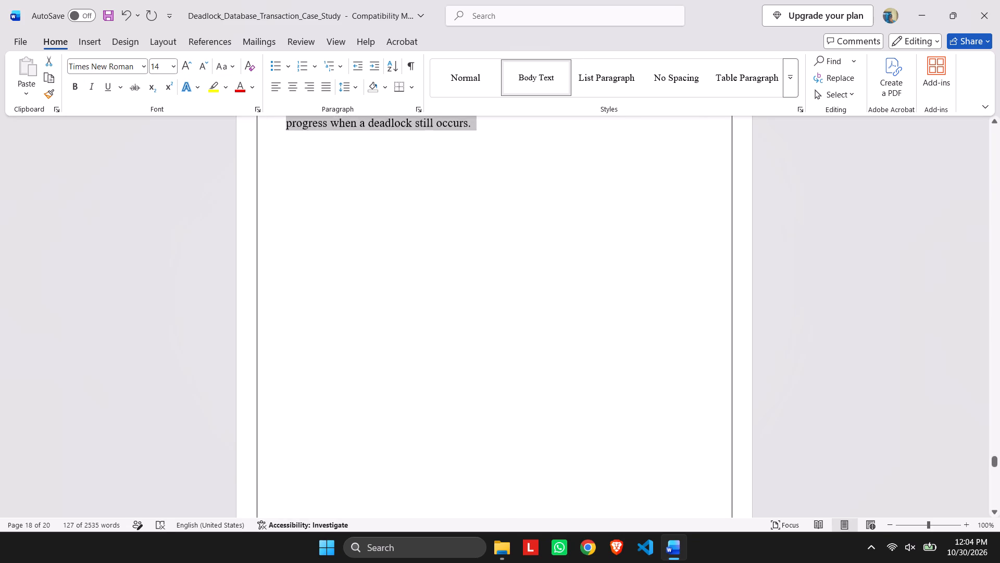
scroll(155, 183, "down", 13)
scroll(179, 160, "up", 4)
left_click_drag(190, 228, 175, 323)
left_click(206, 215)
left_click(210, 204)
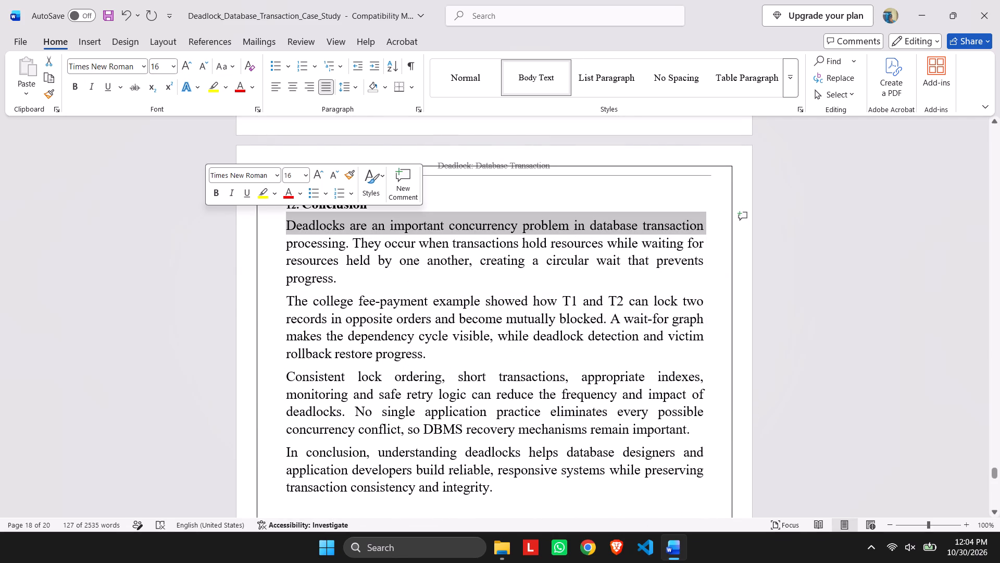
left_click(172, 199)
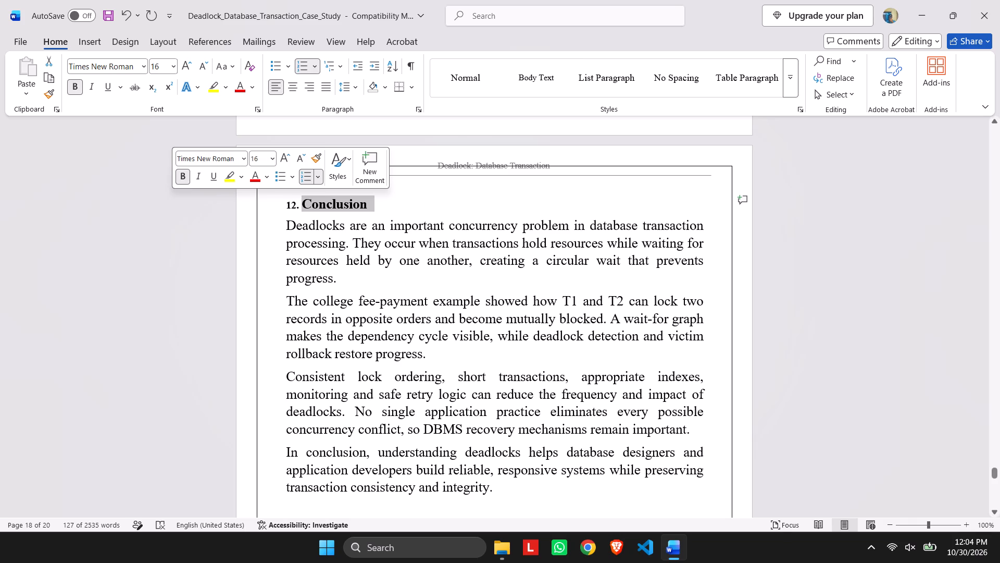
left_click_drag(225, 225, 248, 405)
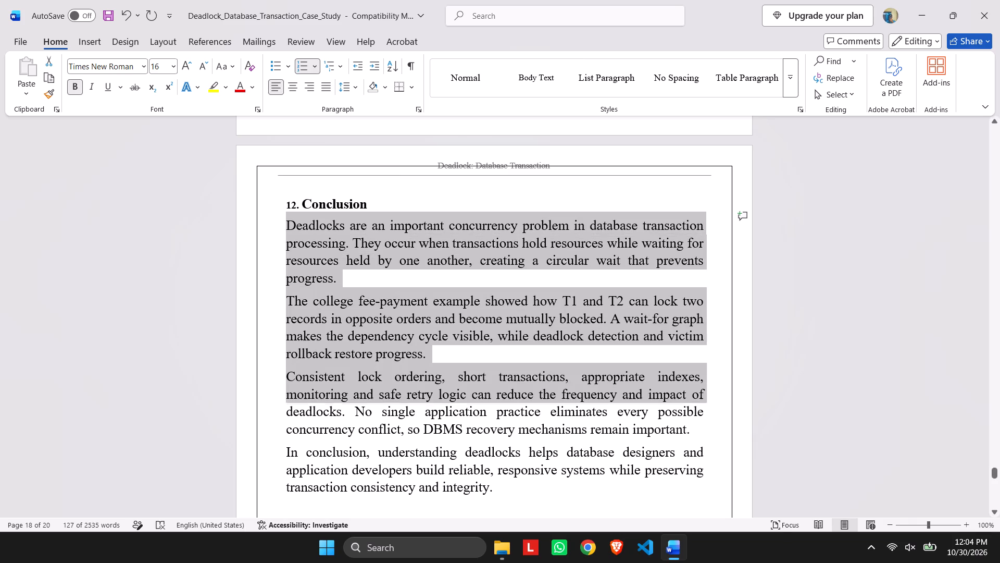
left_click_drag(248, 405, 270, 496)
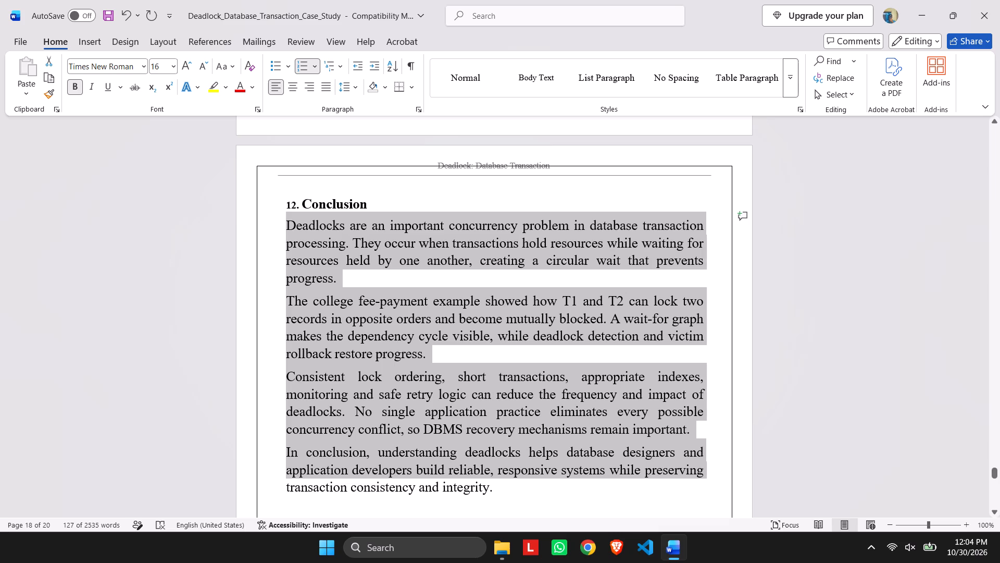
left_click_drag(270, 496, 267, 493)
scroll(269, 466, "down", 1)
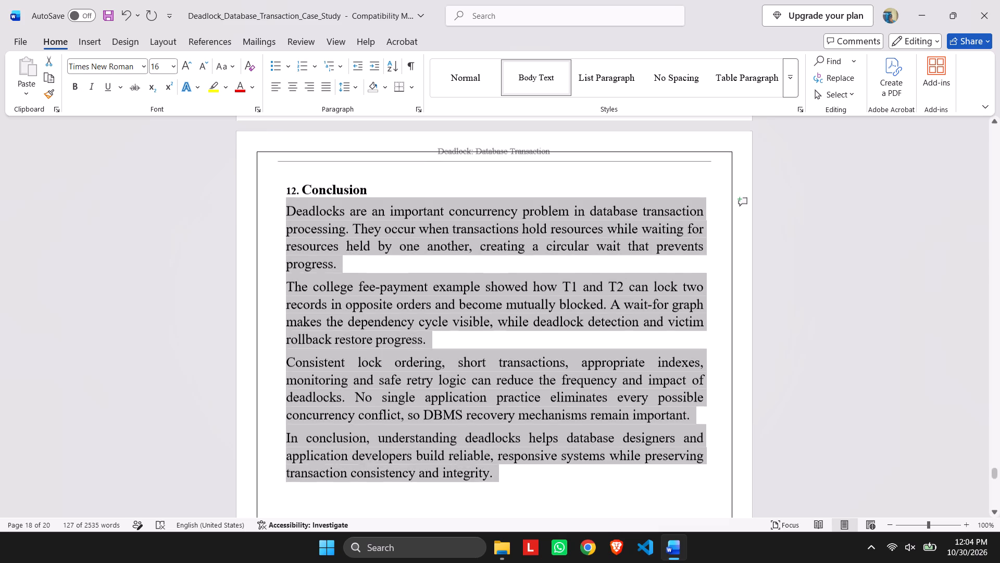
scroll(269, 466, "down", 4)
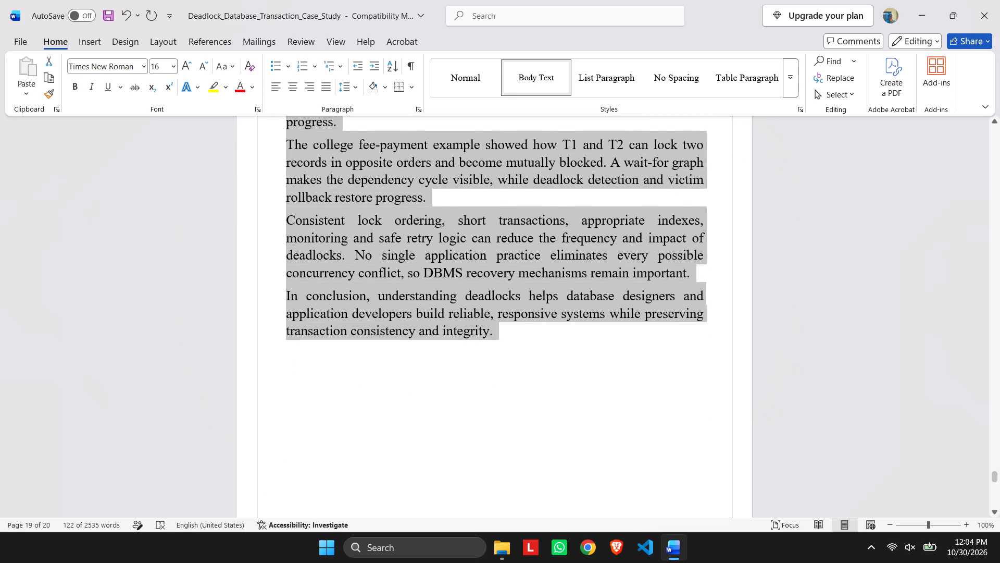
left_click(172, 59)
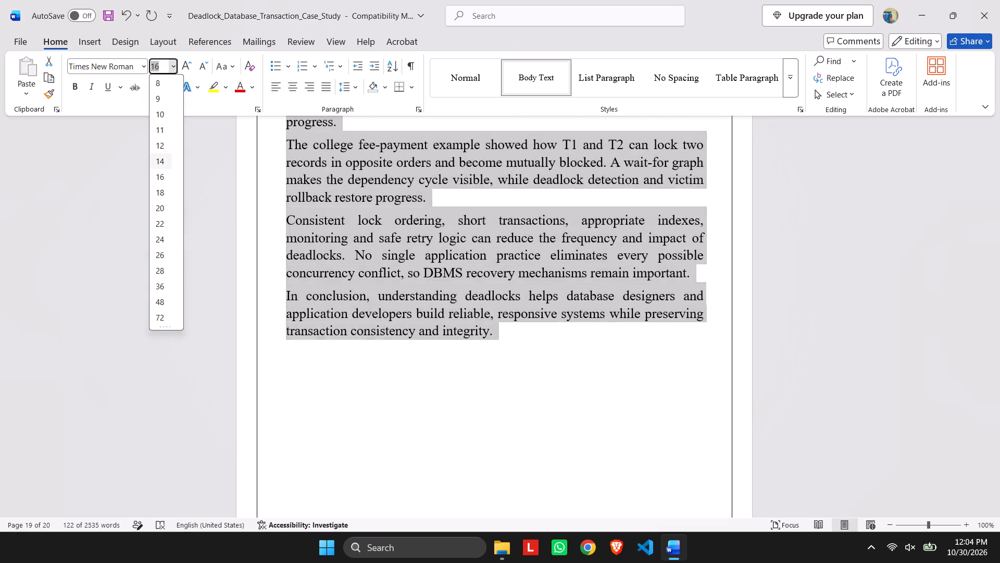
left_click(167, 168)
Reduce the four numbered references and the closing paragraph under References to 14 pt, leaving the heading out.
scroll(169, 168, "down", 20)
scroll(169, 168, "down", 2)
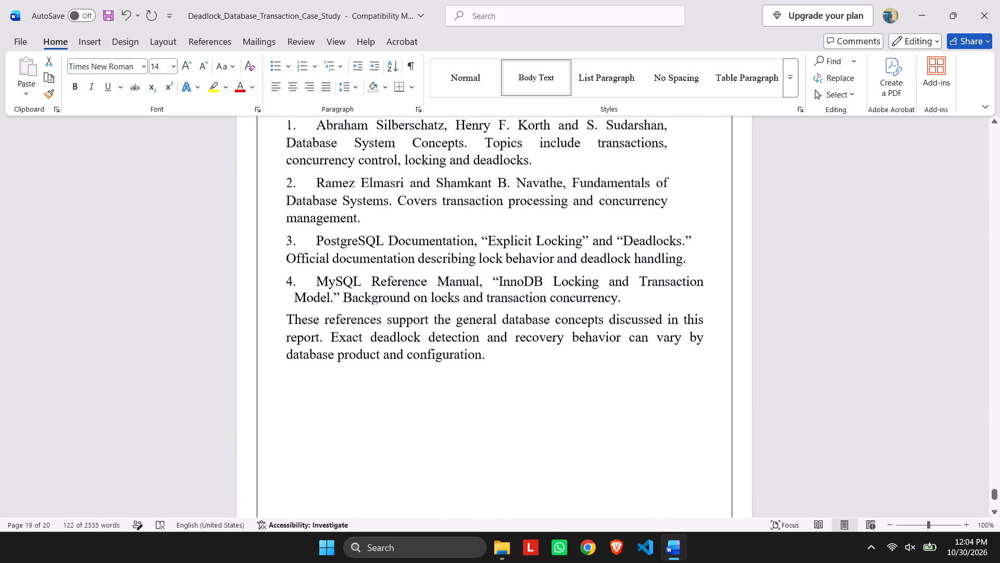
scroll(160, 152, "up", 1)
left_click_drag(198, 140, 195, 170)
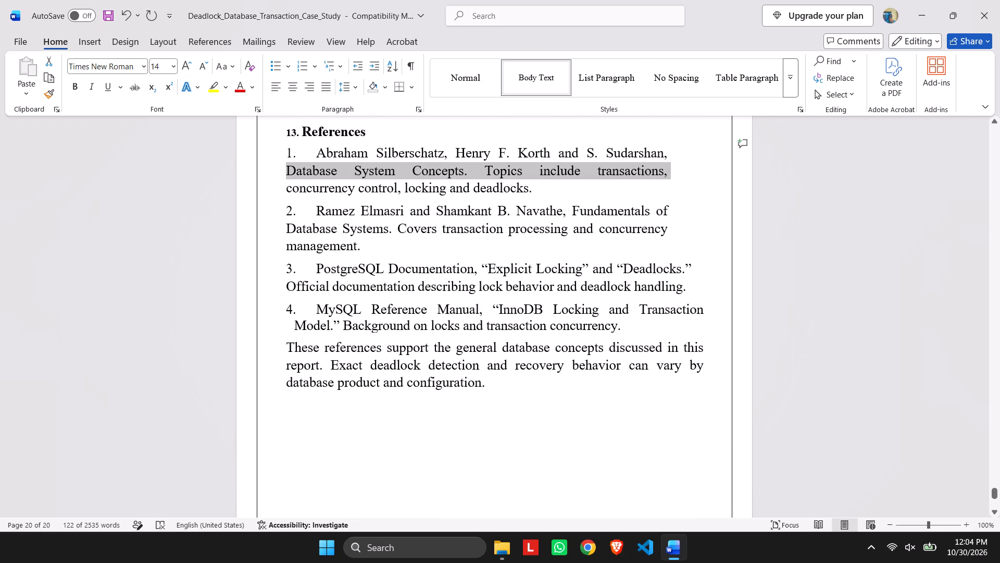
left_click_drag(195, 170, 195, 171)
left_click_drag(192, 153, 195, 163)
left_click(198, 165)
left_click_drag(201, 156, 202, 166)
left_click(205, 157)
left_click_drag(204, 150, 205, 254)
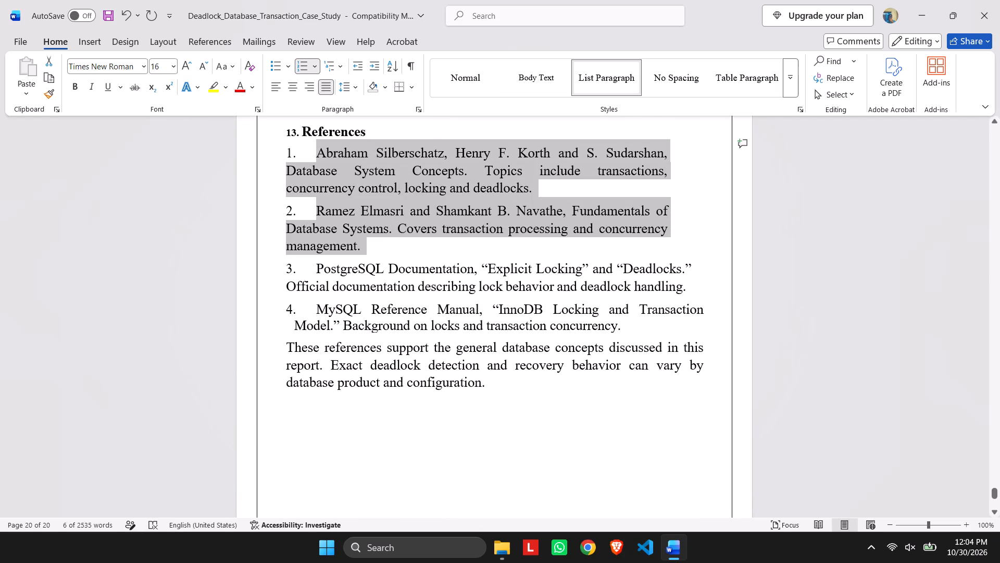
left_click_drag(205, 254, 258, 408)
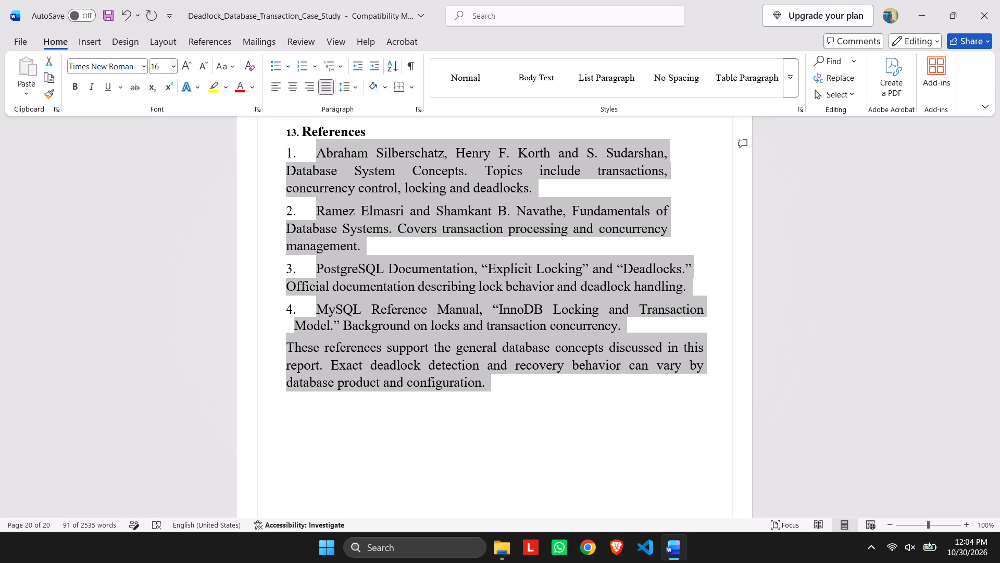
left_click(174, 63)
left_click(164, 162)
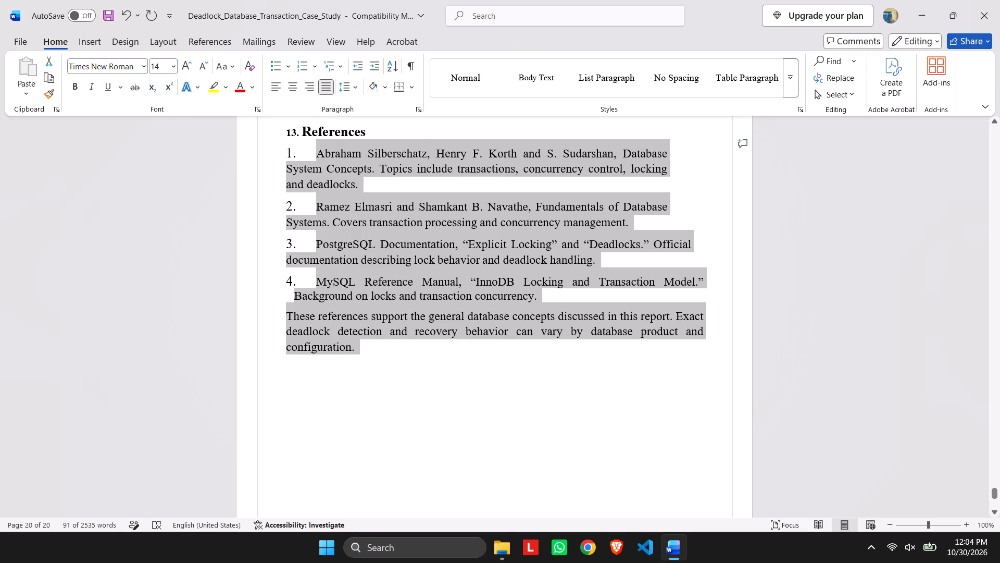
left_click(252, 231)
Check the rest of the last page down to its footer and save the deadlock report.
scroll(251, 231, "down", 3)
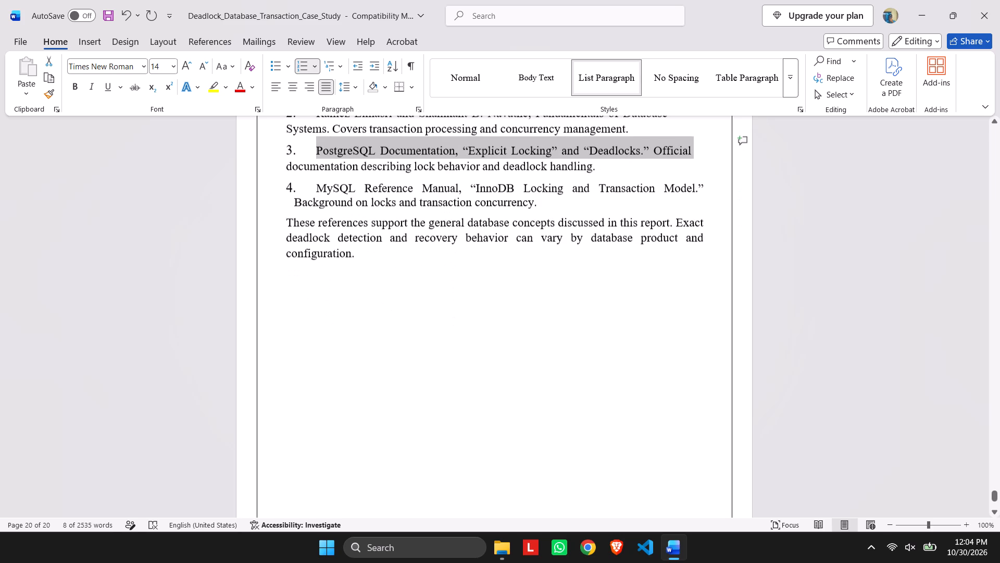
scroll(313, 317, "down", 15)
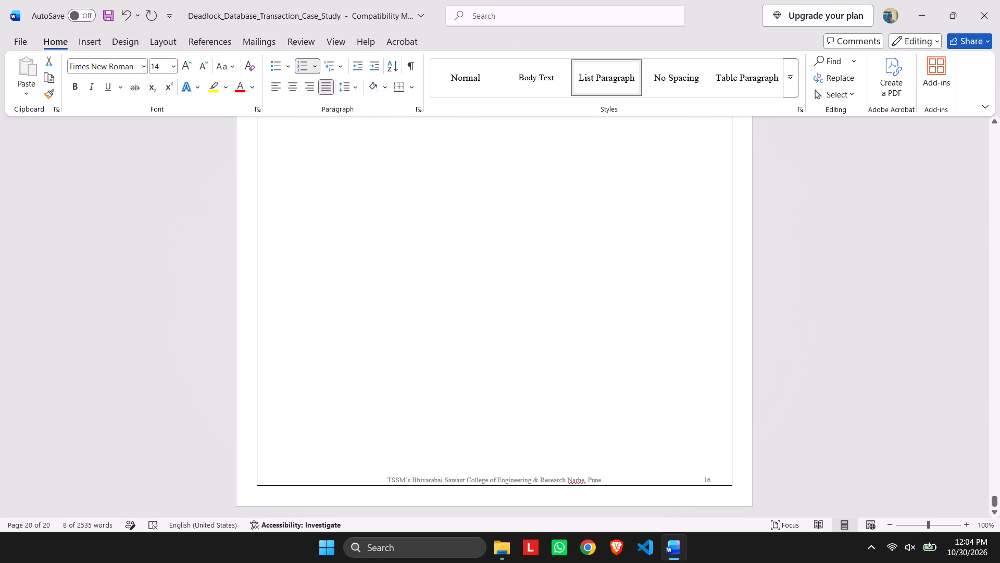
scroll(280, 295, "down", 2)
scroll(144, 380, "down", 13)
key("ctrl+s")
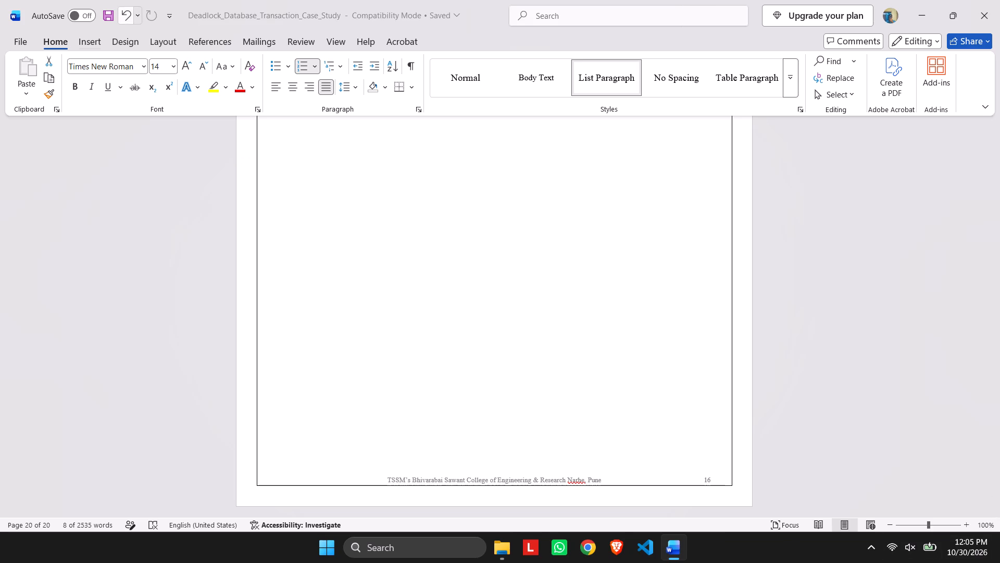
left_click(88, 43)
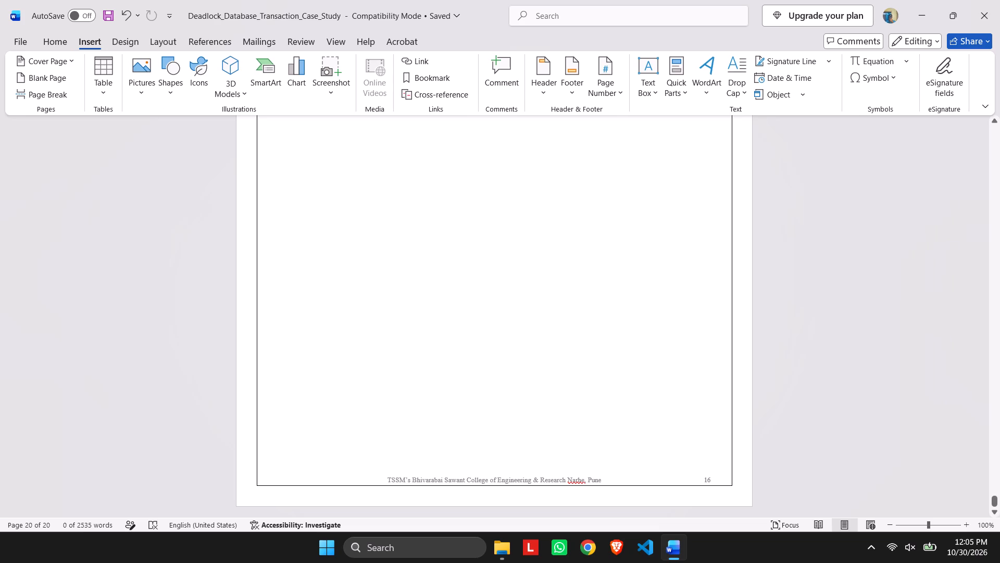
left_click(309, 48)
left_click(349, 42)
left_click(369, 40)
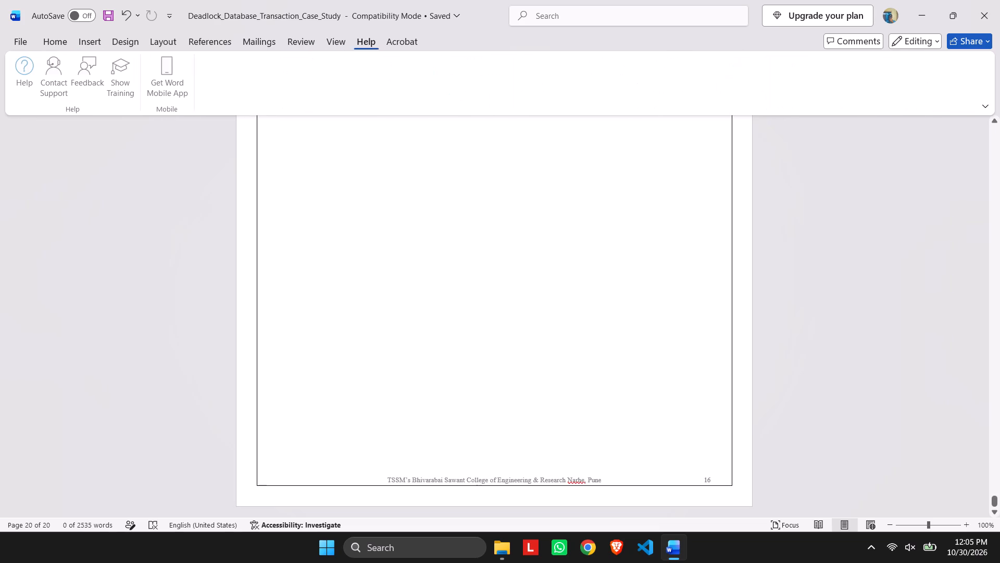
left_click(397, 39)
Open the page header for editing and move its "Deadlock: Database Transaction" text box slightly down, clear of the top page border.
left_click(86, 39)
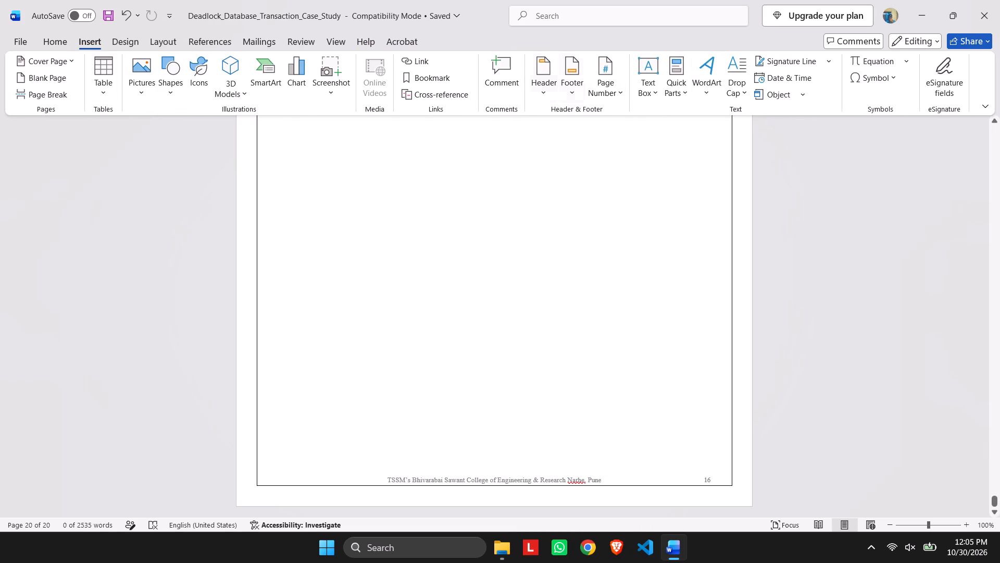
left_click(541, 90)
left_click(598, 444)
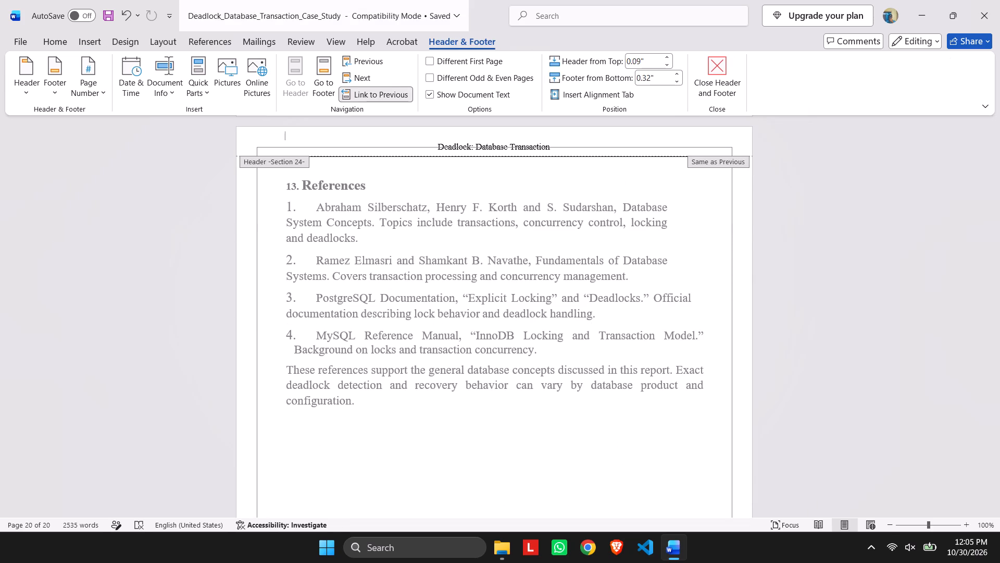
left_click(501, 152)
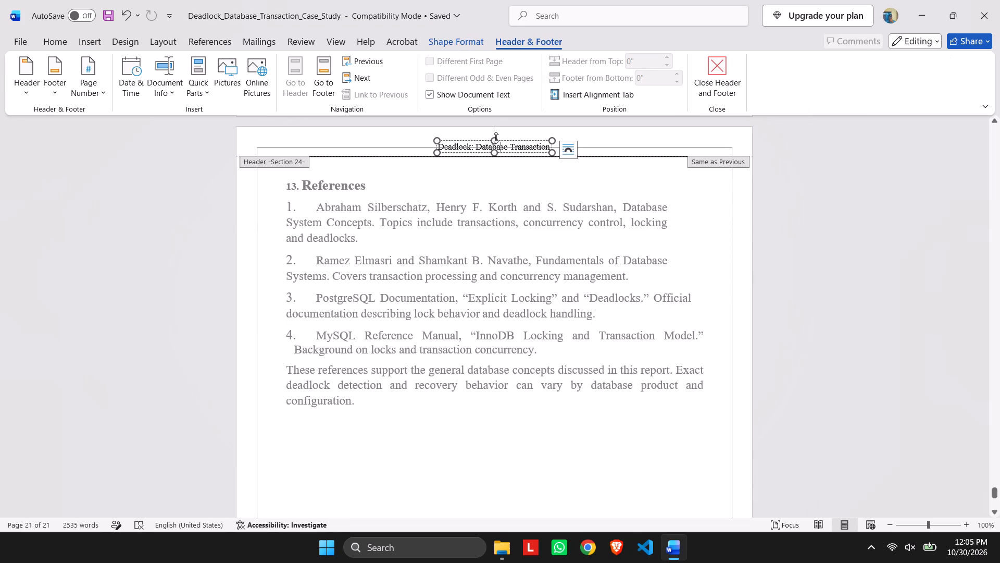
left_click_drag(485, 139, 484, 141)
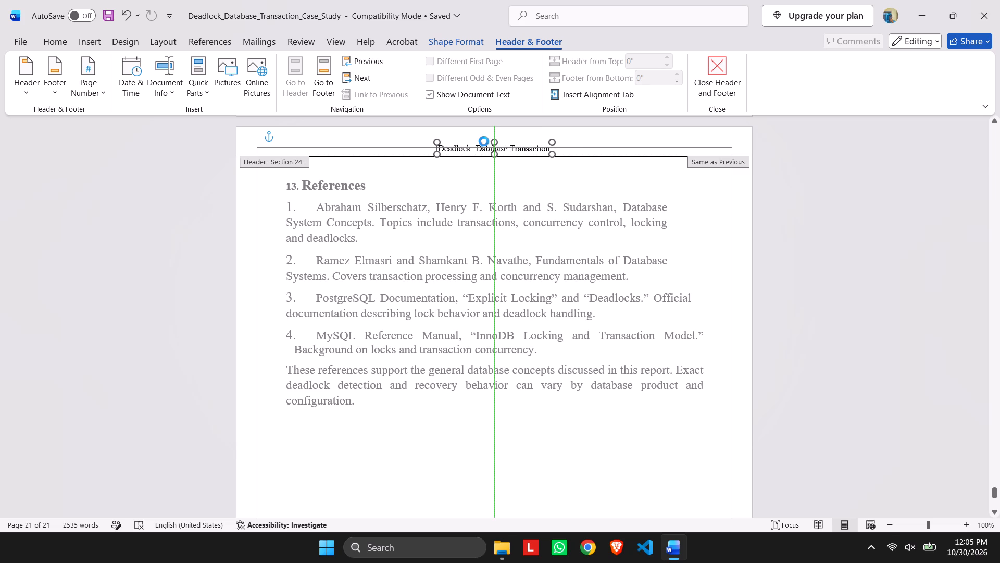
left_click_drag(484, 141, 486, 145)
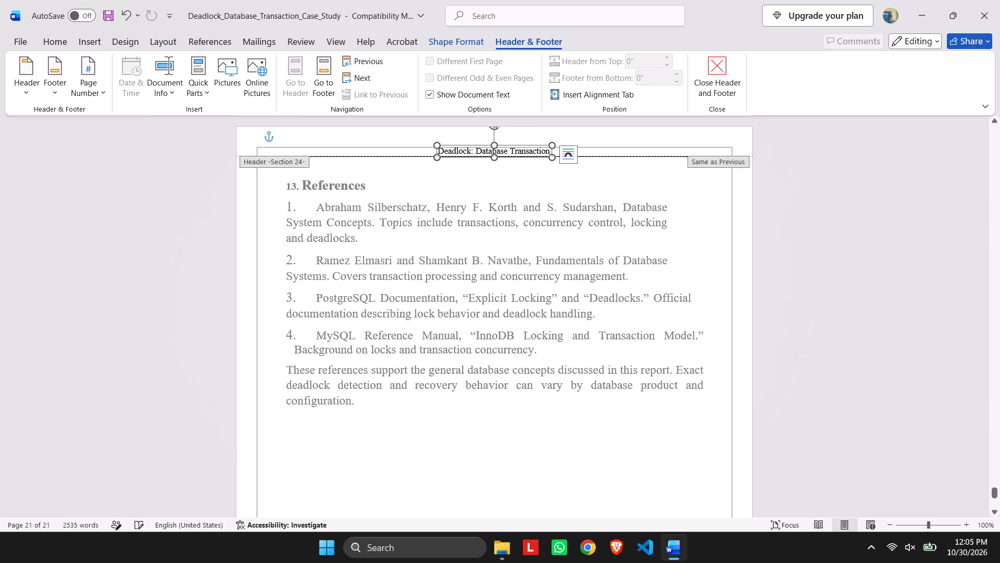
left_click(607, 177)
Nudge the "Deadlock: Database Transaction" header text box on the Conclusion page slightly lower, between the border and the header line.
scroll(543, 214, "up", 3)
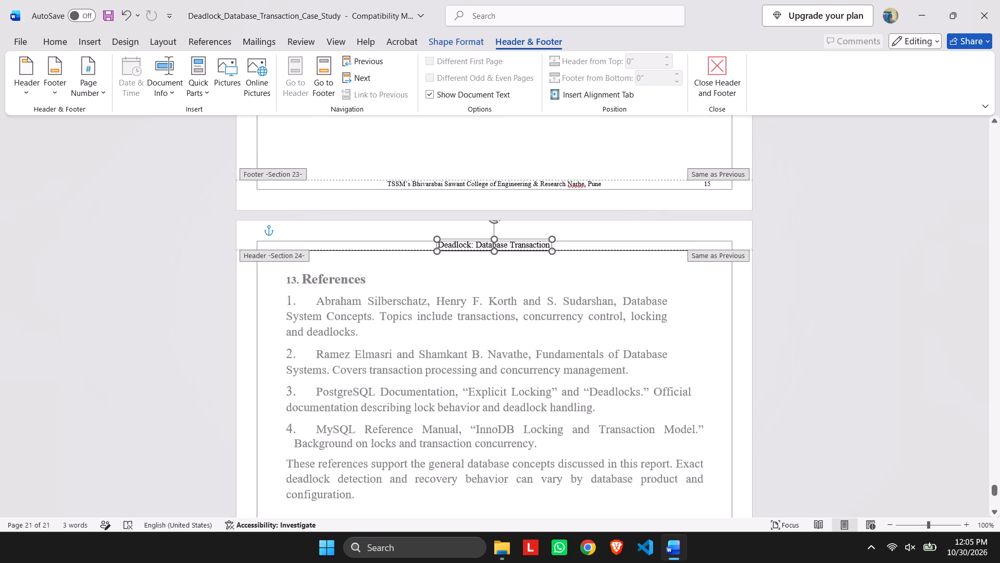
scroll(592, 232, "up", 20)
scroll(592, 232, "up", 6)
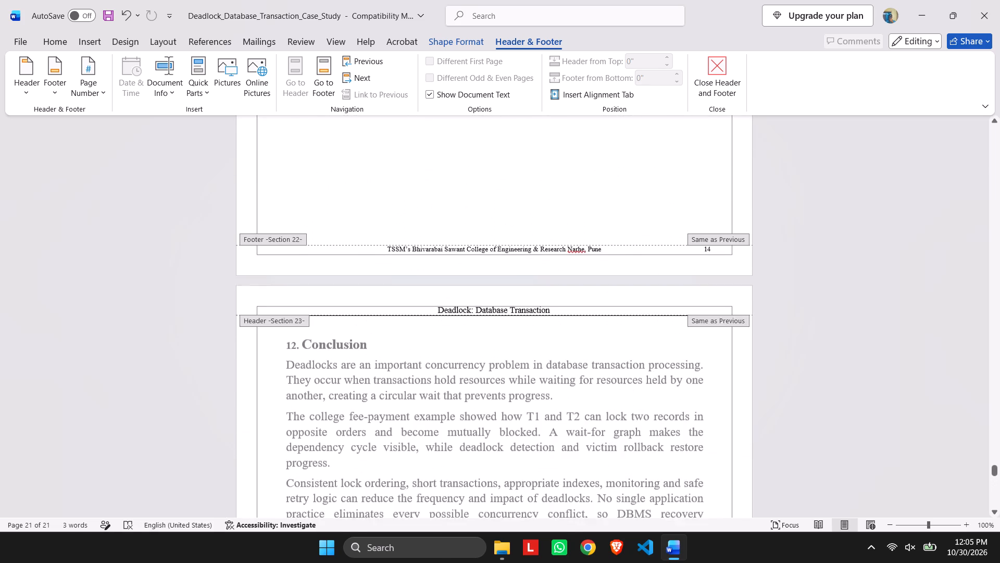
left_click(506, 317)
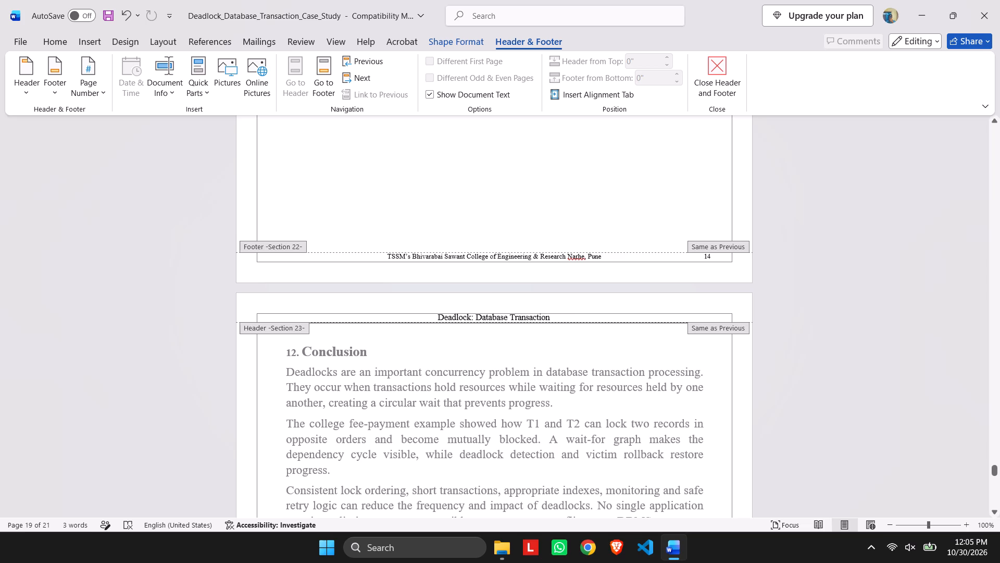
left_click(502, 311)
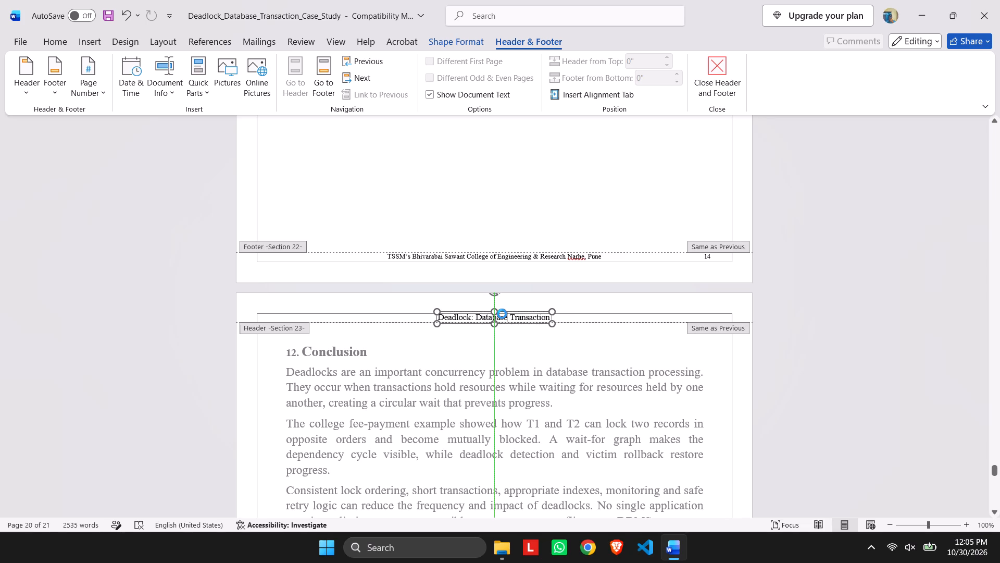
left_click(505, 313)
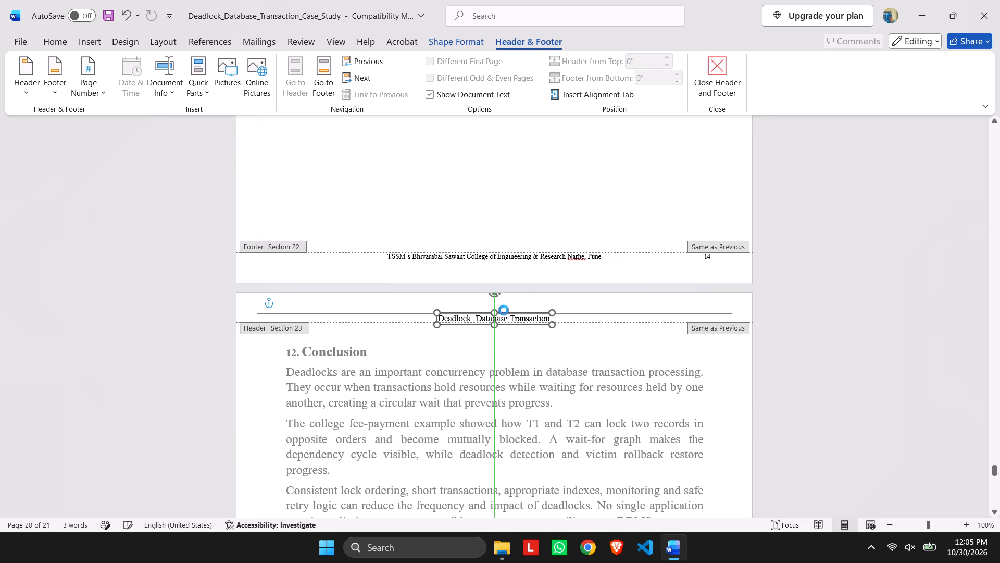
left_click(614, 307)
Check the "Deadlock: Database Transaction" header placement on each page from Conclusion back to the Case Study Scenario.
scroll(614, 307, "up", 3)
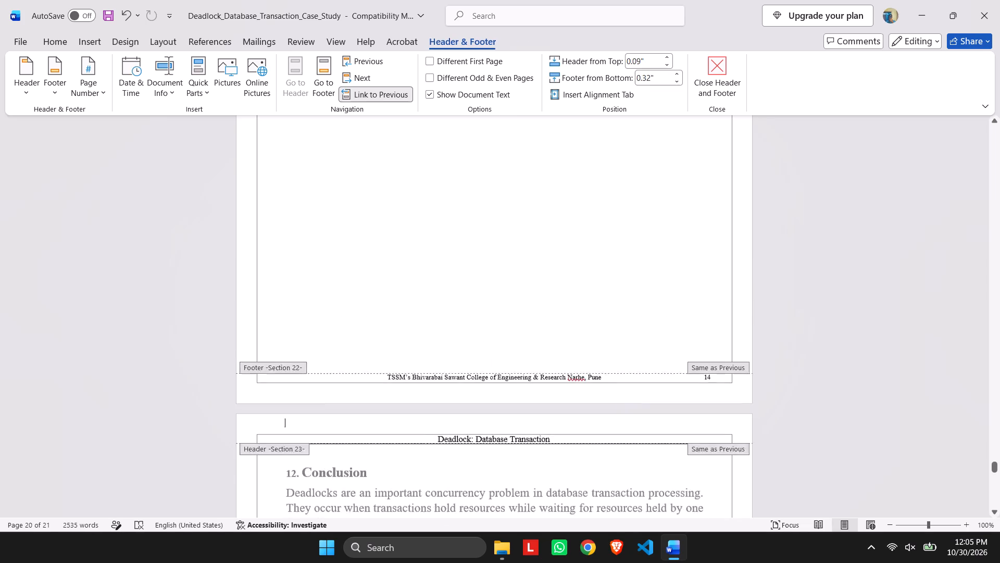
scroll(614, 307, "up", 20)
scroll(614, 307, "up", 5)
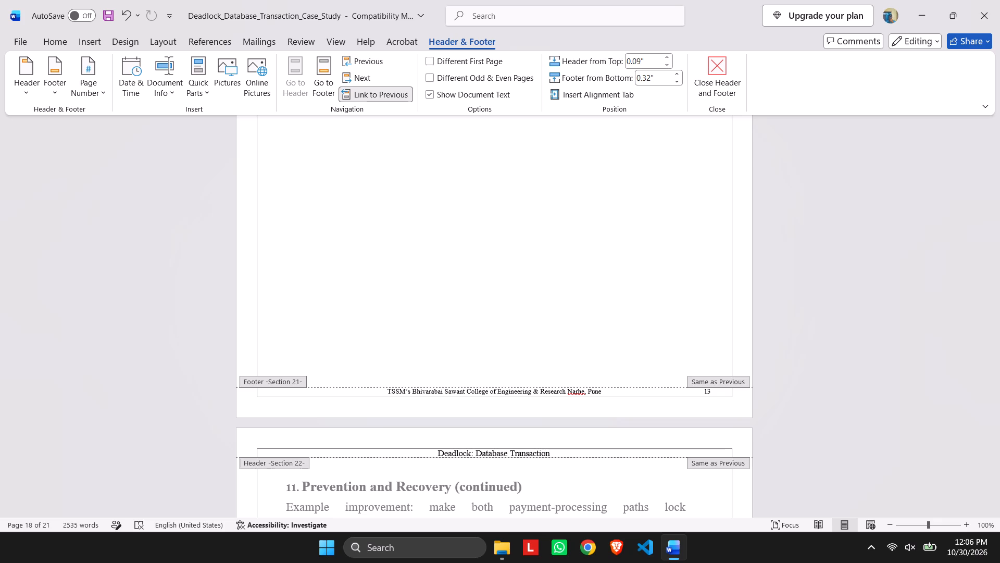
scroll(489, 404, "up", 20)
scroll(489, 404, "up", 2)
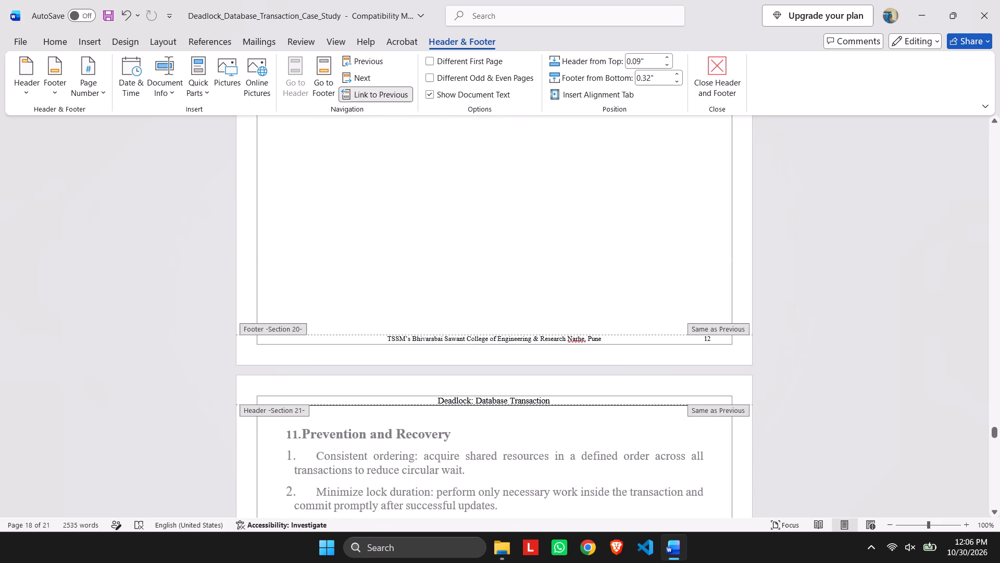
scroll(593, 300, "up", 10)
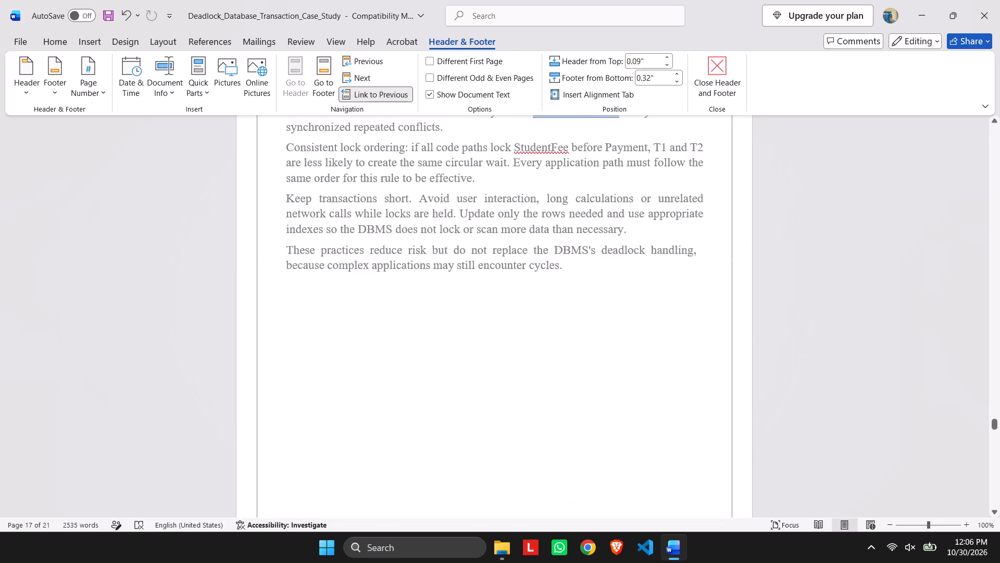
scroll(554, 280, "up", 6)
scroll(562, 268, "up", 20)
scroll(562, 268, "up", 4)
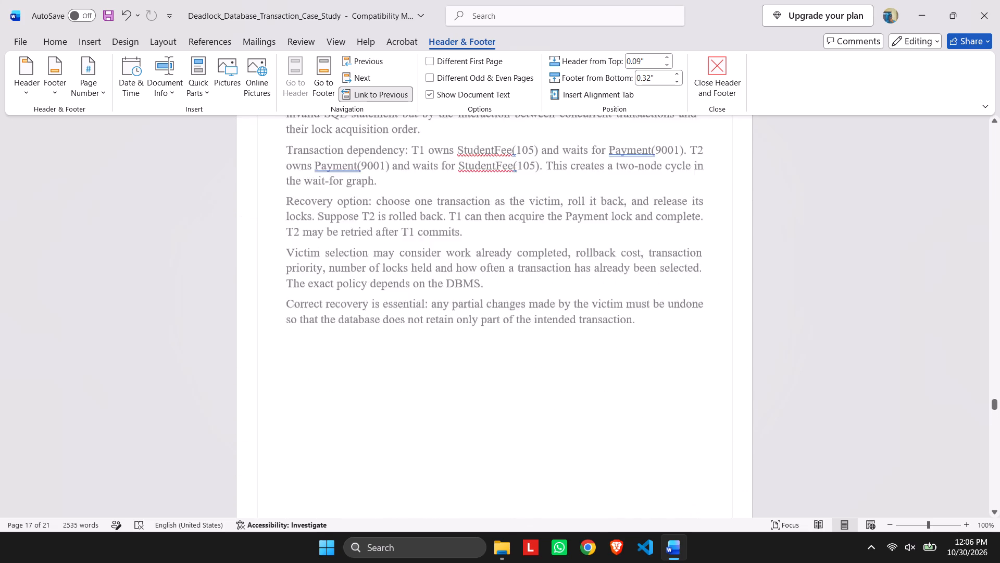
scroll(562, 267, "up", 20)
scroll(562, 267, "up", 20)
scroll(562, 267, "up", 4)
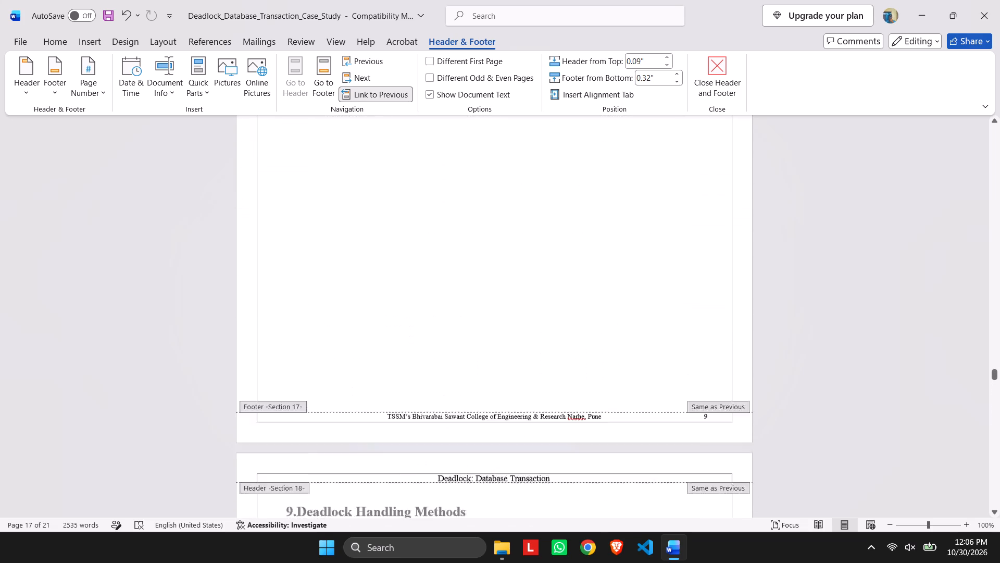
scroll(562, 267, "up", 20)
scroll(562, 267, "up", 20)
scroll(562, 267, "up", 3)
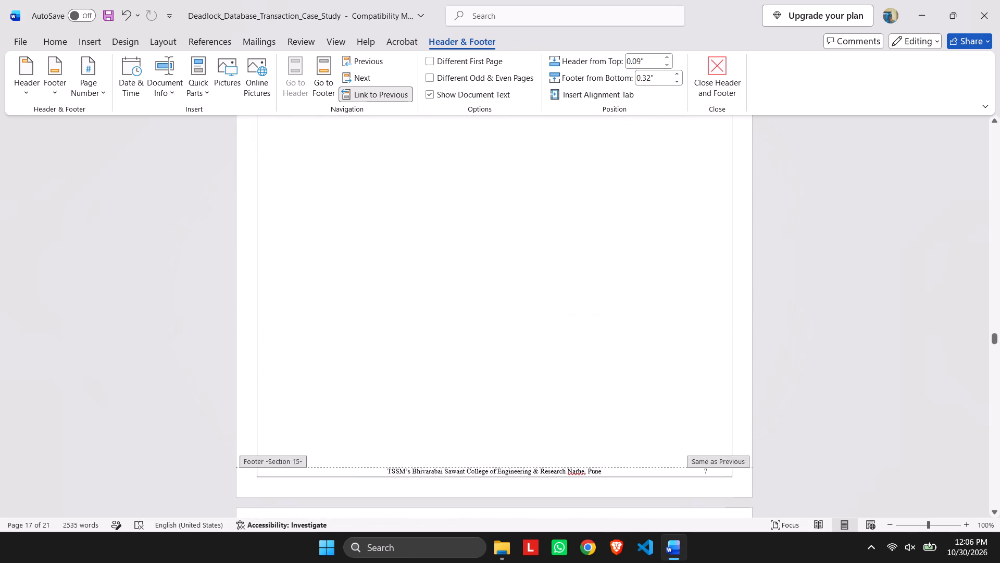
scroll(564, 264, "up", 20)
scroll(564, 264, "up", 17)
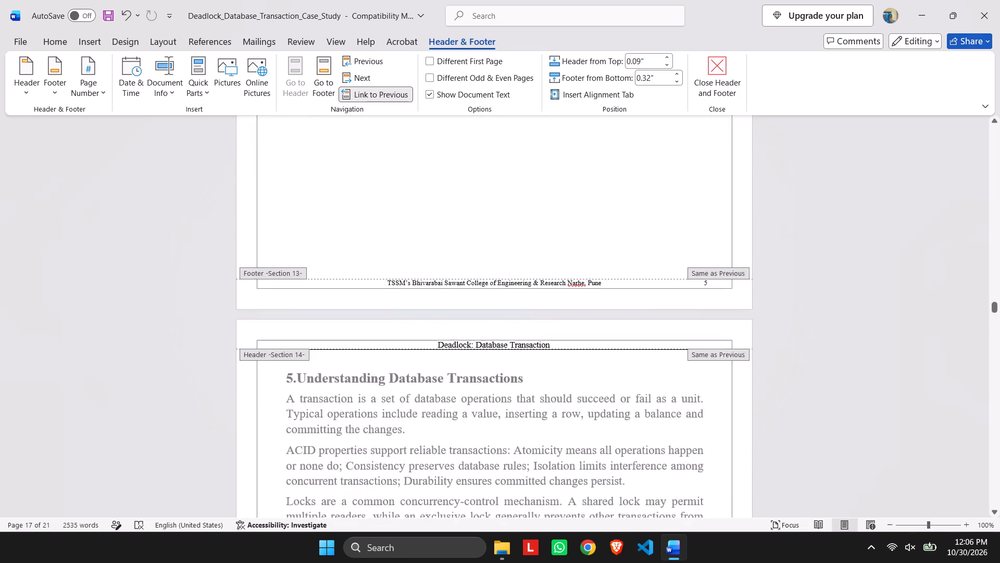
scroll(546, 210, "up", 13)
Save the deadlock report with the repositioned header text box.
key("ctrl+s")
key("ctrl+s")
key("ctrl+s")
key("ctrl+s")
key("ctrl+s")
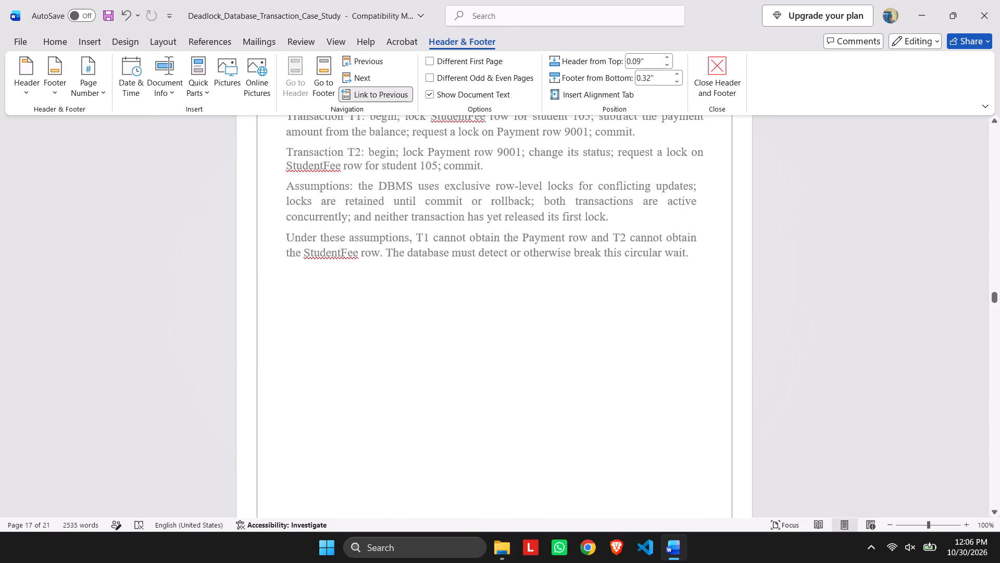
Check the headers back to the Objectives page, close header and footer editing, and return to the body text.
scroll(690, 176, "up", 17)
scroll(654, 185, "up", 8)
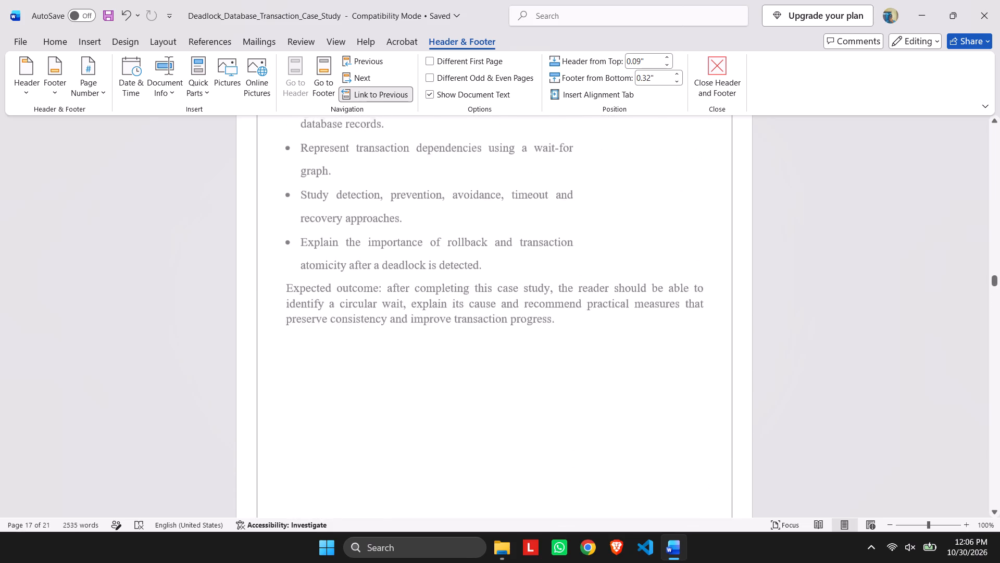
scroll(654, 185, "up", 10)
left_click(707, 46)
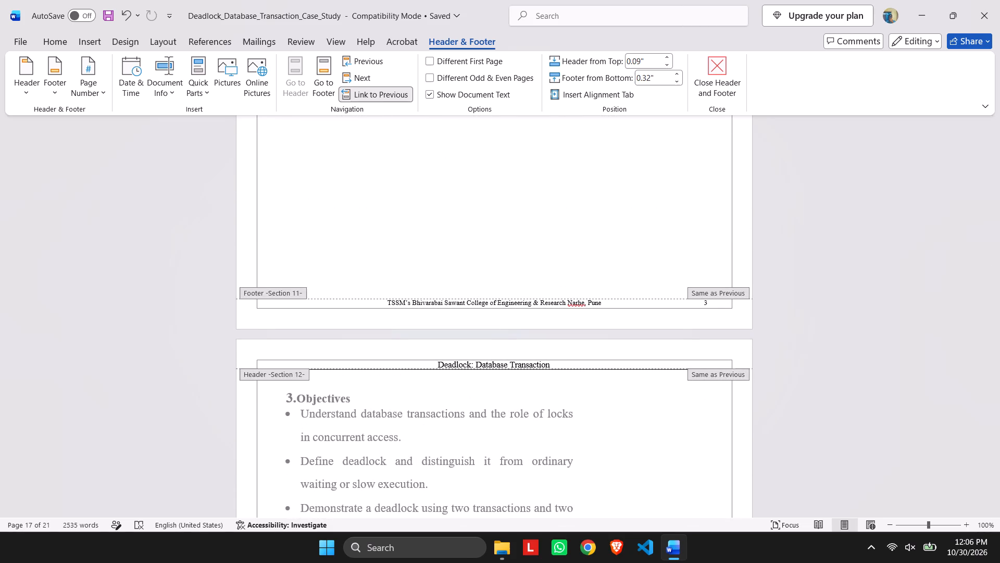
left_click(709, 54)
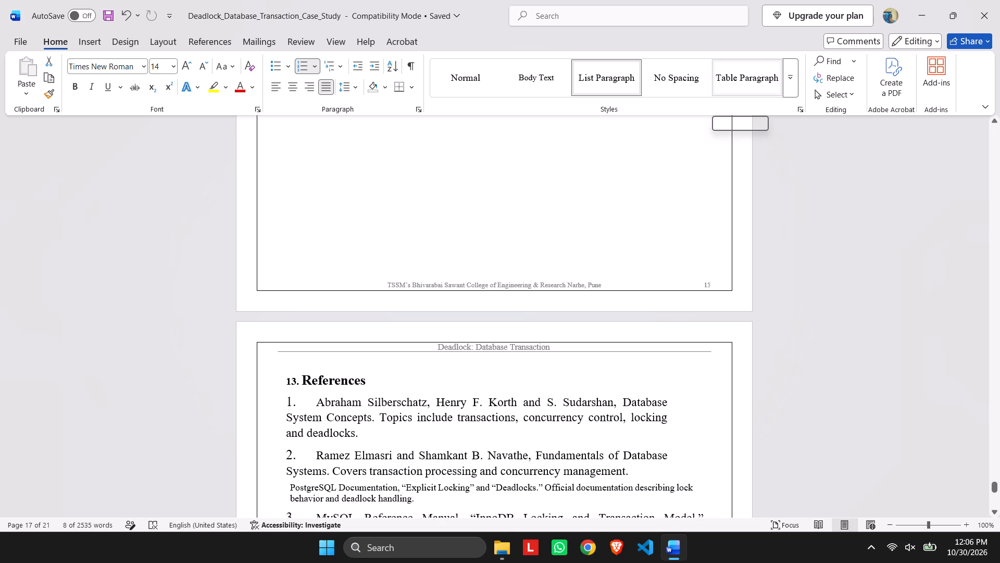
left_click(914, 283)
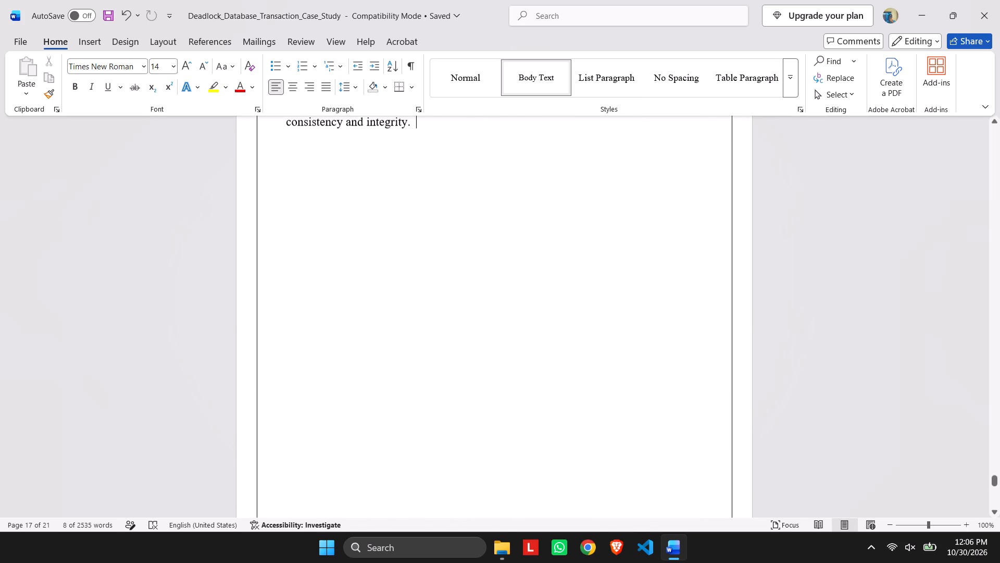
left_click(883, 280)
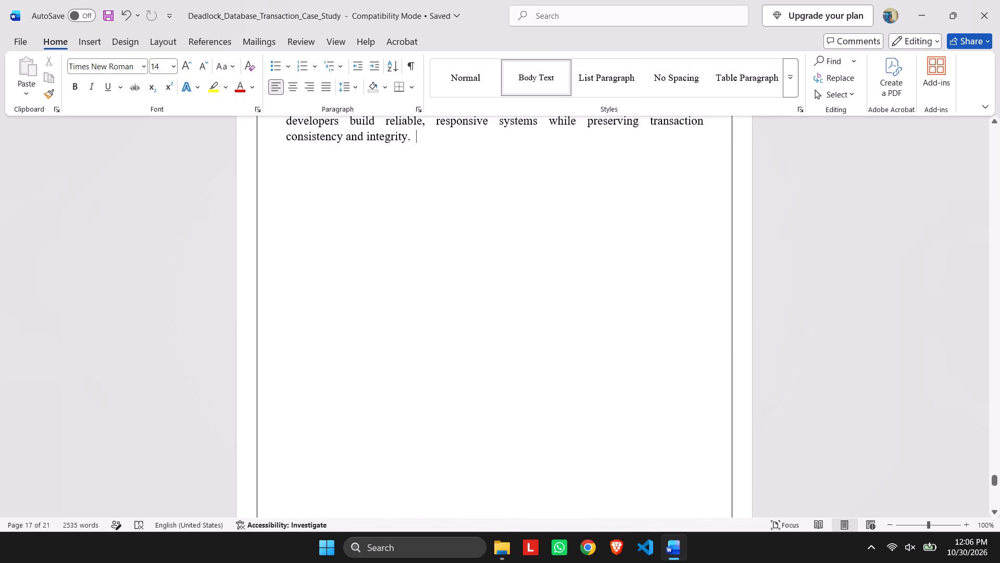
Save the deadlock report again from the body text view.
key("ctrl+s")
key("ctrl+s")
key("ctrl+s")
key("ctrl+s")
key("ctrl+s")
key("ctrl+s")
key("ctrl+s")
key("ctrl+s")
key("ctrl+s")
key("ctrl+s")
key("ctrl+s")
key("ctrl+s")
key("ctrl+s")
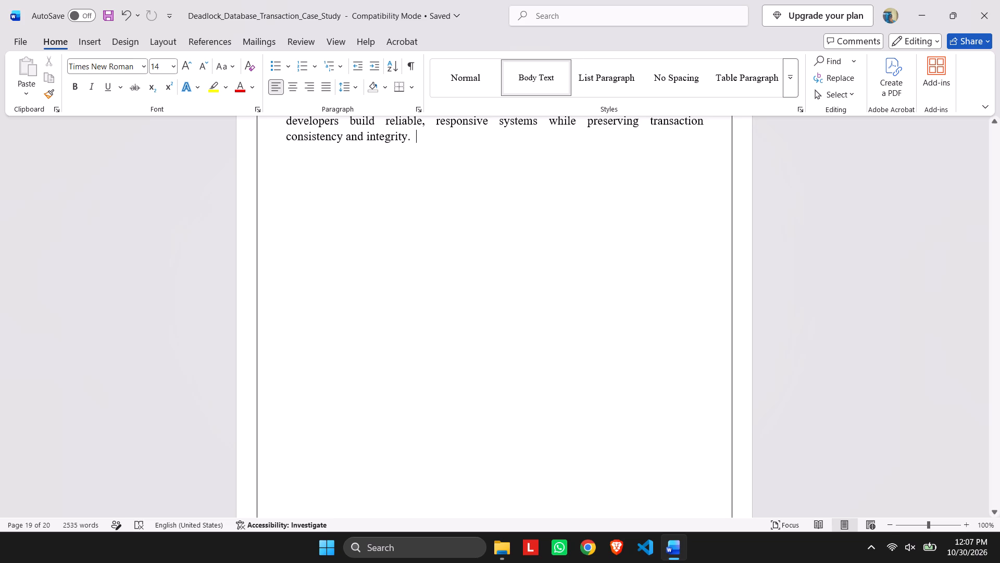
key("ctrl+s")
key("ctrl+s")
key("ctrl+s")
Review the headers, footers and body text against the page border from the Conclusion chapter back to the opening report summary.
scroll(499, 243, "up", 20)
scroll(499, 243, "up", 13)
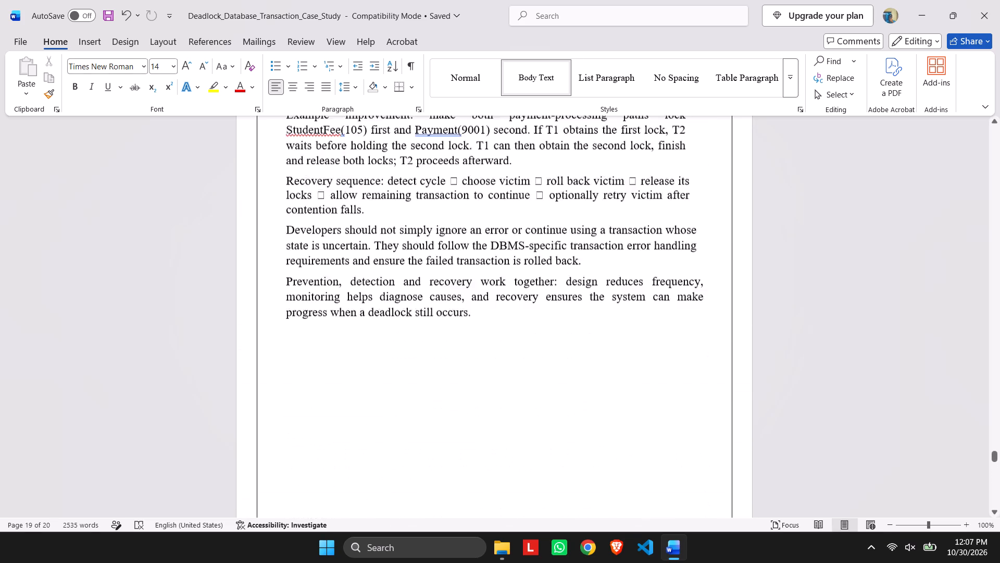
scroll(484, 248, "up", 3)
scroll(552, 236, "up", 11)
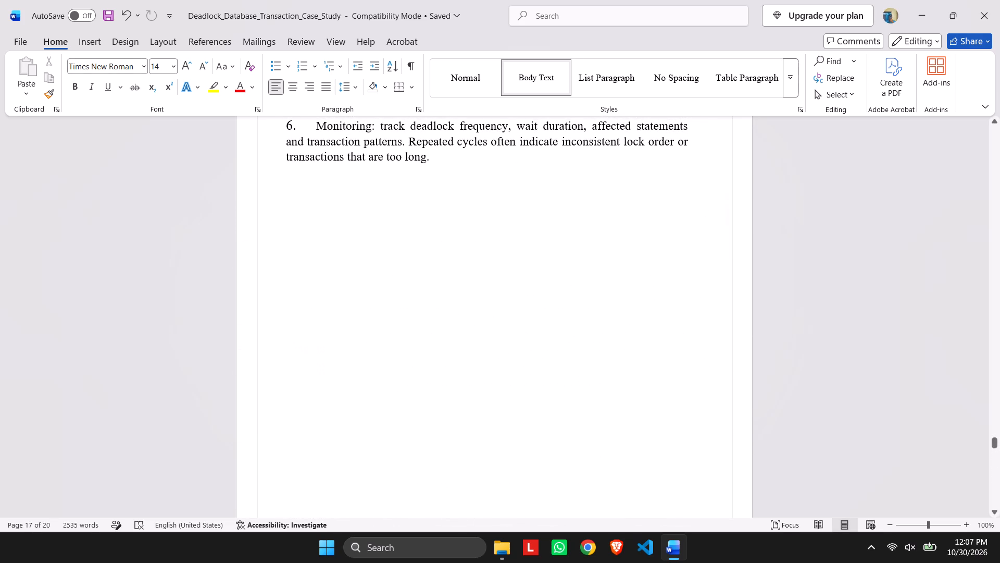
scroll(518, 225, "up", 3)
scroll(511, 208, "up", 20)
scroll(511, 208, "up", 13)
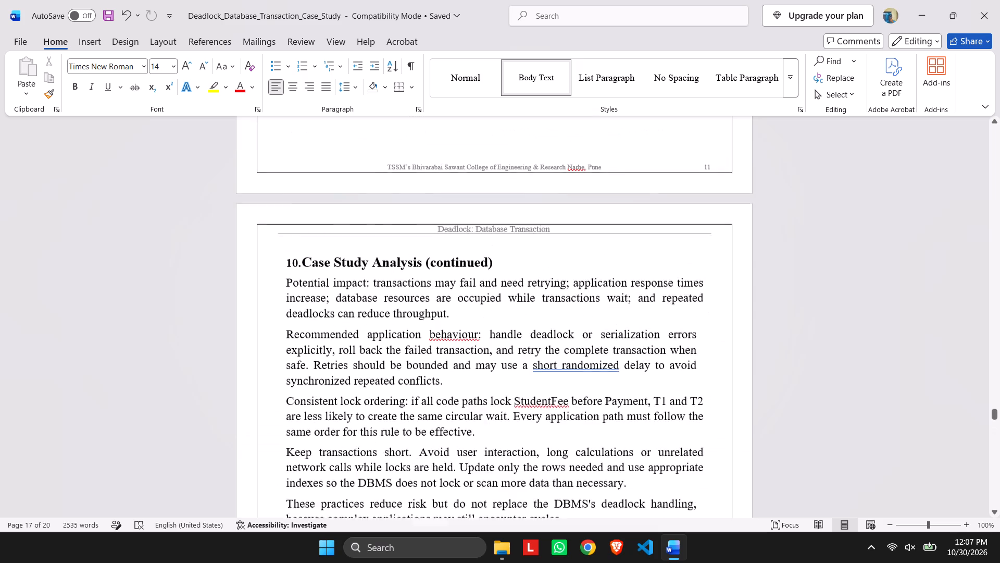
scroll(484, 202, "up", 20)
scroll(484, 202, "up", 20)
scroll(484, 202, "up", 9)
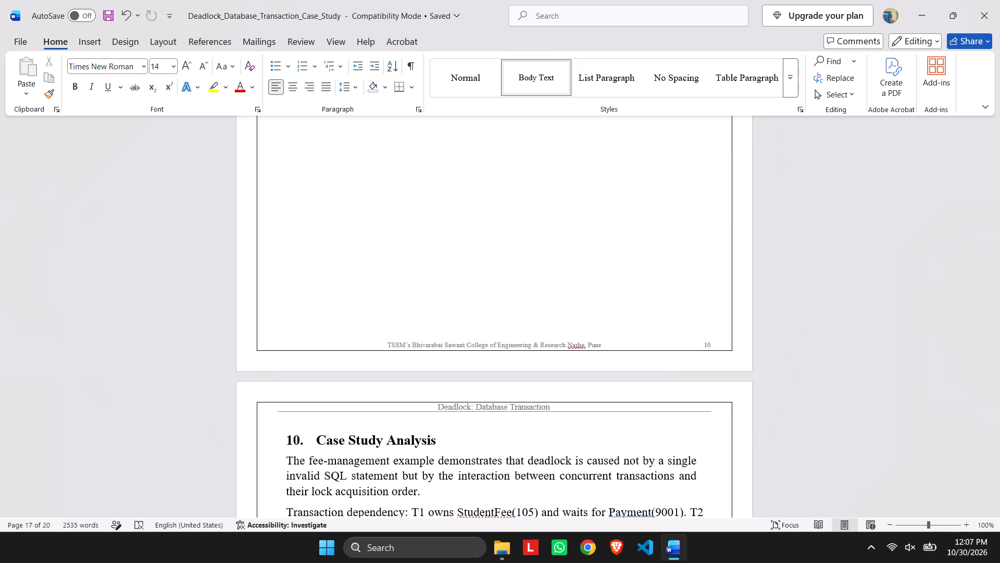
scroll(0, 538, "up", 20)
scroll(0, 538, "up", 20)
scroll(0, 538, "up", 17)
scroll(0, 538, "up", 20)
scroll(0, 538, "up", 10)
scroll(0, 538, "up", 20)
scroll(0, 538, "up", 17)
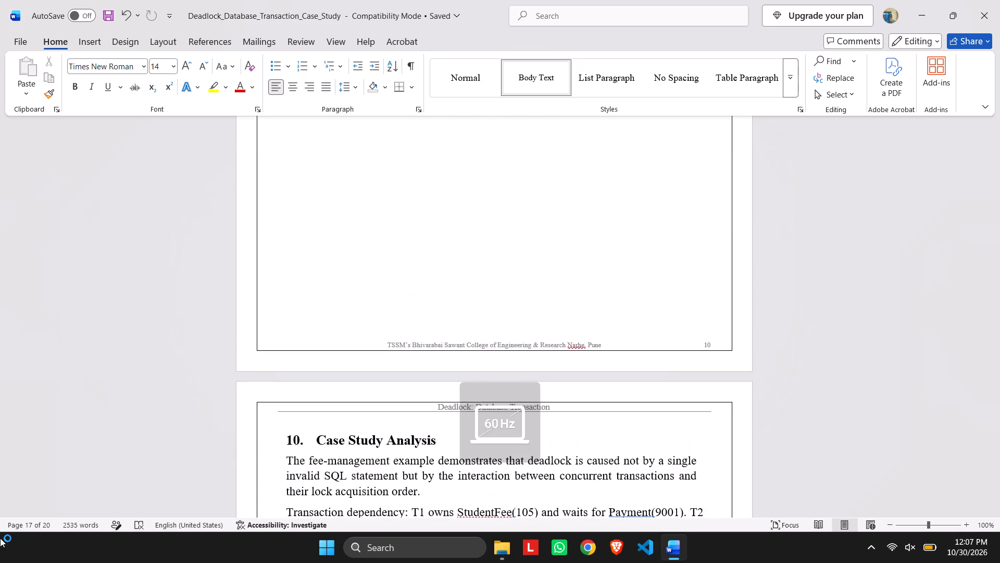
scroll(0, 538, "up", 9)
scroll(1, 390, "up", 20)
scroll(1, 390, "up", 4)
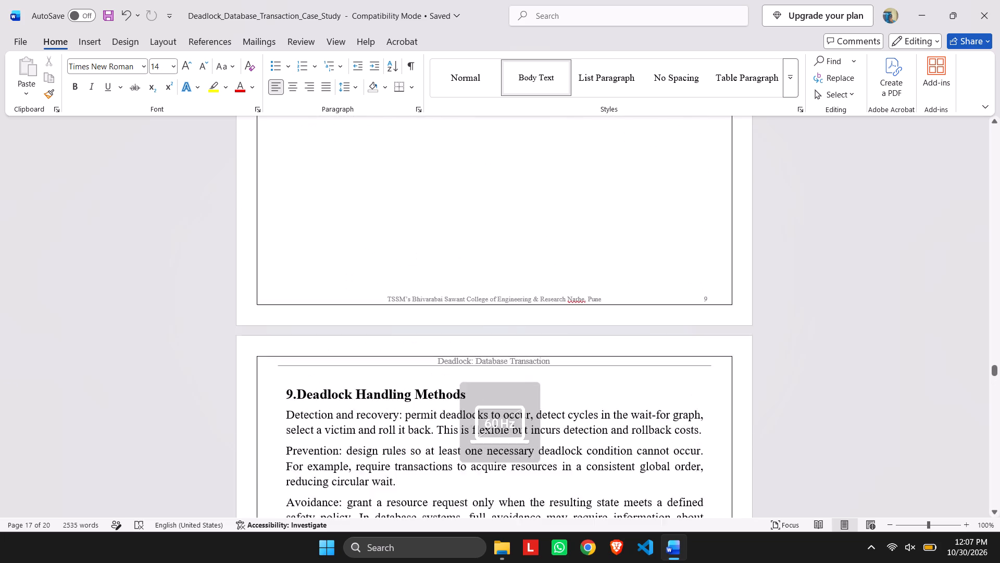
scroll(0, 382, "up", 20)
scroll(0, 382, "up", 20)
scroll(0, 382, "up", 7)
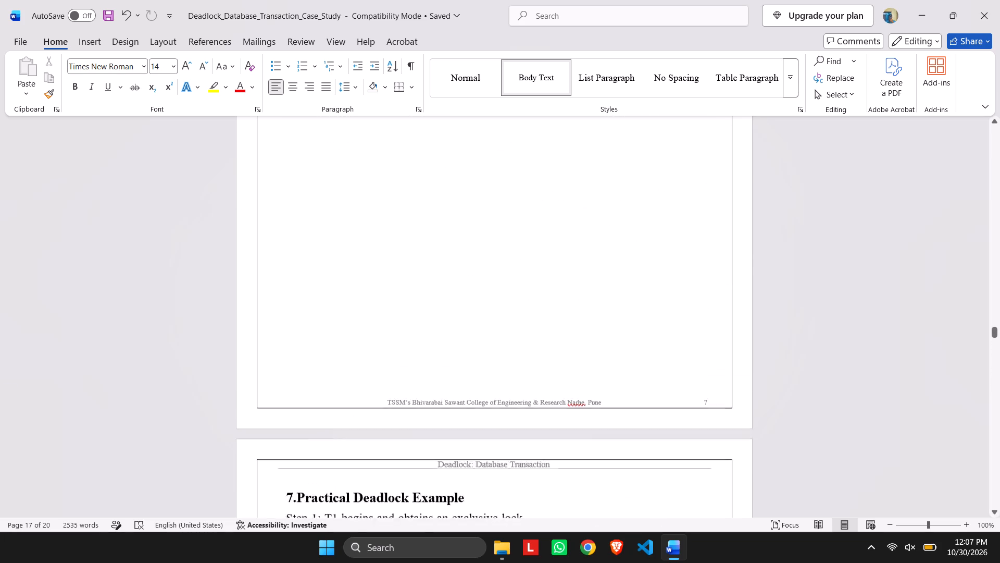
scroll(0, 383, "up", 20)
scroll(0, 383, "up", 20)
scroll(0, 383, "up", 7)
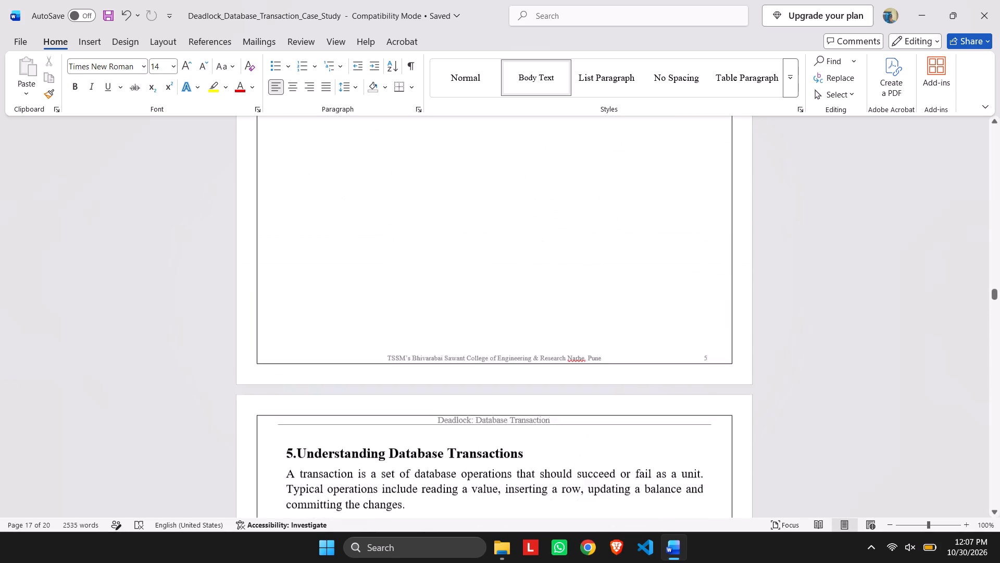
scroll(6, 382, "up", 20)
scroll(6, 382, "up", 20)
scroll(6, 382, "up", 7)
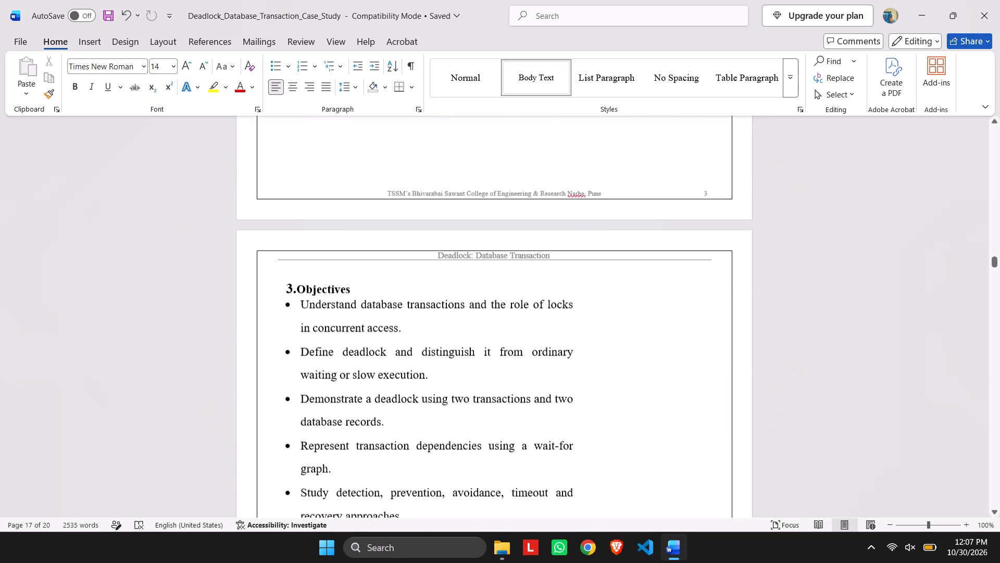
scroll(0, 371, "up", 10)
scroll(0, 371, "up", 20)
scroll(0, 371, "up", 8)
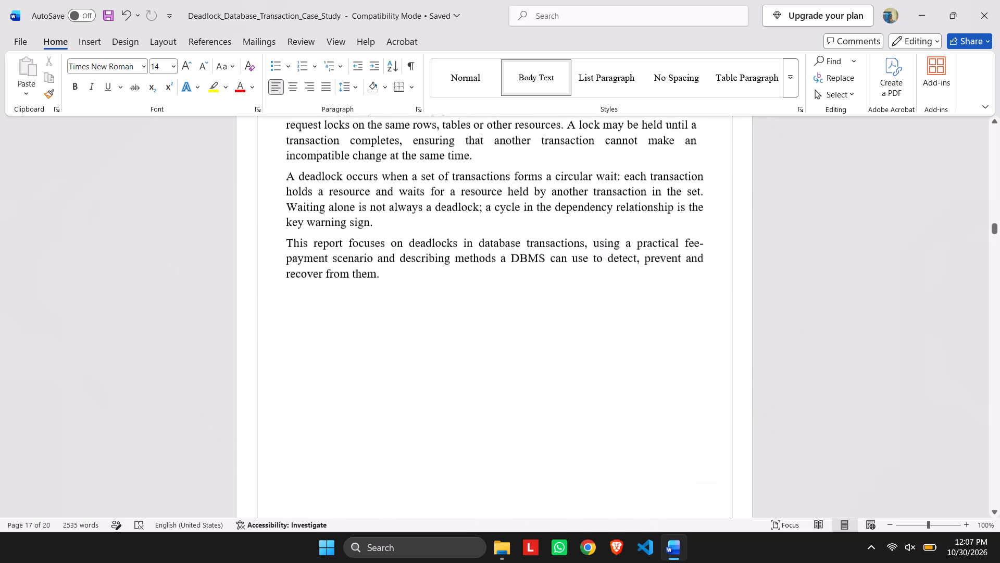
scroll(0, 372, "up", 20)
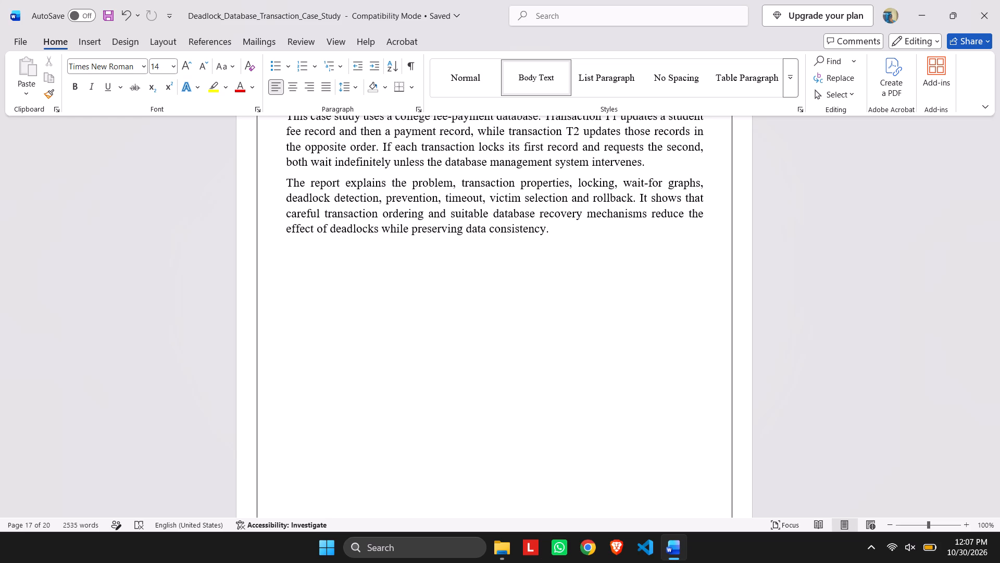
Examine the header and footer placement on the front pages, covering the Certificate, Acknowledgement and Index.
scroll(0, 3, "up", 8)
scroll(0, 3, "right", 1)
scroll(0, 3, "up", 3)
scroll(0, 3, "right", 1)
scroll(0, 3, "up", 7)
scroll(0, 3, "right", 1)
scroll(0, 3, "up", 11)
scroll(0, 3, "right", 2)
scroll(2, 0, "up", 2)
scroll(2, 0, "right", 1)
scroll(0, 0, "up", 1)
scroll(0, 0, "right", 1)
scroll(204, 279, "up", 20)
scroll(204, 279, "up", 9)
scroll(204, 279, "down", 6)
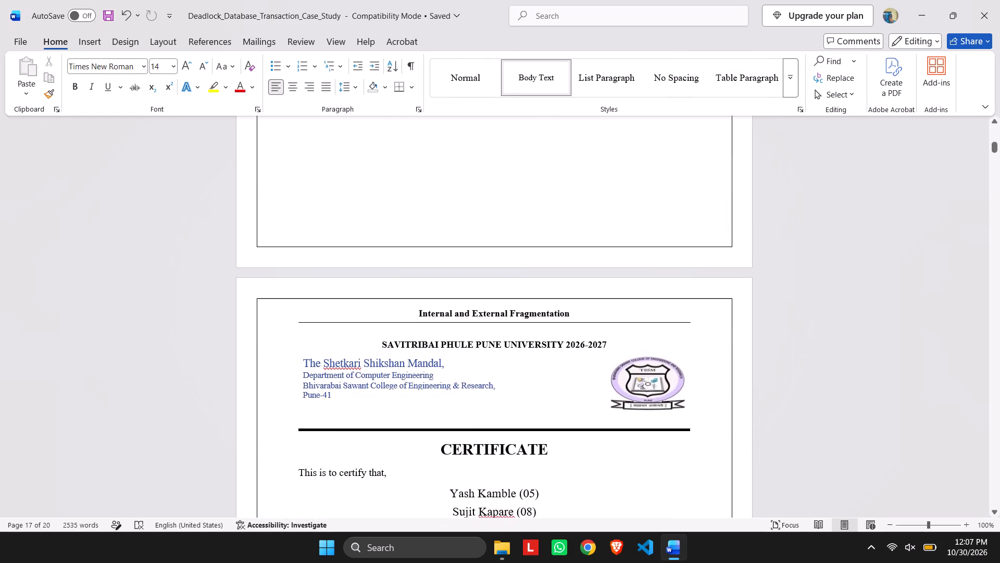
scroll(204, 279, "down", 1)
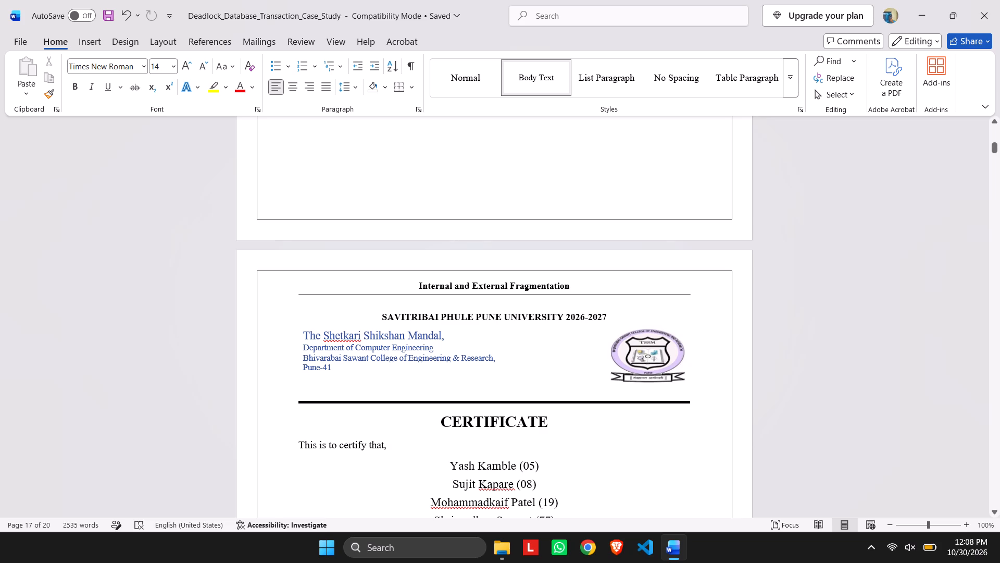
scroll(204, 279, "down", 4)
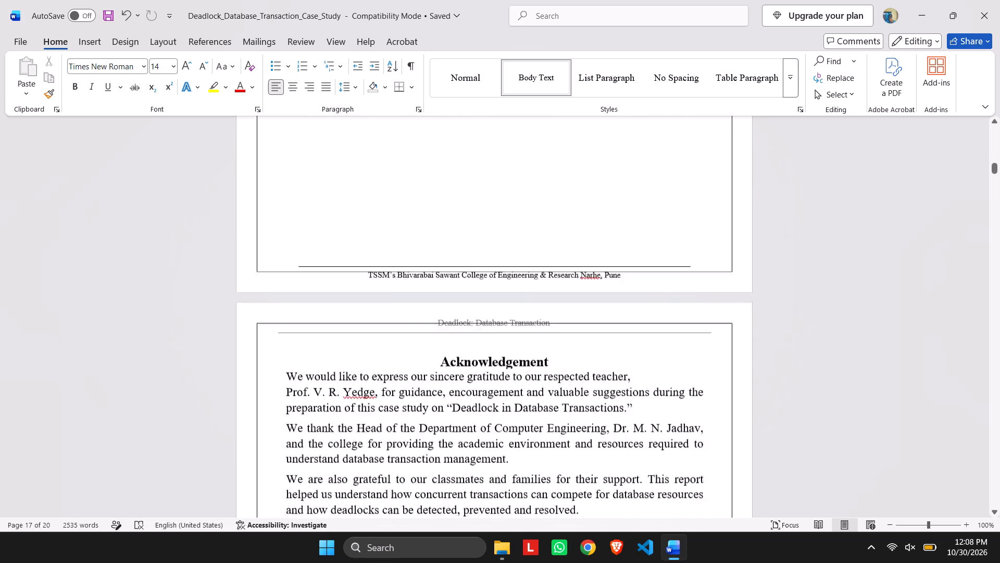
scroll(204, 279, "down", 4)
scroll(204, 279, "up", 1)
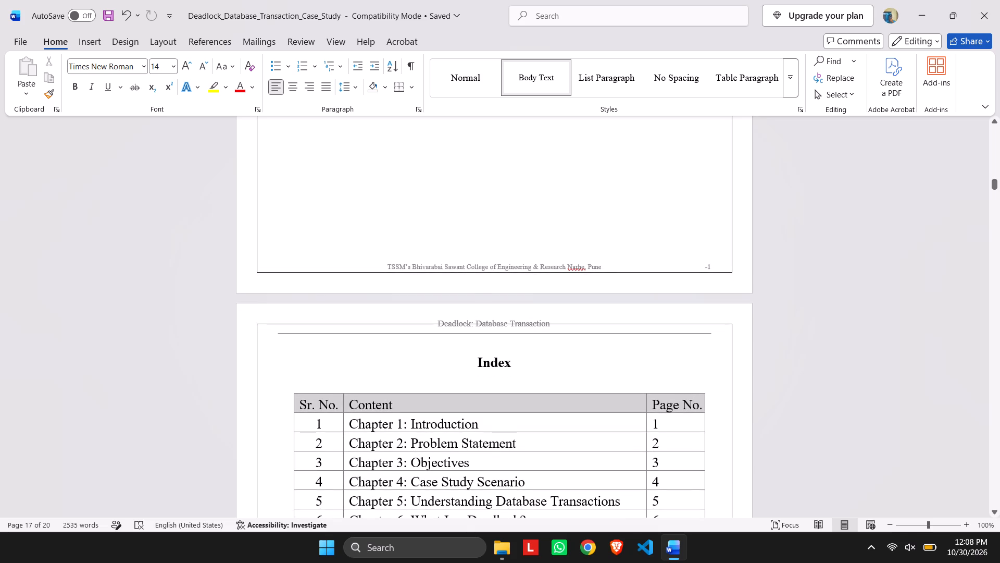
Review header and footer placement against the page border from the Index through the chapters to the report's last page.
scroll(538, 342, "down", 4)
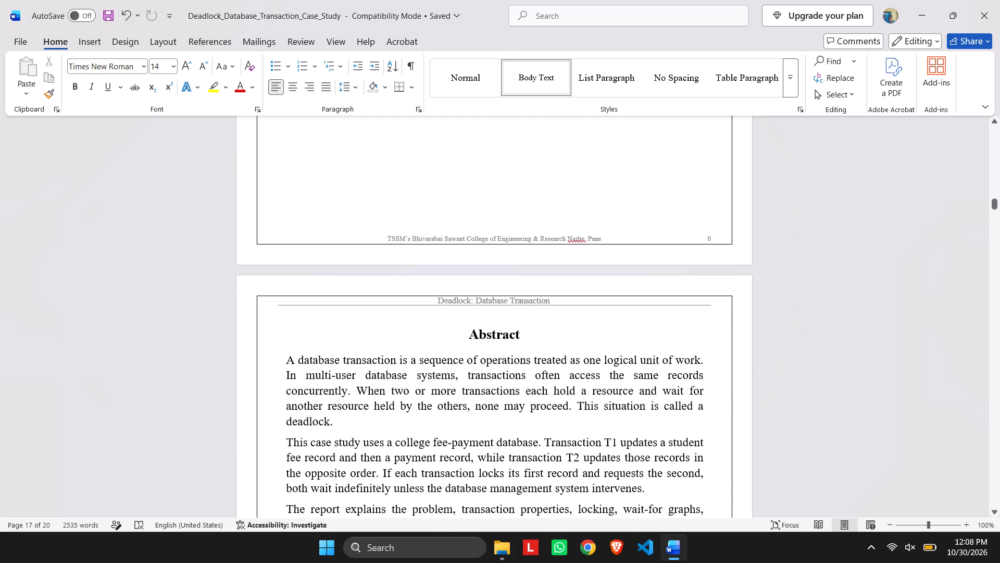
scroll(538, 342, "down", 6)
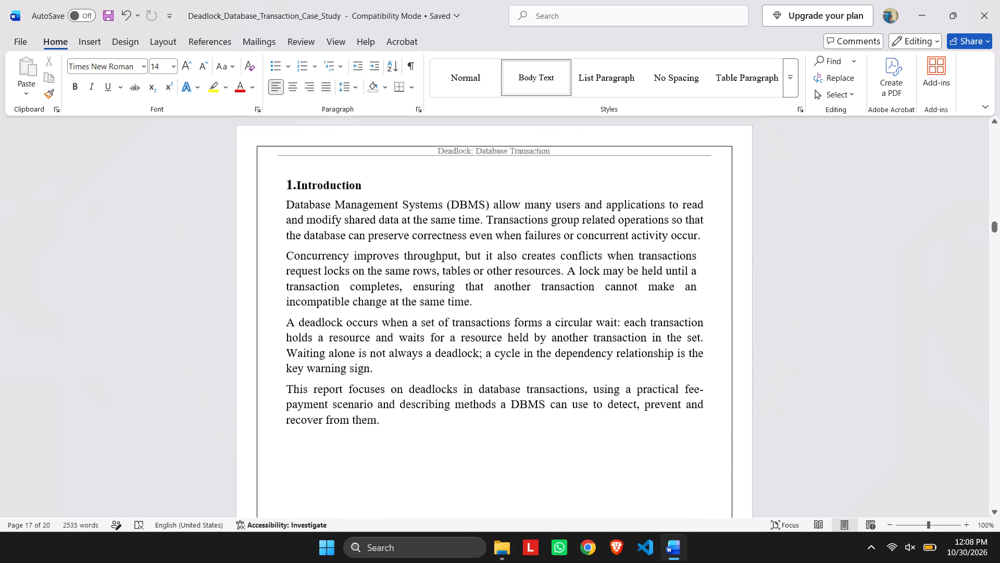
scroll(538, 342, "down", 16)
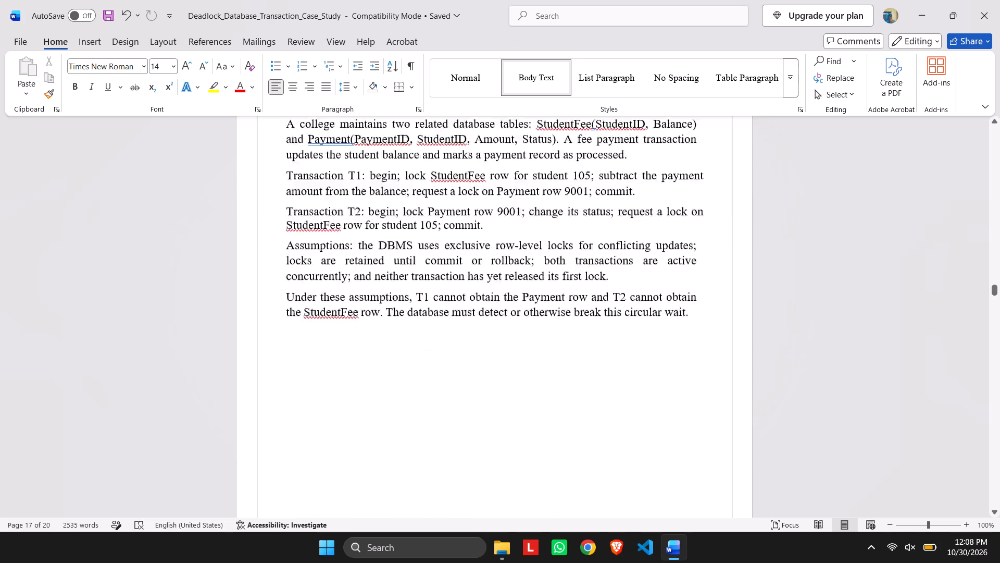
scroll(538, 342, "down", 7)
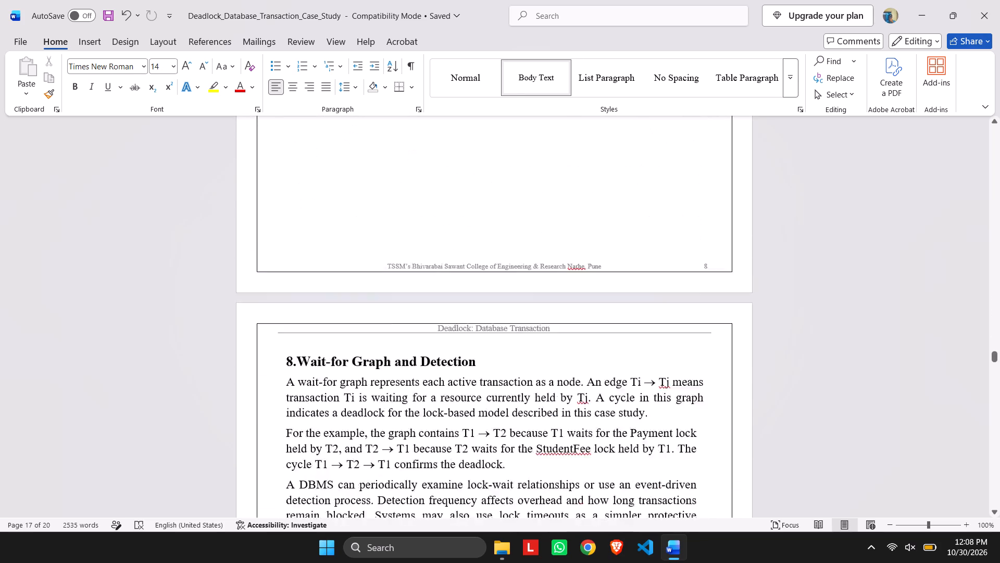
scroll(538, 342, "down", 2)
scroll(538, 342, "up", 1)
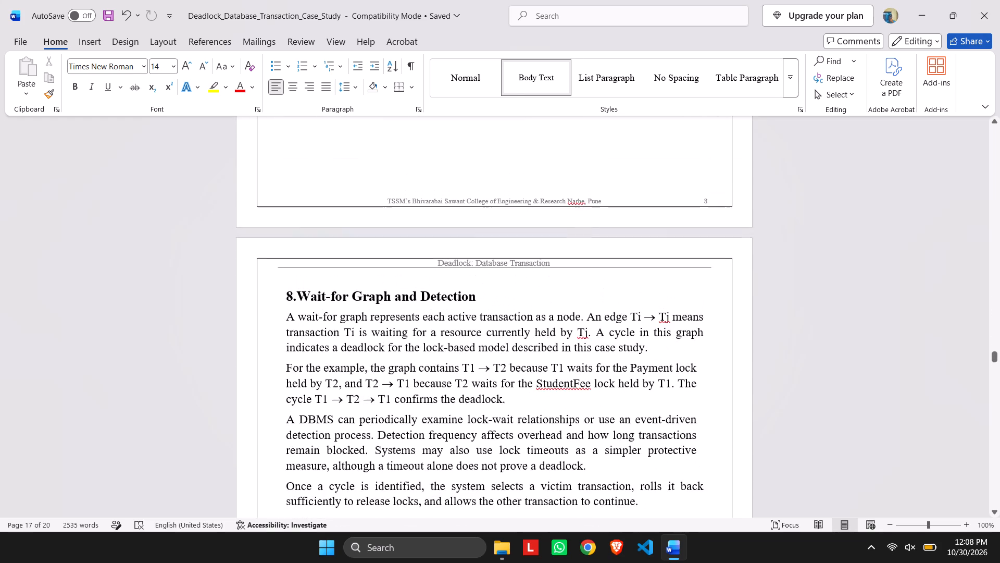
scroll(538, 342, "down", 19)
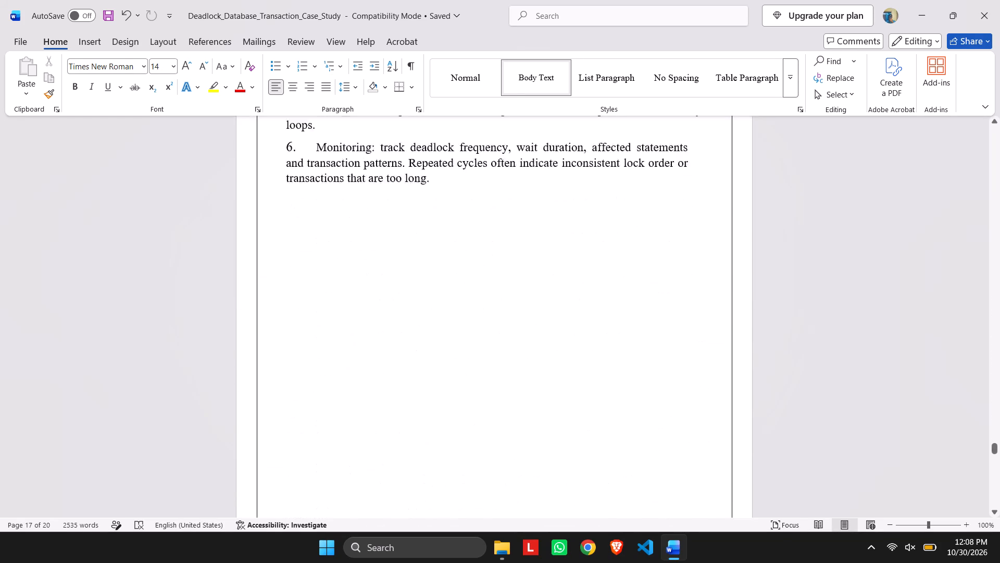
scroll(538, 342, "down", 7)
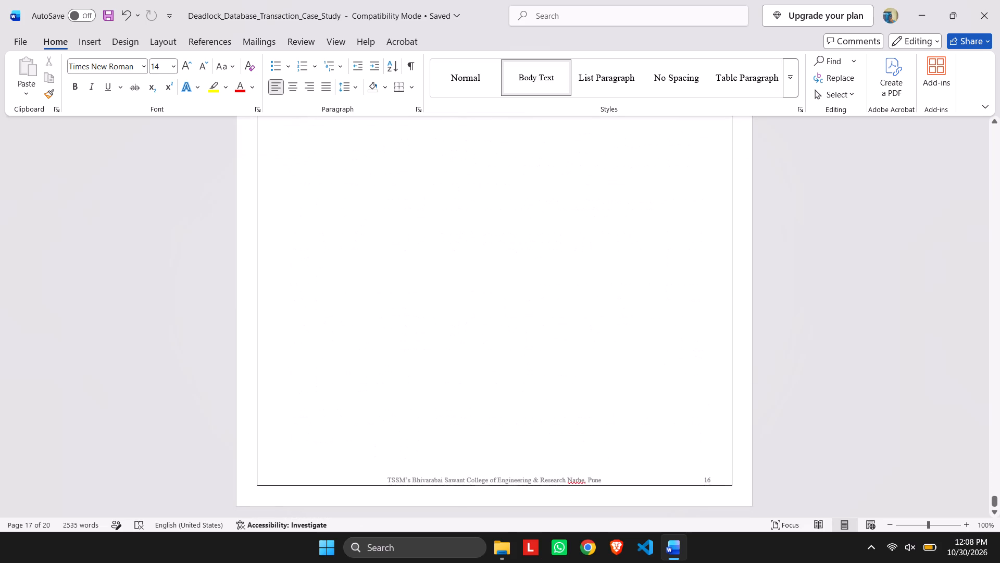
scroll(538, 342, "down", 1)
scroll(538, 342, "up", 4)
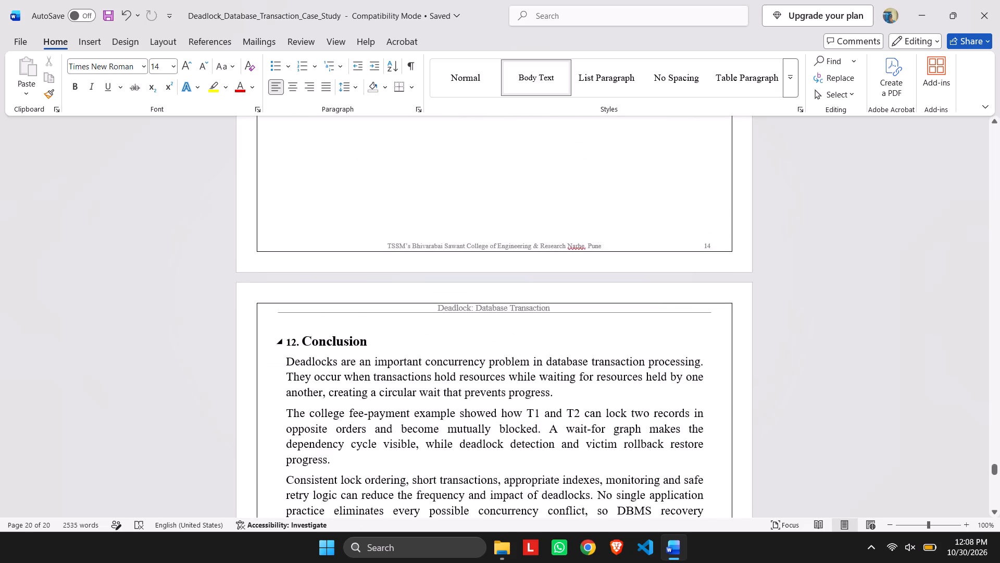
scroll(538, 342, "up", 9)
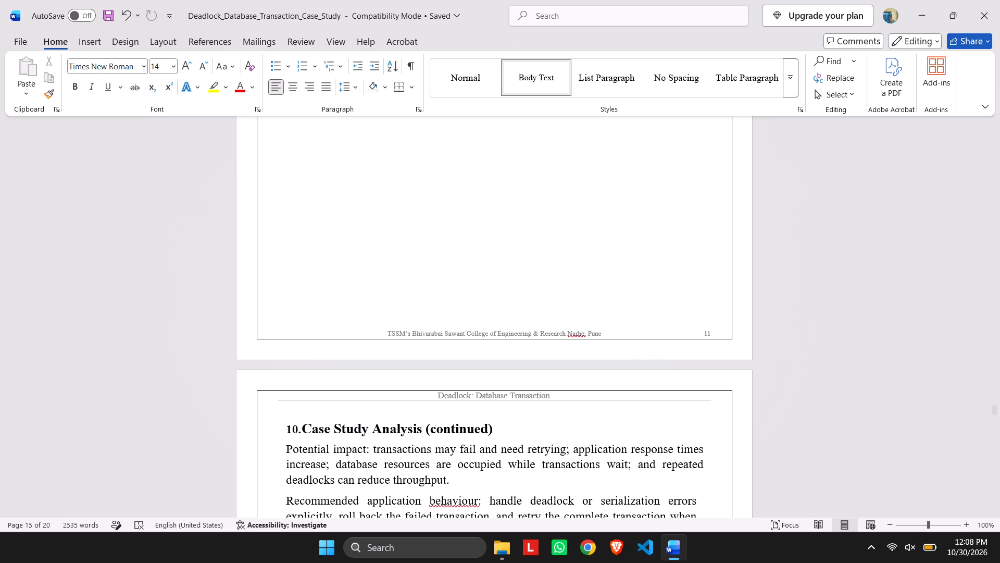
scroll(538, 342, "down", 20)
scroll(538, 342, "down", 20)
scroll(538, 342, "down", 11)
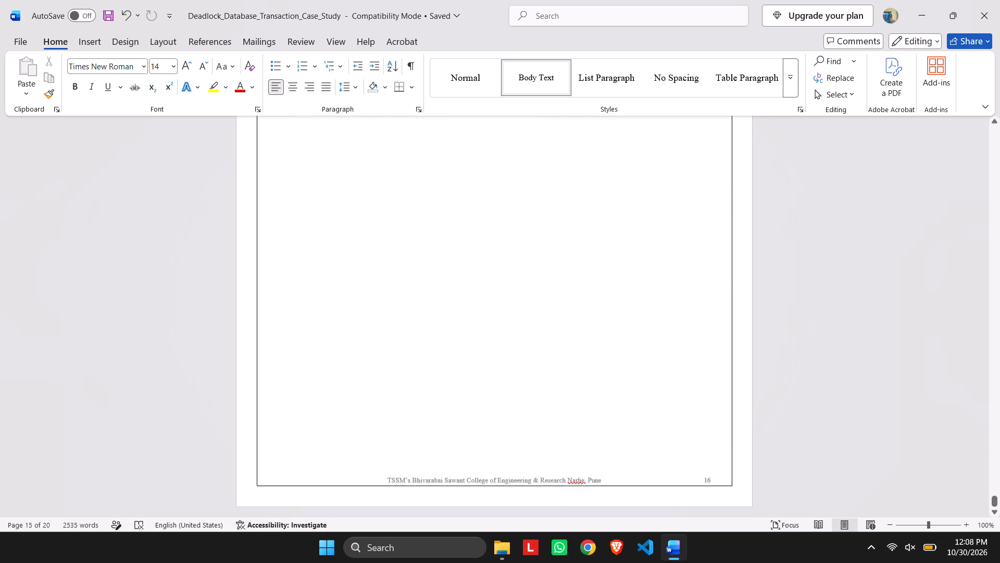
scroll(538, 342, "down", 4)
Delete the heading "Internal and External Fragmentation" above the rule at the top of the Certificate page.
scroll(538, 342, "up", 15)
scroll(538, 342, "up", 13)
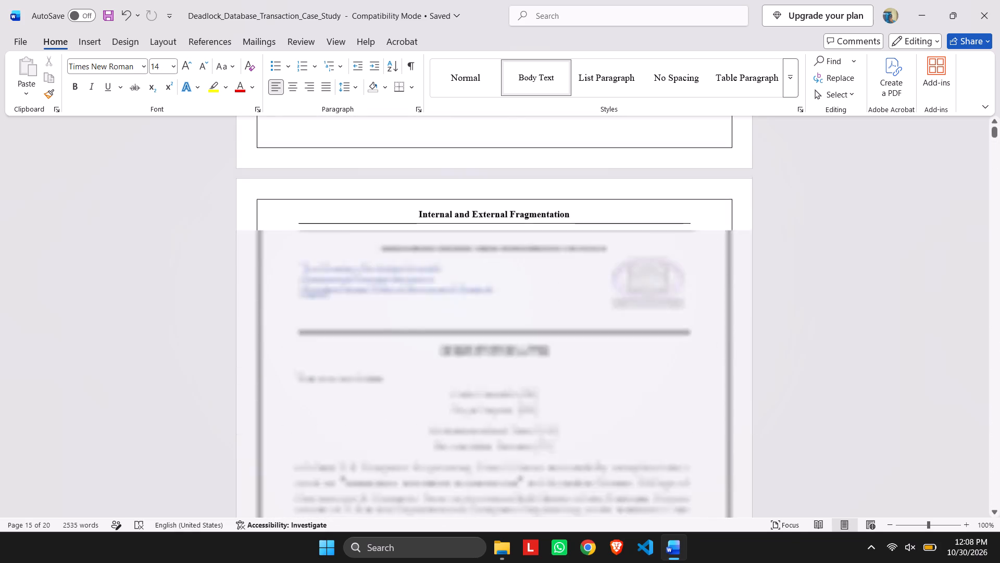
scroll(538, 343, "down", 18)
scroll(536, 350, "up", 17)
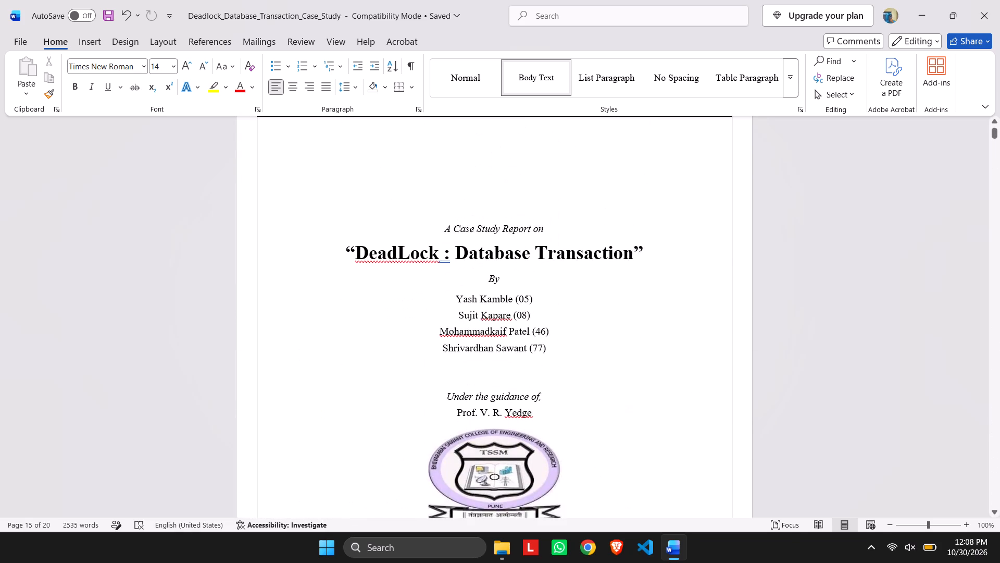
scroll(536, 357, "up", 1)
scroll(413, 361, "down", 9)
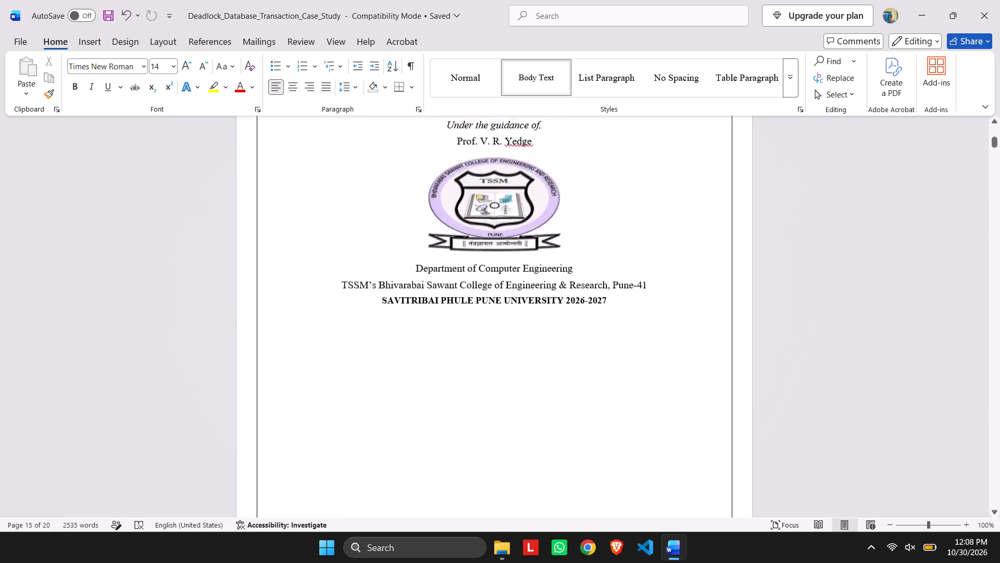
scroll(413, 365, "down", 12)
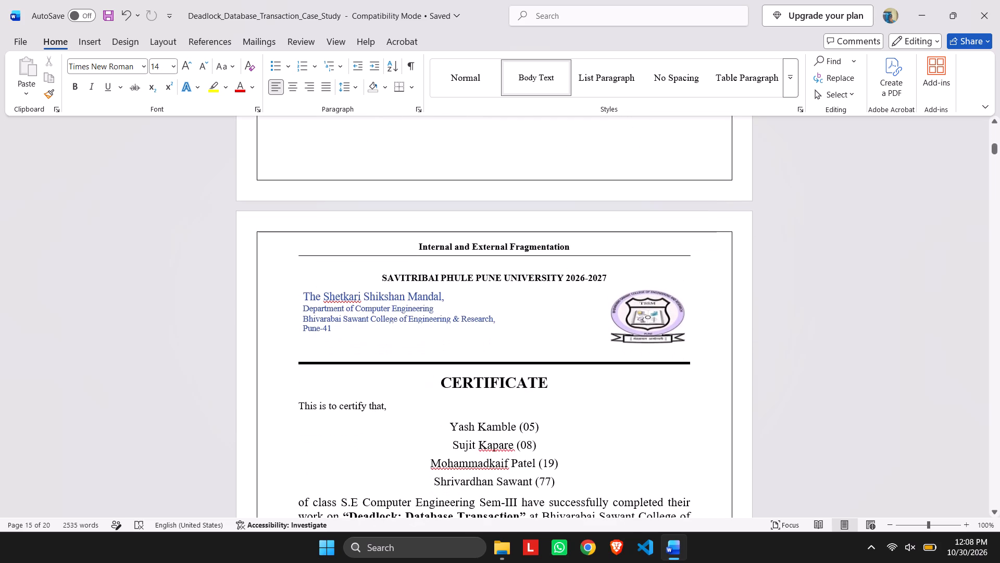
left_click(234, 249)
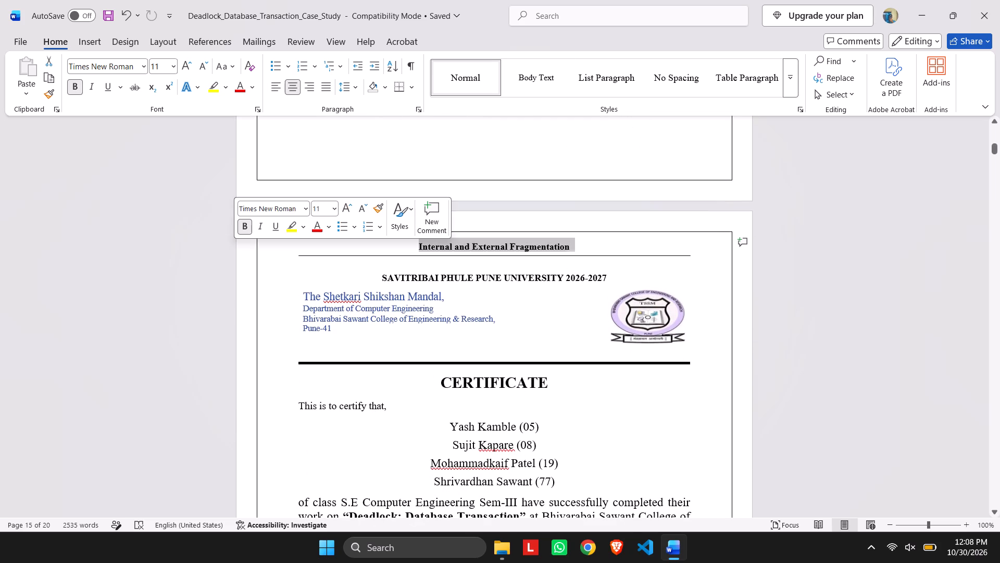
left_click(566, 247)
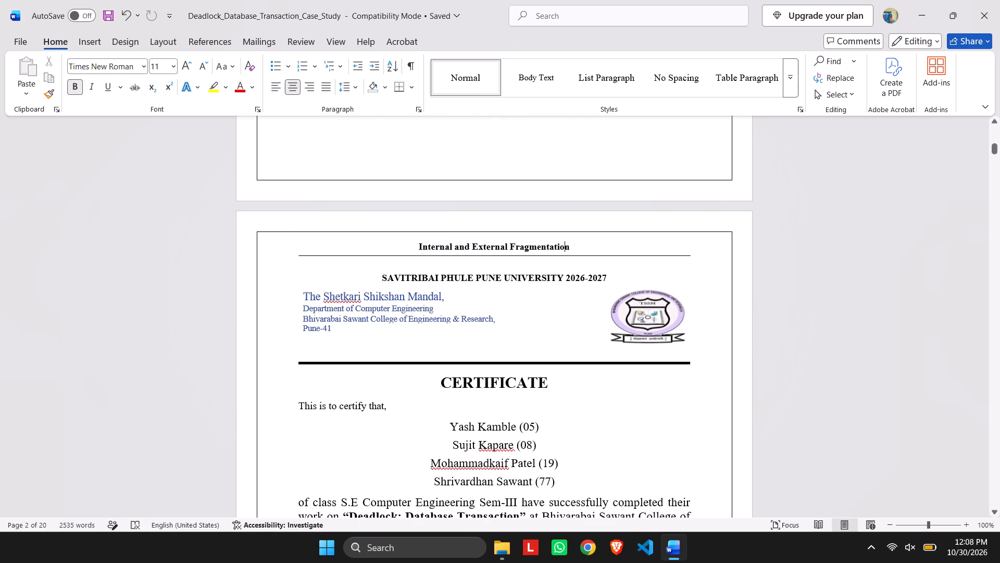
left_click(570, 246)
scroll(514, 261, "up", 1)
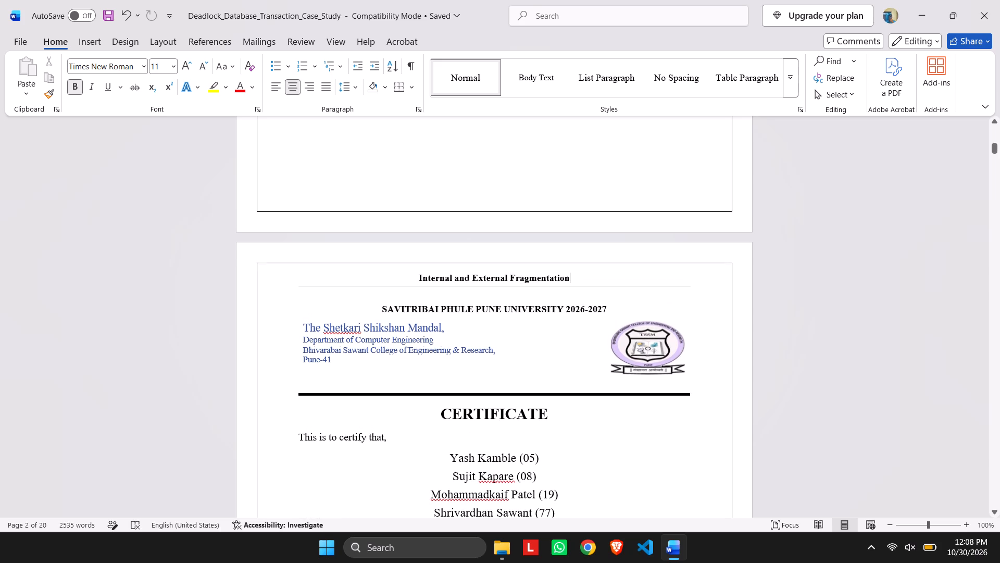
key("BackSpace")
key("BackSpace")
key("BackSpace")
key("BackSpace")
key("BackSpace")
key("BackSpace")
key("BackSpace")
key("BackSpace")
key("BackSpace")
key("BackSpace")
key("BackSpace")
key("BackSpace")
key("BackSpace")
key("BackSpace")
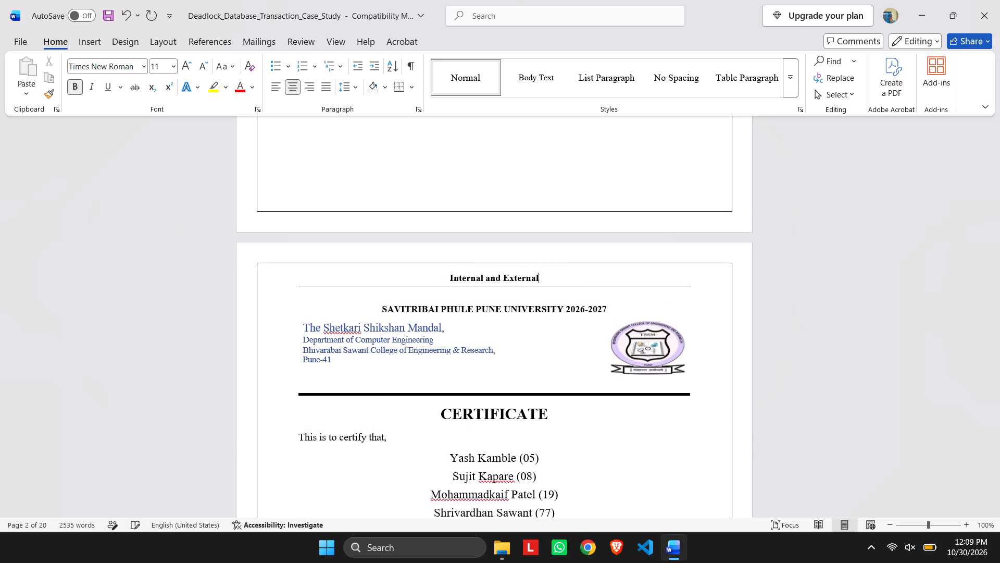
key("BackSpace")
key("BackSpace")
key("BackSpace")
key("BackSpace")
key("BackSpace")
key("BackSpace")
key("BackSpace")
key("BackSpace")
key("BackSpace")
key("BackSpace")
key("BackSpace")
key("BackSpace")
key("BackSpace")
key("BackSpace")
key("BackSpace")
key("BackSpace")
key("BackSpace")
key("BackSpace")
key("BackSpace")
key("BackSpace")
key("BackSpace")
scroll(514, 261, "up", 3)
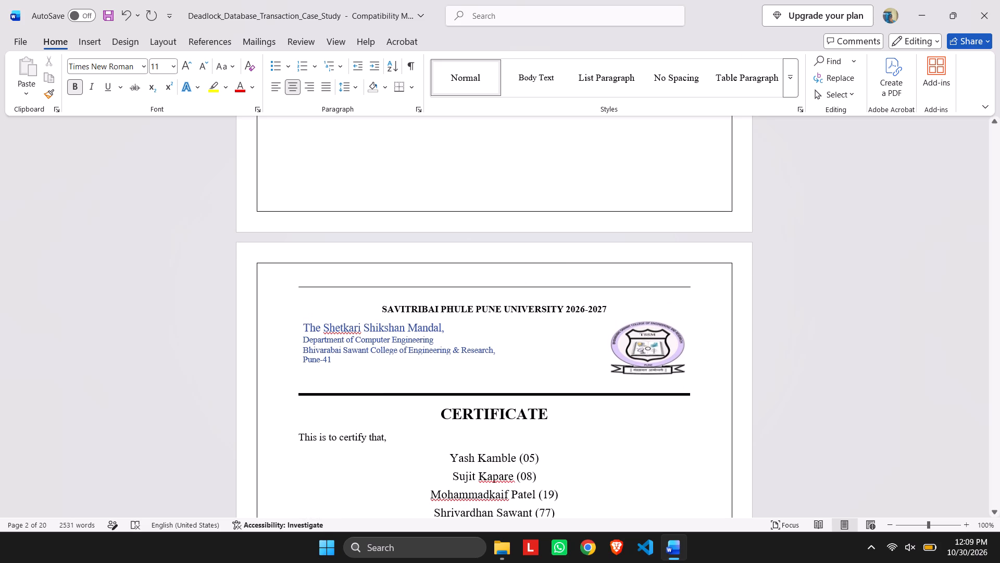
Check the report title on the cover page and enter "Deadlock : Database Transaction" as the Certificate page's top heading.
scroll(514, 261, "up", 15)
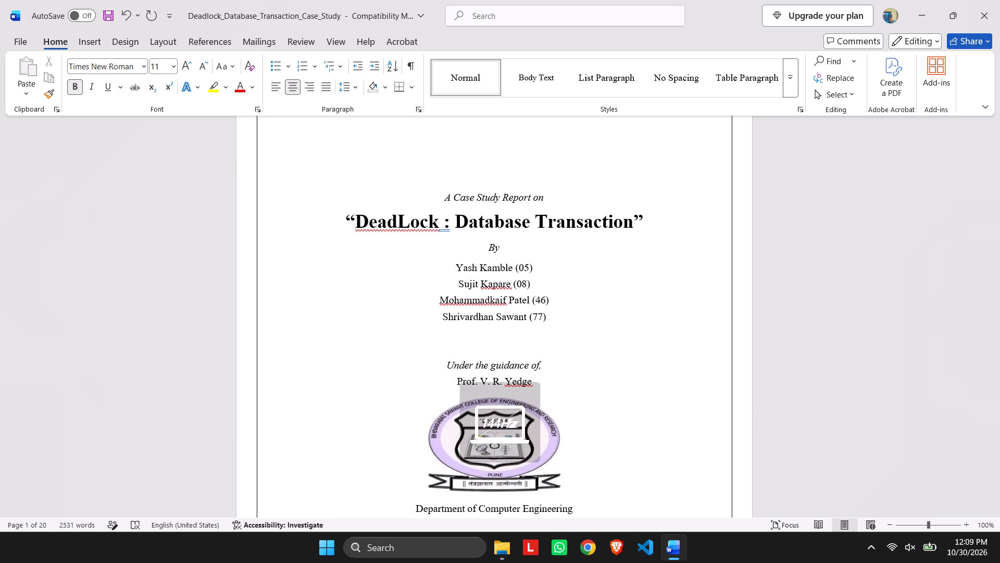
scroll(545, 549, "down", 15)
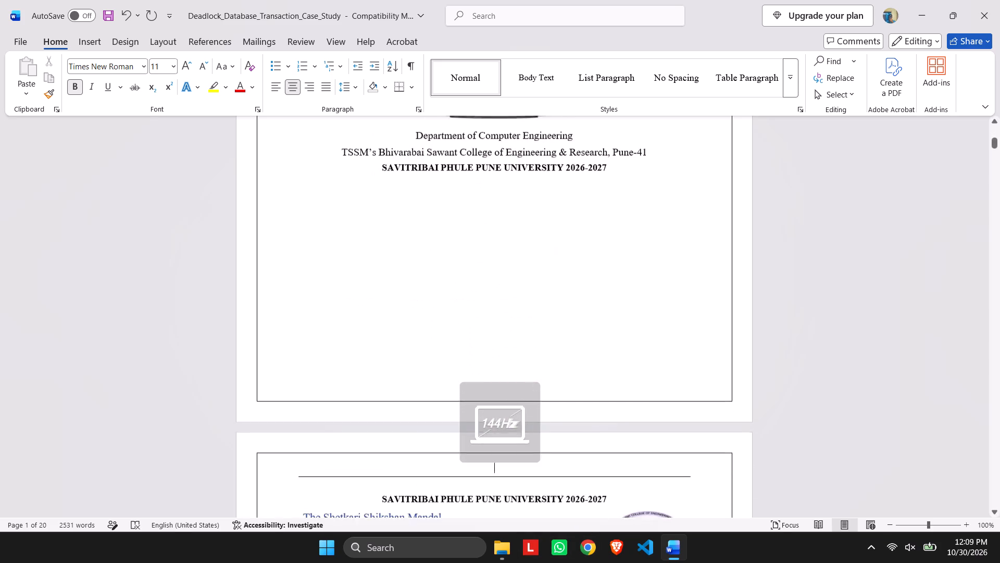
scroll(503, 350, "down", 6)
type("Deadlock")
key("space")
type(":")
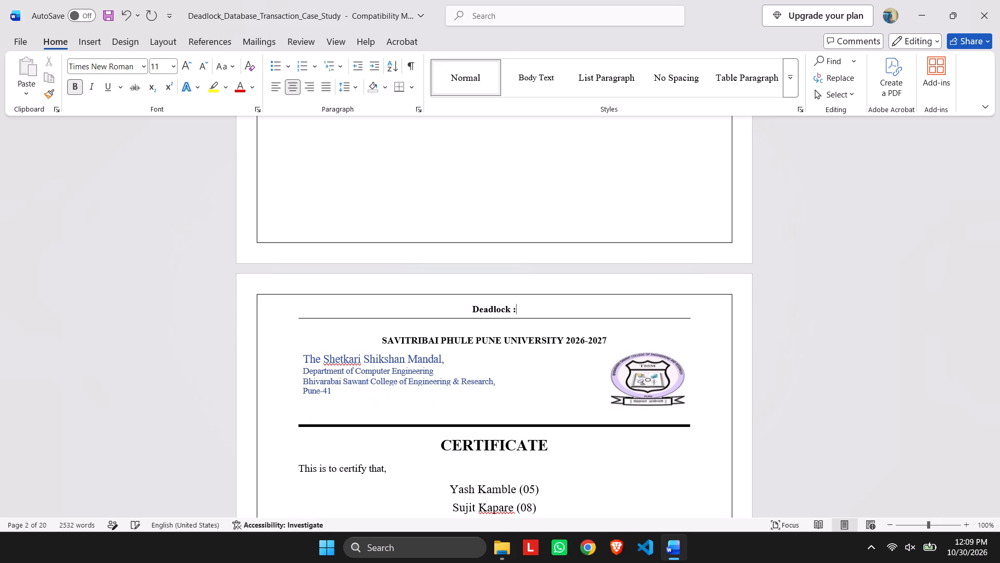
key("space")
key("shift+d")
type("ata")
type("base Transactiom")
key("BackSpace")
key("n")
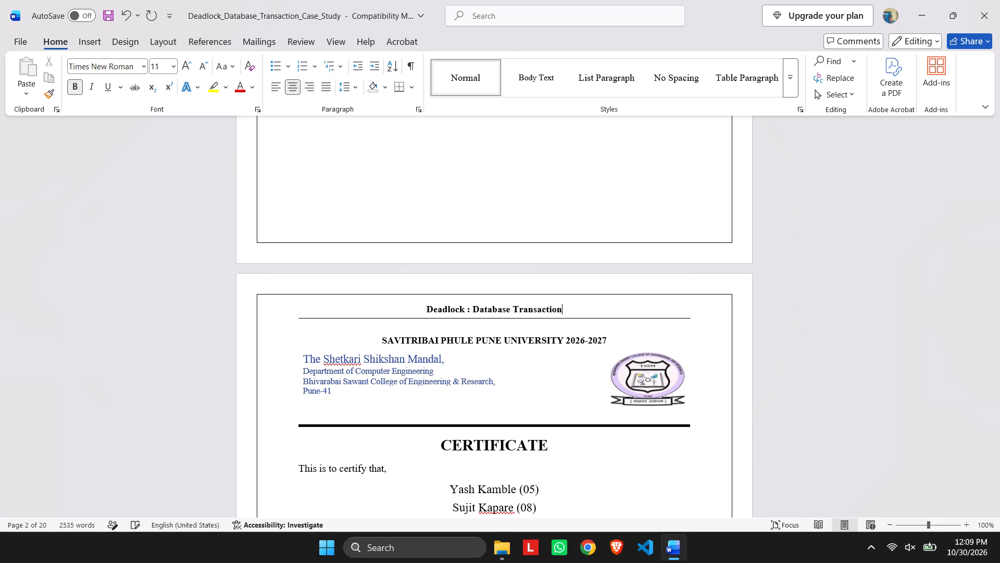
Examine the Certificate page's footer line and the header and footer placement on the Acknowledgement, Index and Abstract pages.
scroll(538, 280, "down", 14)
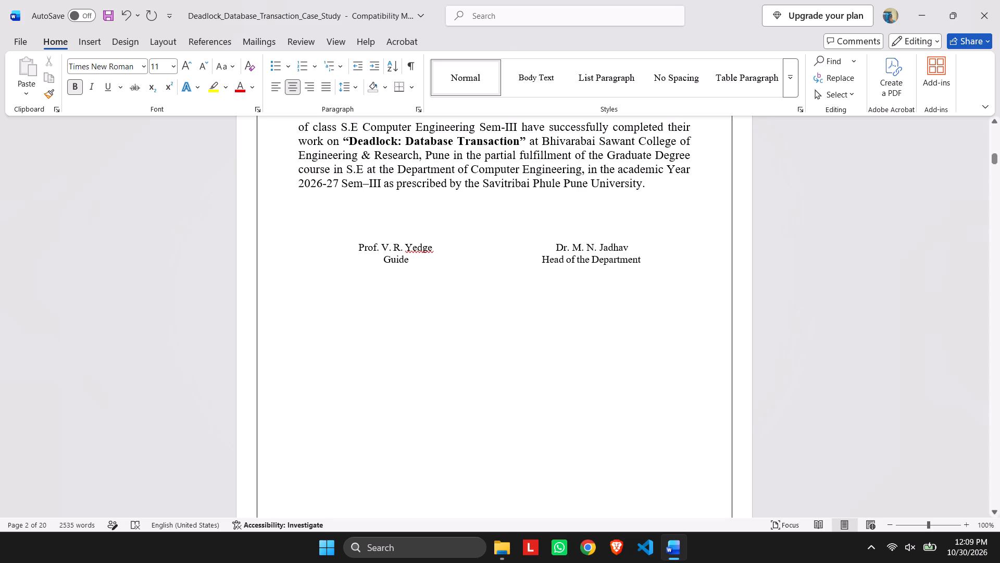
left_click_drag(759, 117, 0, 0)
scroll(36, 562, "up", 1)
scroll(36, 562, "down", 4)
scroll(349, 405, "down", 7)
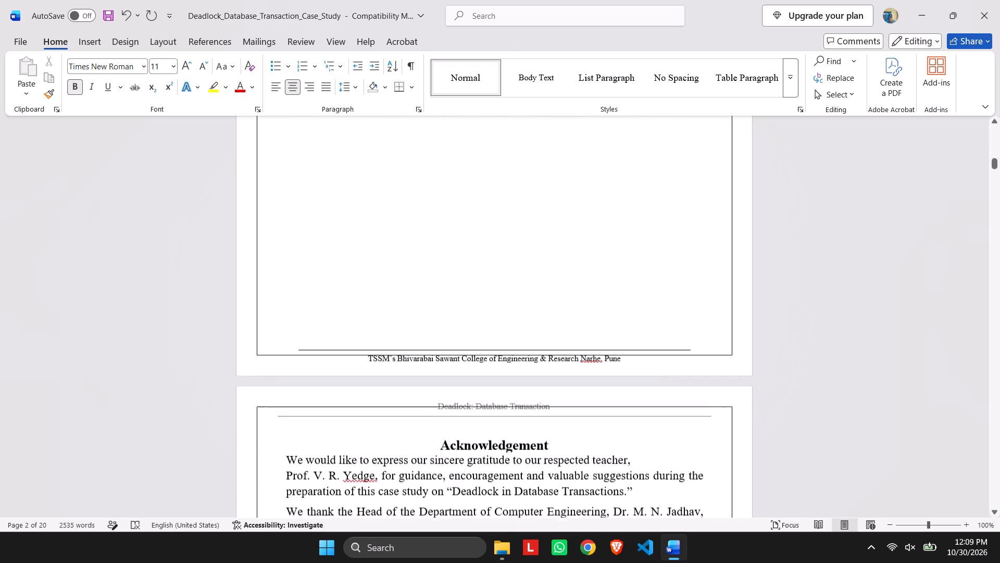
scroll(367, 403, "down", 2)
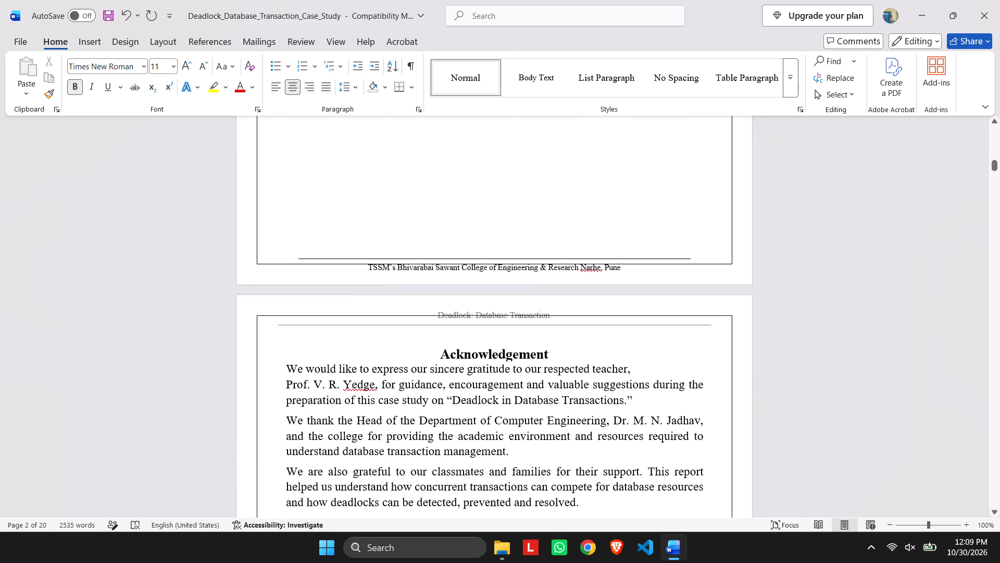
left_click(509, 268)
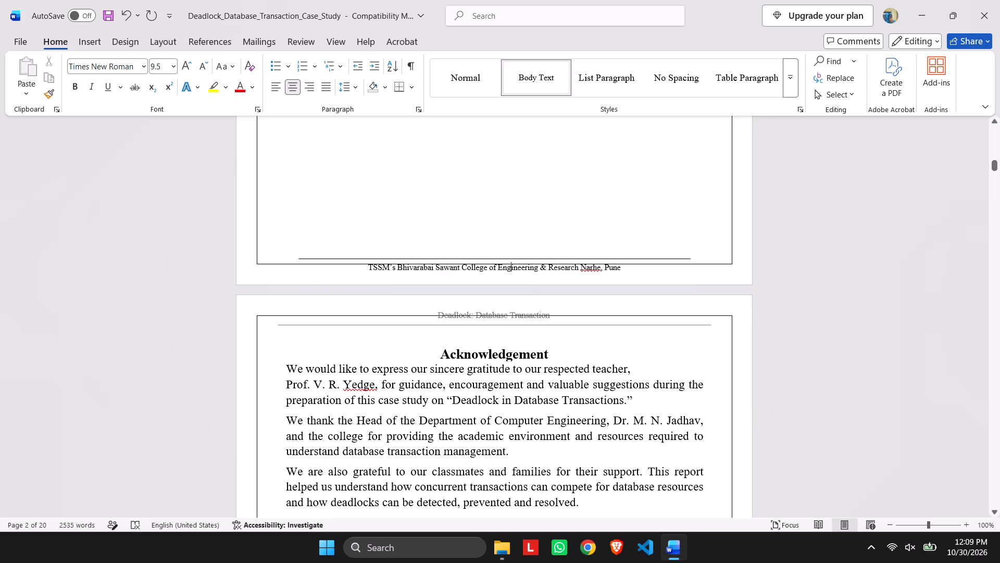
scroll(310, 299, "down", 3)
scroll(323, 291, "down", 20)
scroll(323, 291, "down", 2)
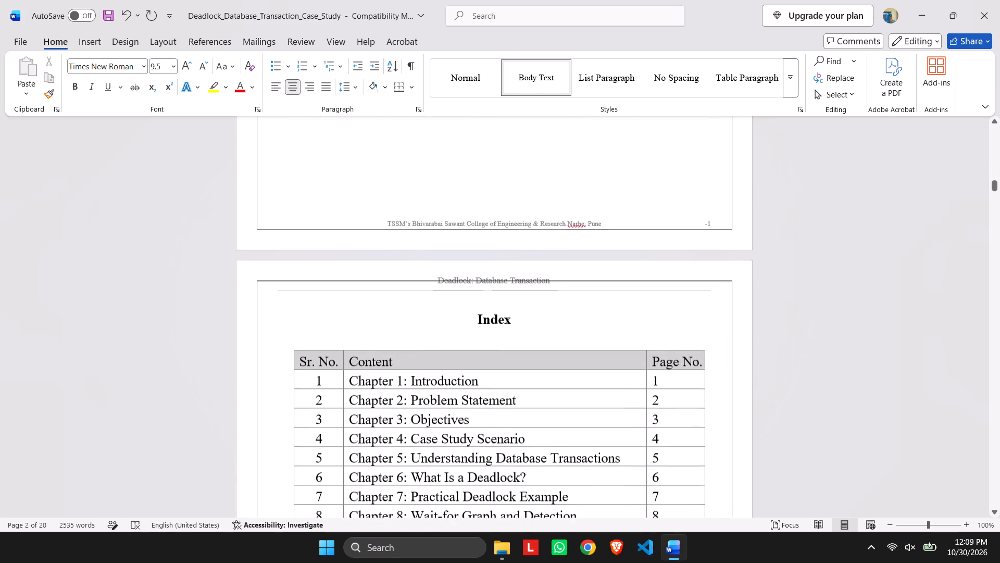
scroll(442, 286, "down", 20)
scroll(442, 286, "down", 1)
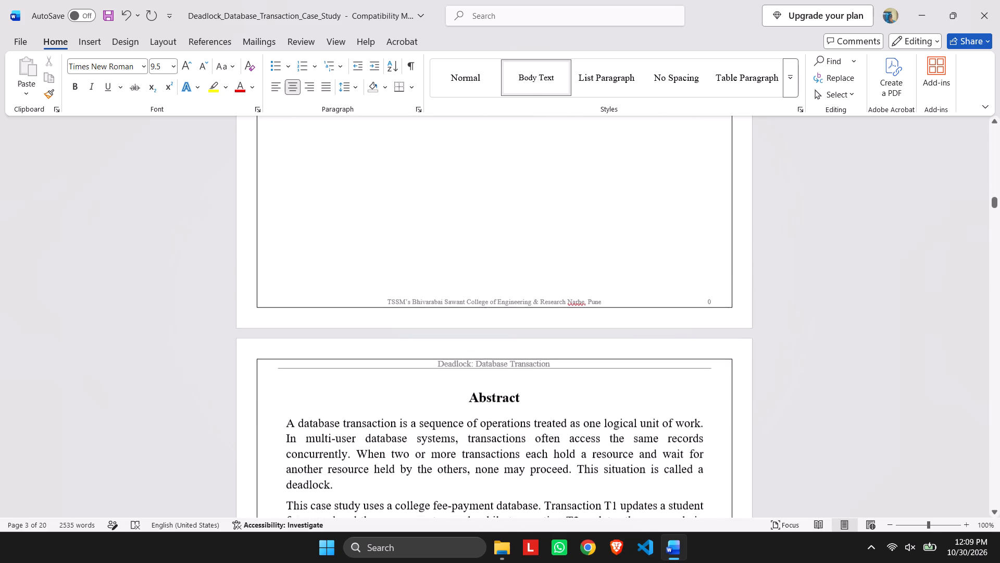
scroll(441, 302, "up", 20)
scroll(441, 302, "up", 15)
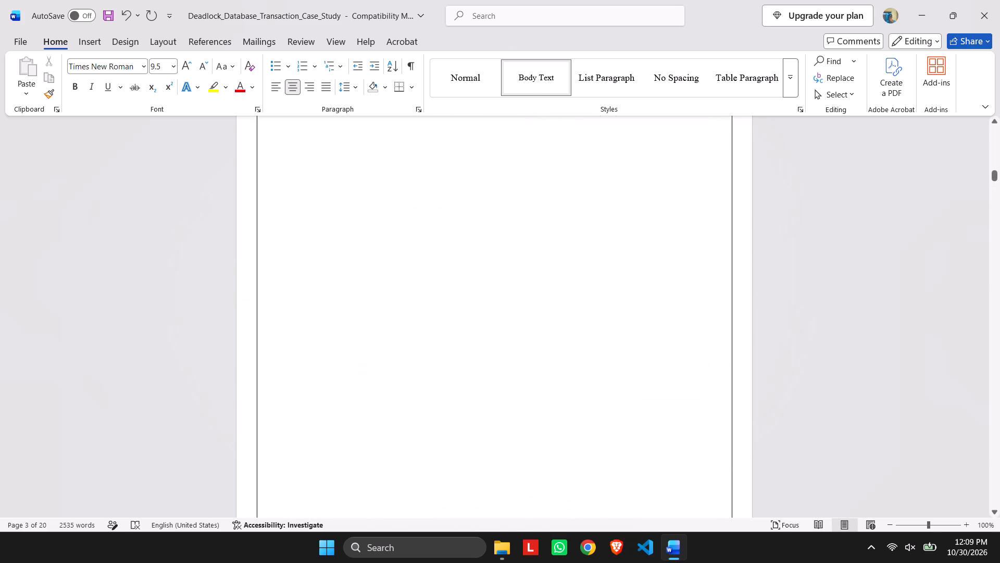
scroll(447, 301, "up", 20)
scroll(447, 301, "up", 12)
scroll(452, 309, "down", 6)
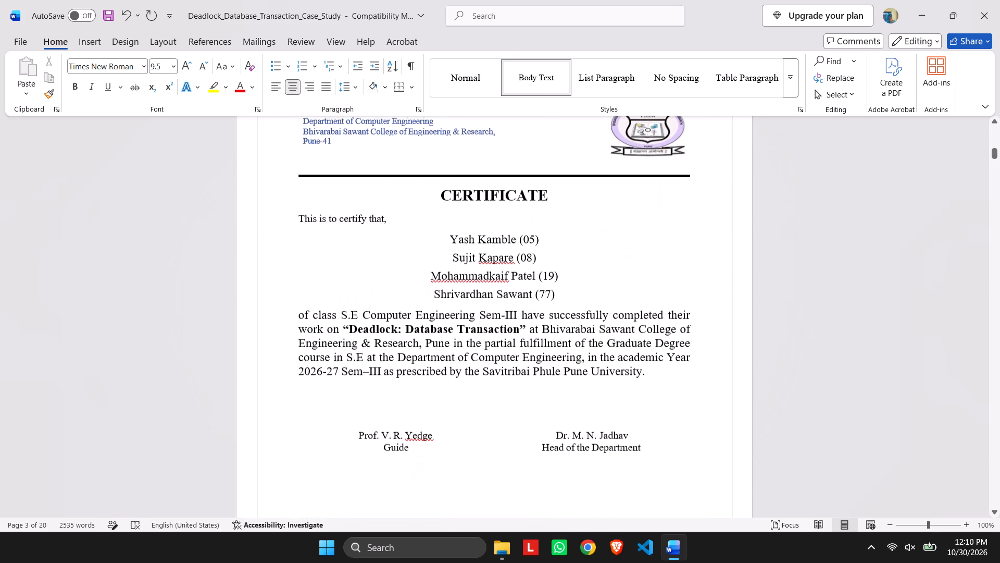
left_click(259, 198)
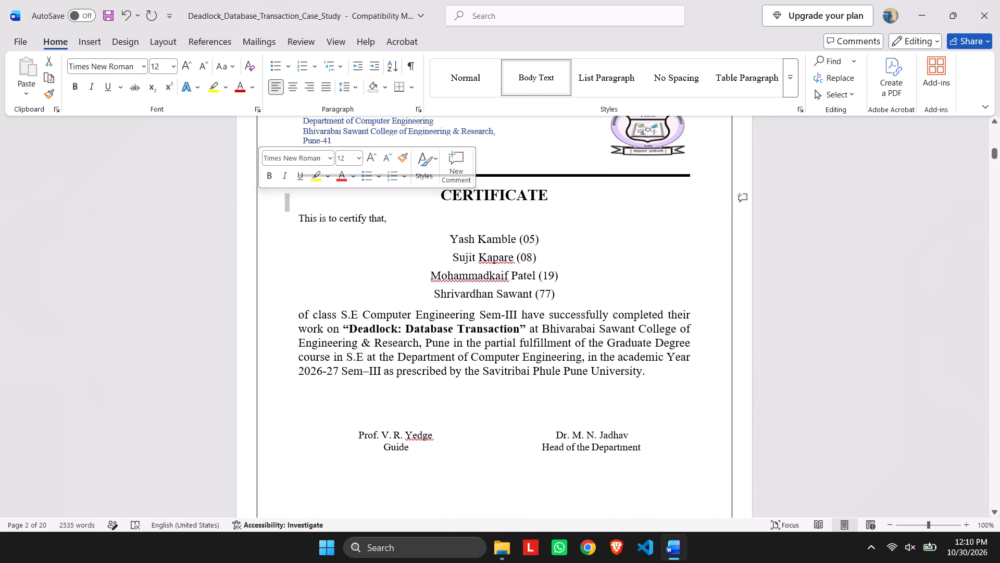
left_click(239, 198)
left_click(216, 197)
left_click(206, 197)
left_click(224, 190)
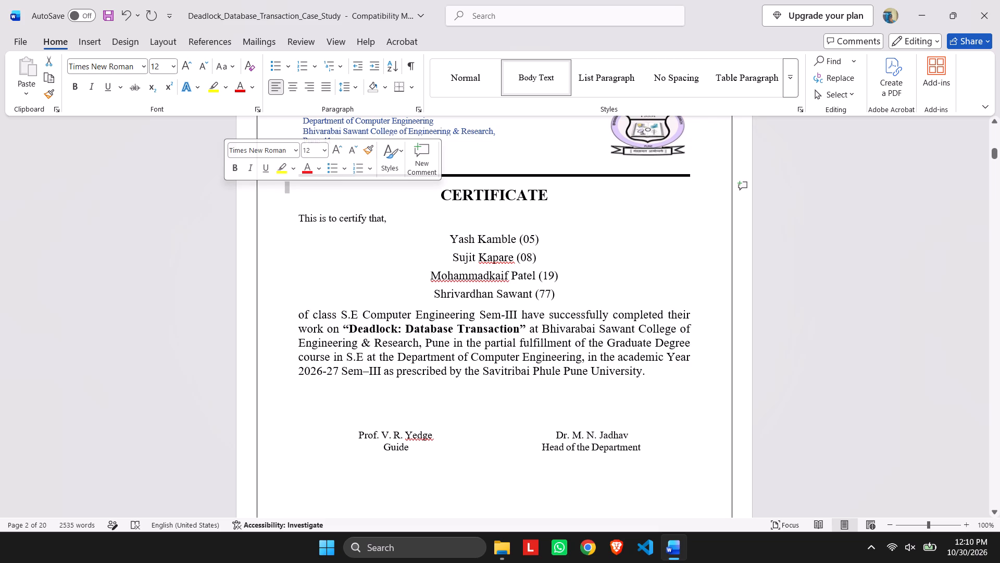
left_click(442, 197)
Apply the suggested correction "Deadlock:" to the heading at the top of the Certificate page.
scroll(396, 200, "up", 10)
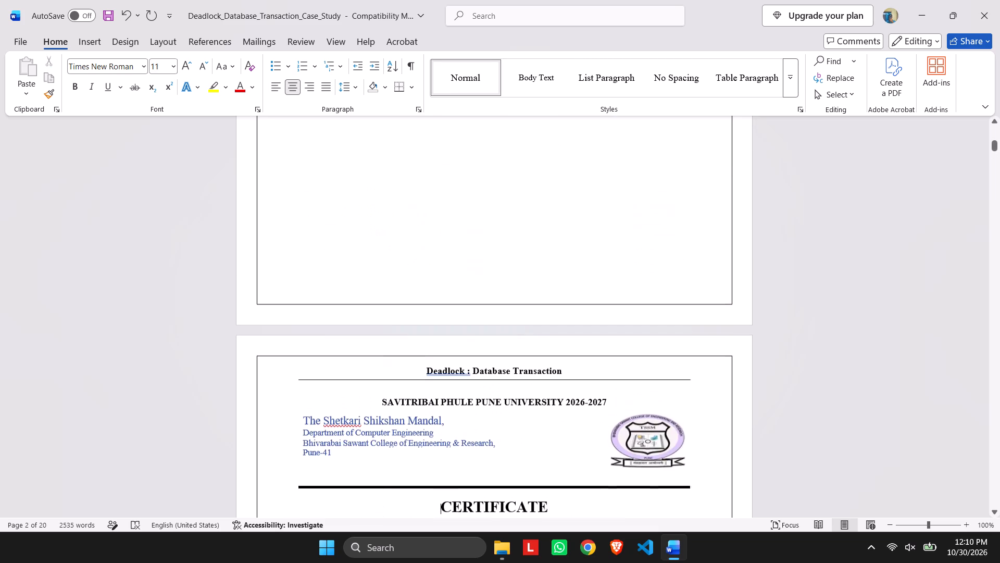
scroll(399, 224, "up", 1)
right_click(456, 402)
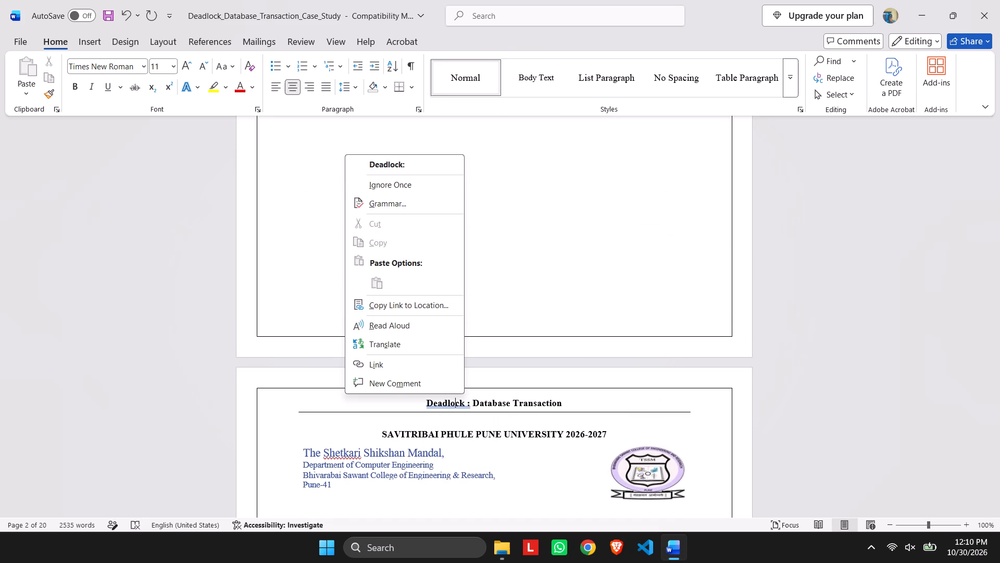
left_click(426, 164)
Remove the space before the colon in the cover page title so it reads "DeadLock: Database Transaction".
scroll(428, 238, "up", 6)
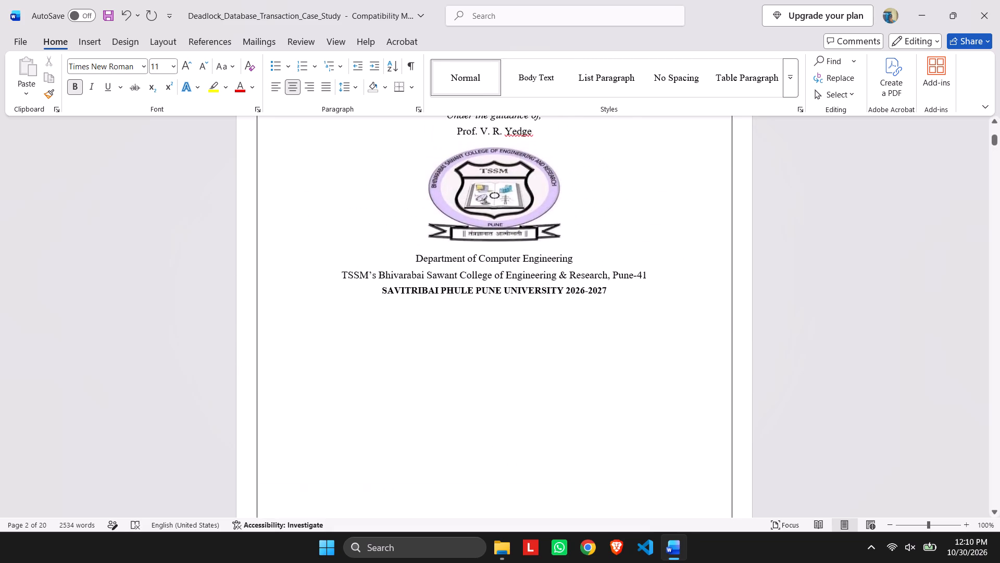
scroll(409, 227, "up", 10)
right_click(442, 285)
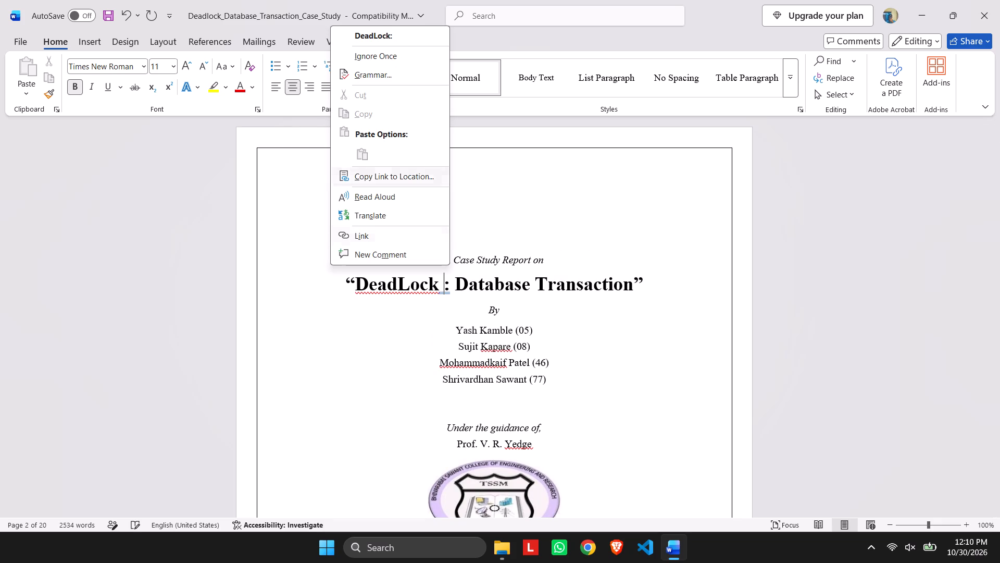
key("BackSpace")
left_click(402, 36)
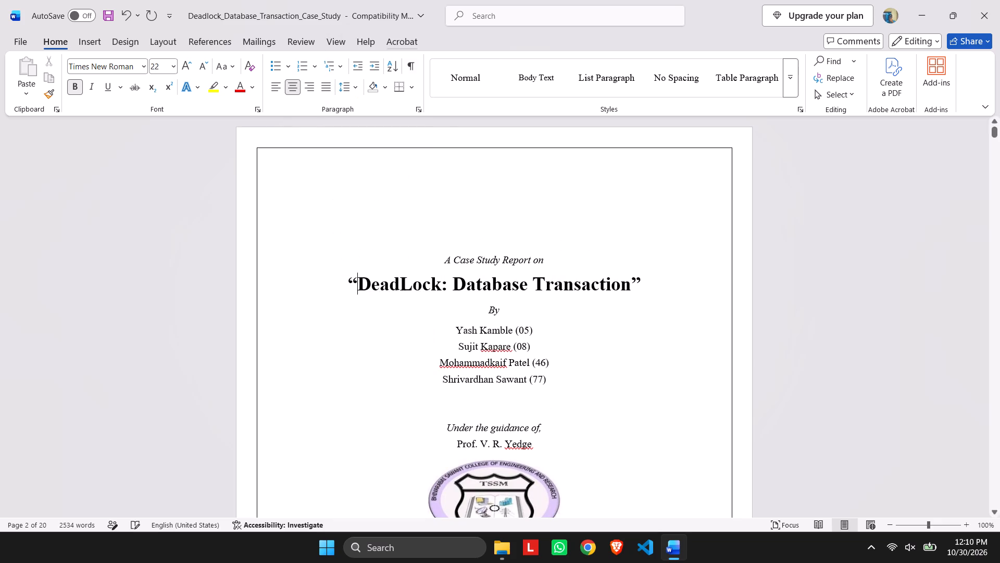
Open the cover page header for editing and examine header and footer placement from the cover past the Certificate page.
scroll(790, 483, "up", 2)
scroll(732, 484, "down", 6)
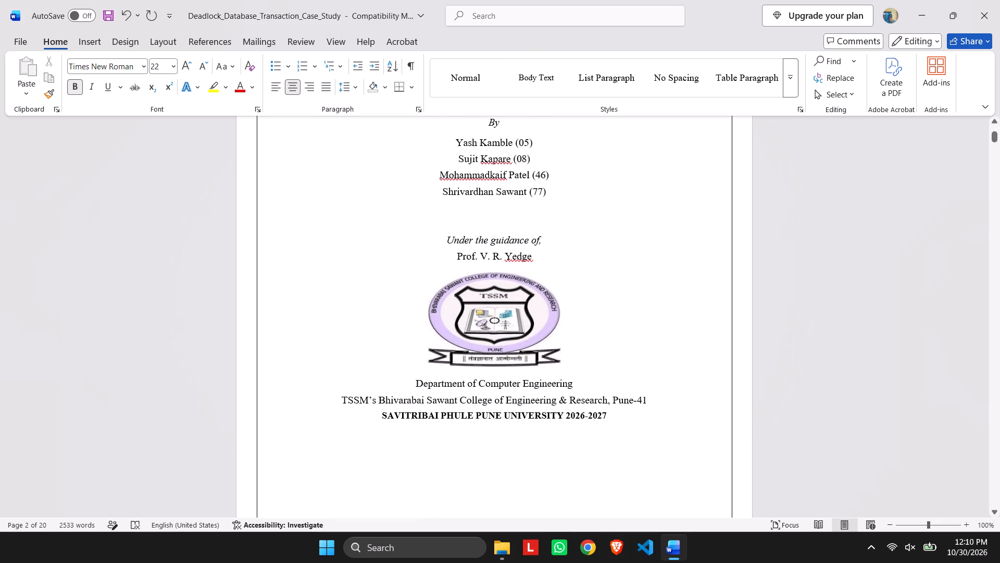
scroll(161, 202, "down", 2)
scroll(140, 190, "up", 4)
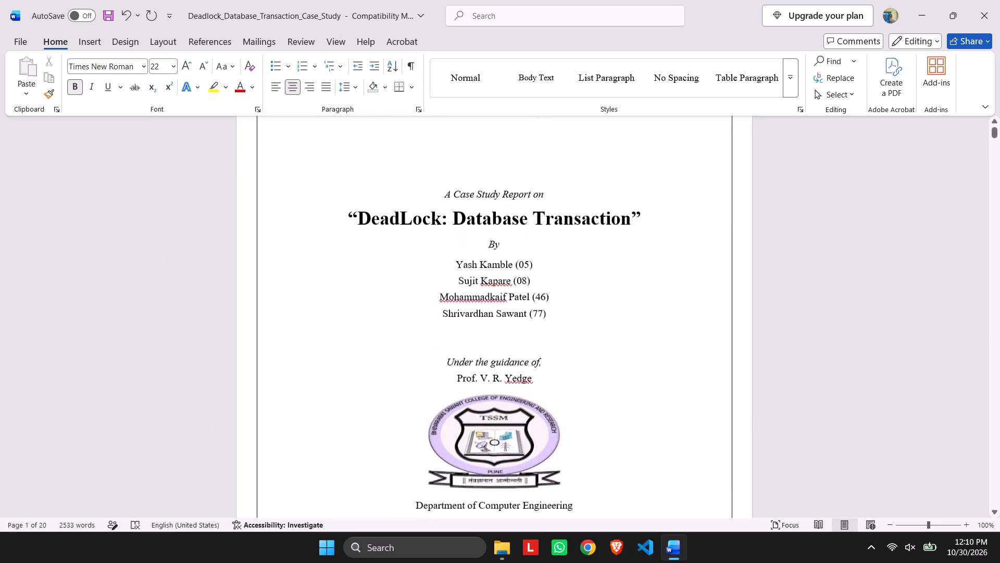
scroll(140, 191, "up", 13)
left_click(95, 48)
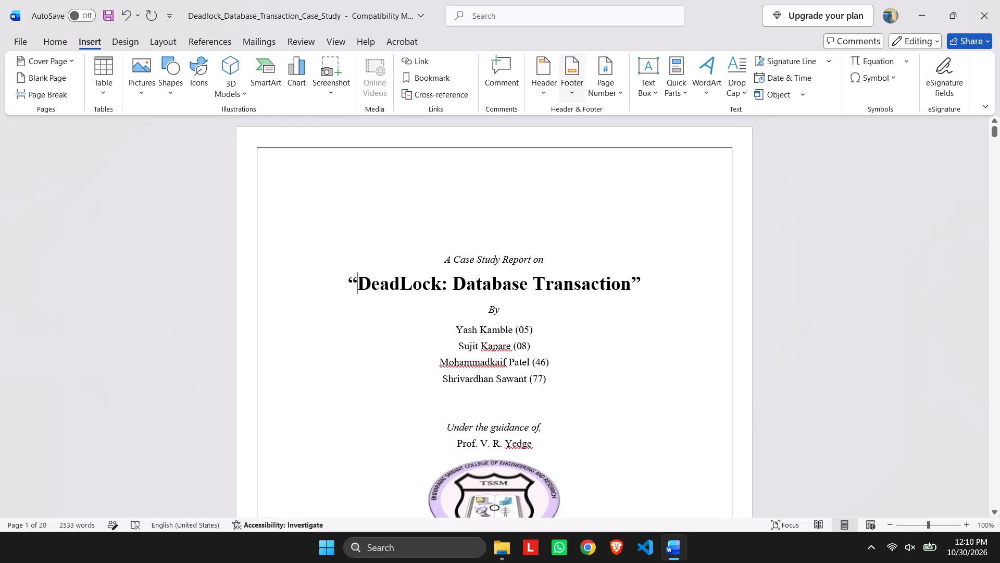
left_click(547, 83)
left_click(575, 442)
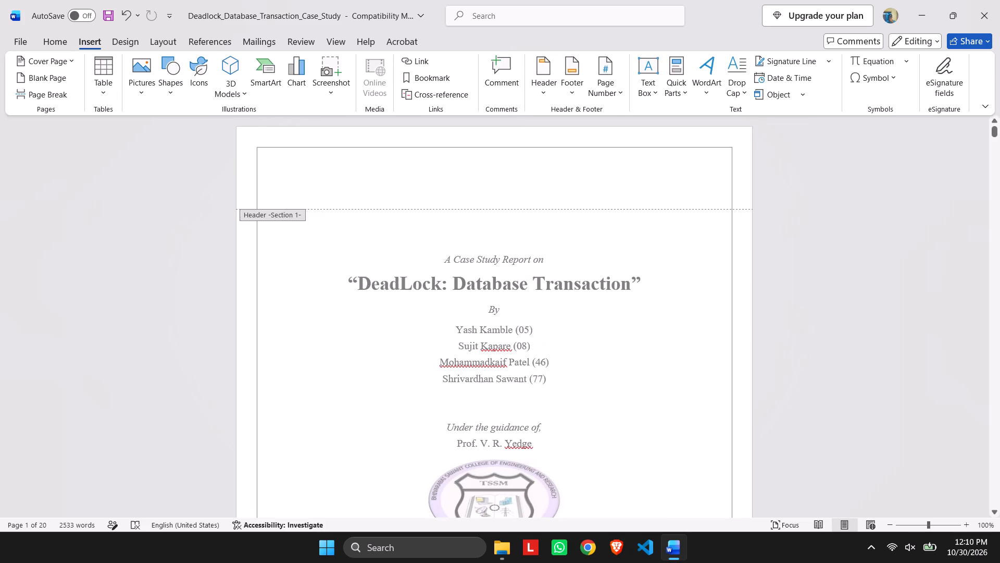
scroll(549, 349, "down", 20)
scroll(549, 349, "down", 7)
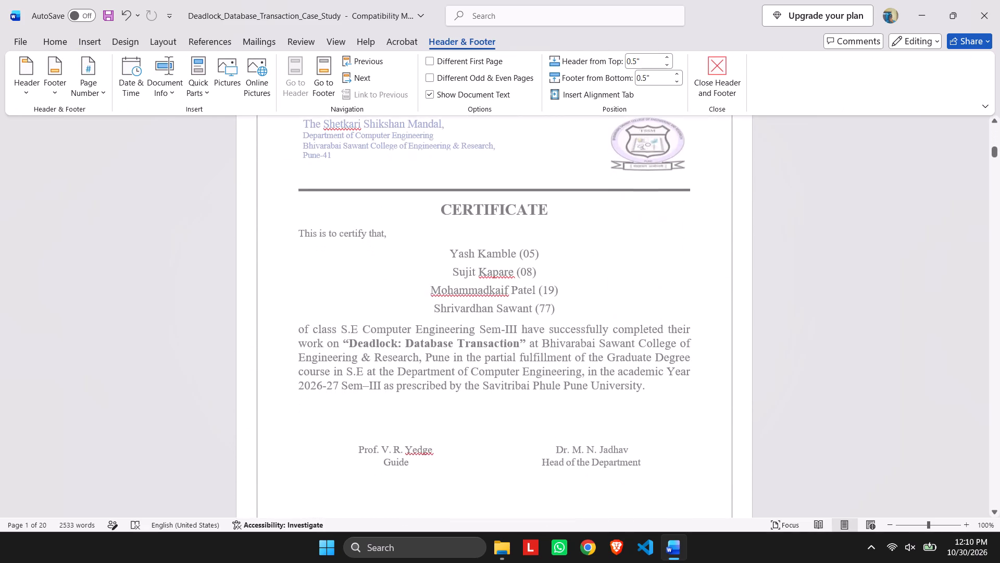
scroll(548, 351, "down", 18)
scroll(546, 347, "down", 6)
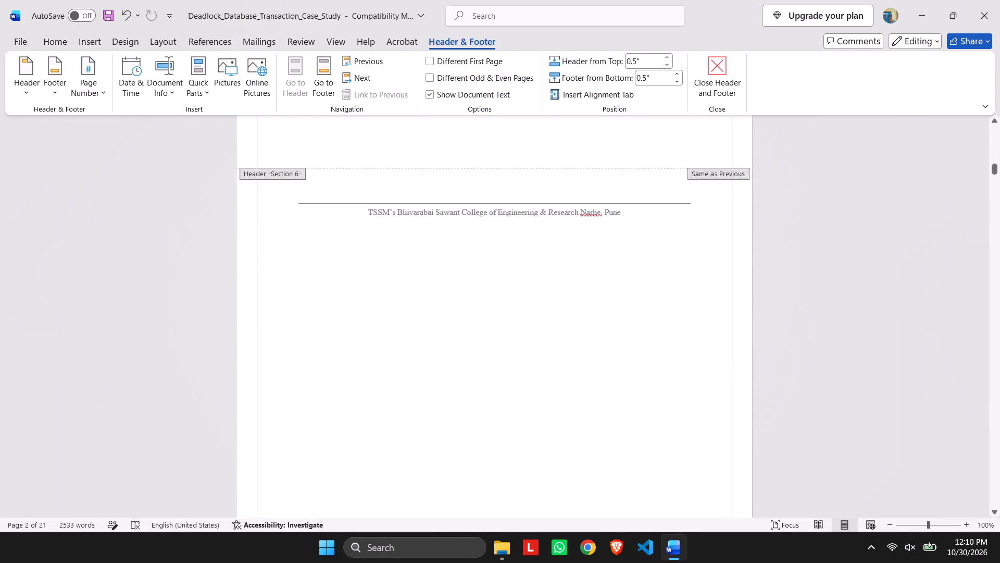
scroll(546, 347, "down", 12)
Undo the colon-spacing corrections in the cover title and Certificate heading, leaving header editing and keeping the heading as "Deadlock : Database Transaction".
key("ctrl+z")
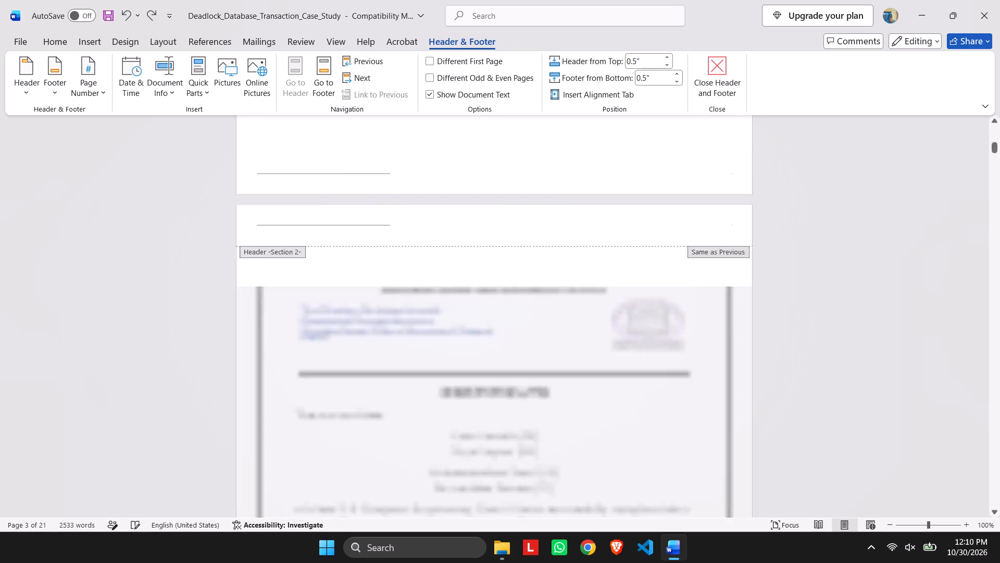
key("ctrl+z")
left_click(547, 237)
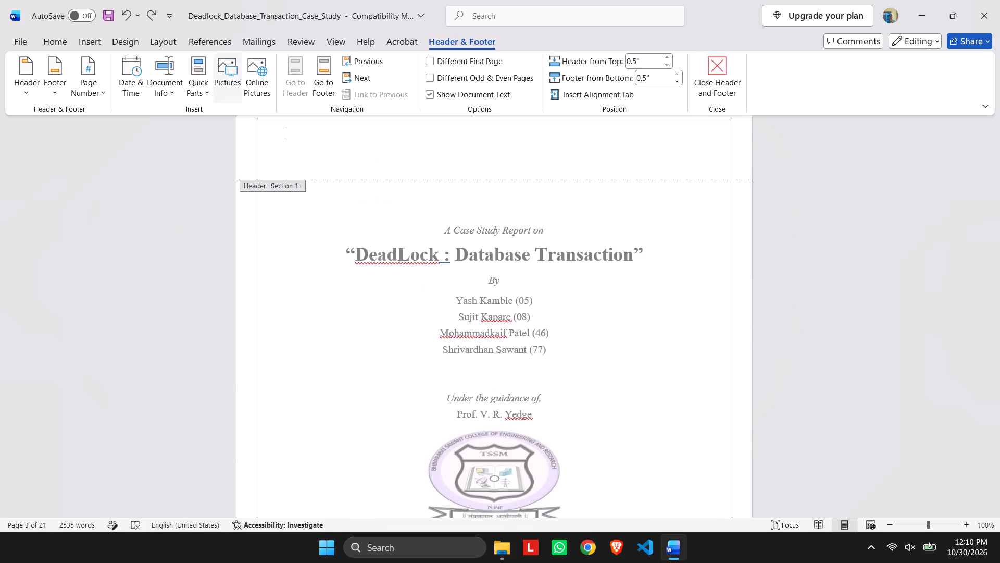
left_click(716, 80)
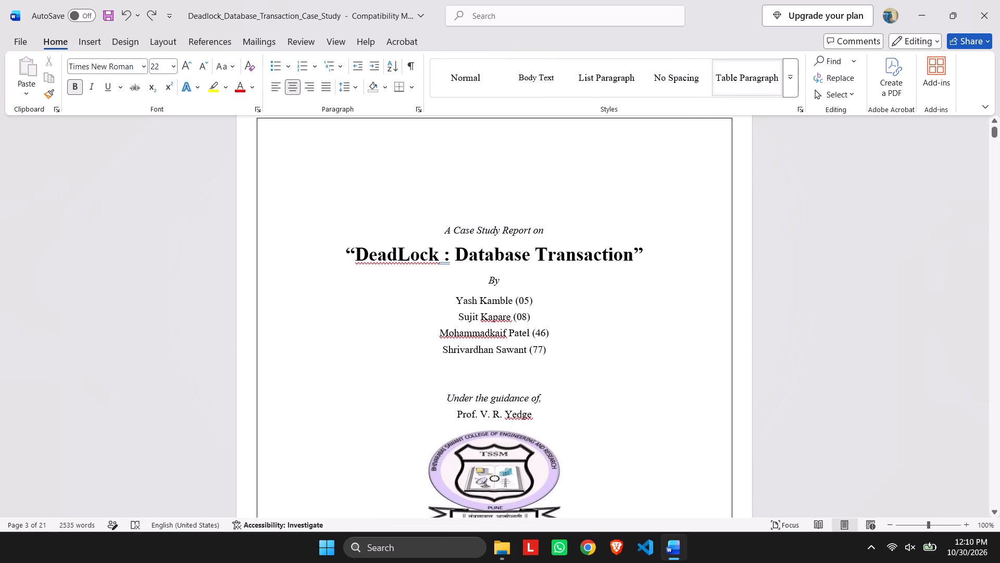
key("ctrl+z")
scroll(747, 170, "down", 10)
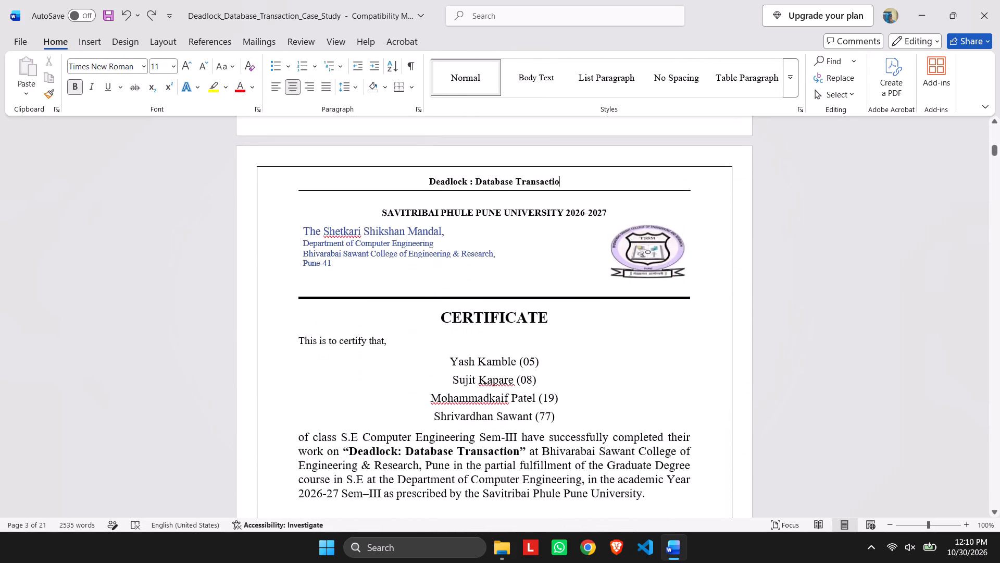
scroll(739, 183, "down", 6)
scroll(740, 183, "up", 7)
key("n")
Examine the Certificate page from heading to footer line and the header placement on the Acknowledgement page.
scroll(740, 183, "down", 10)
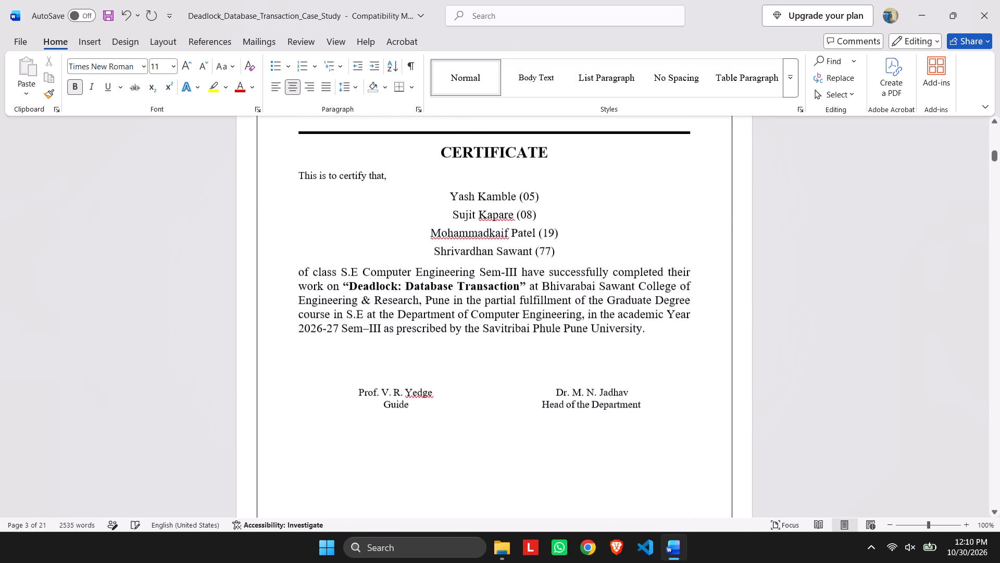
scroll(739, 185, "down", 12)
scroll(736, 185, "up", 2)
scroll(738, 183, "down", 1)
scroll(738, 183, "up", 14)
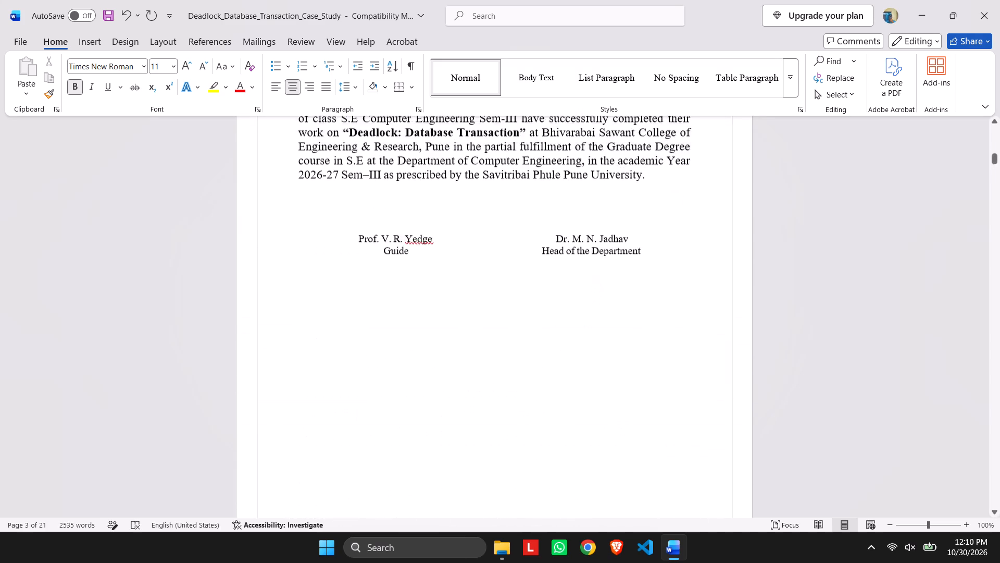
scroll(739, 180, "up", 4)
scroll(739, 181, "down", 9)
scroll(722, 184, "up", 6)
scroll(328, 115, "up", 2)
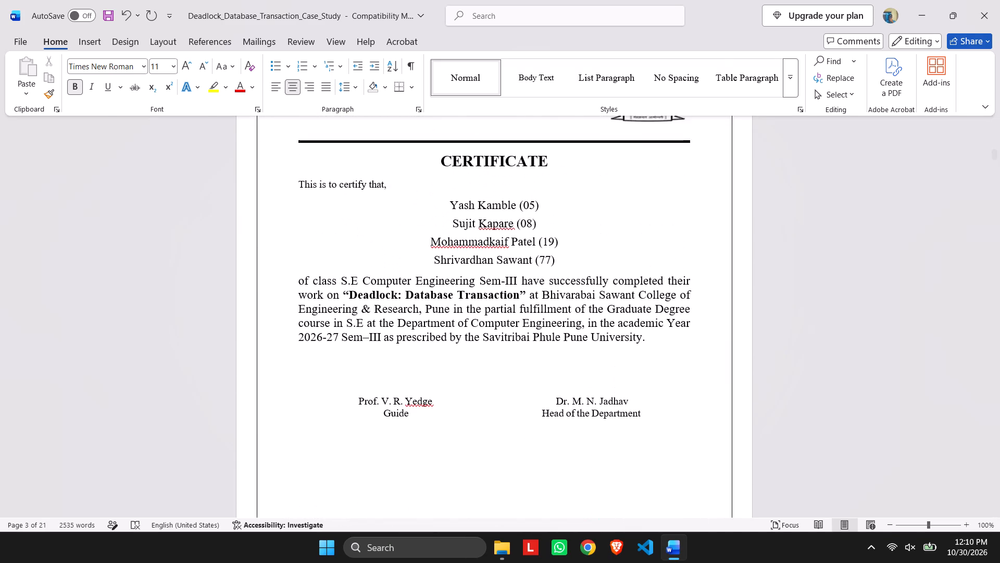
scroll(274, 110, "down", 7)
scroll(318, 186, "down", 1)
scroll(318, 186, "up", 15)
scroll(323, 186, "down", 4)
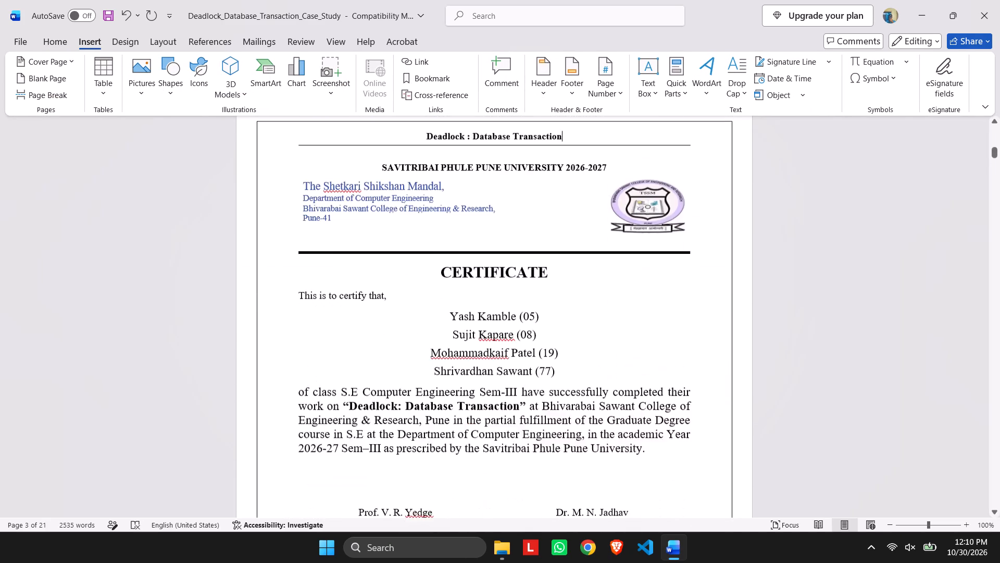
scroll(323, 186, "down", 15)
scroll(380, 158, "down", 7)
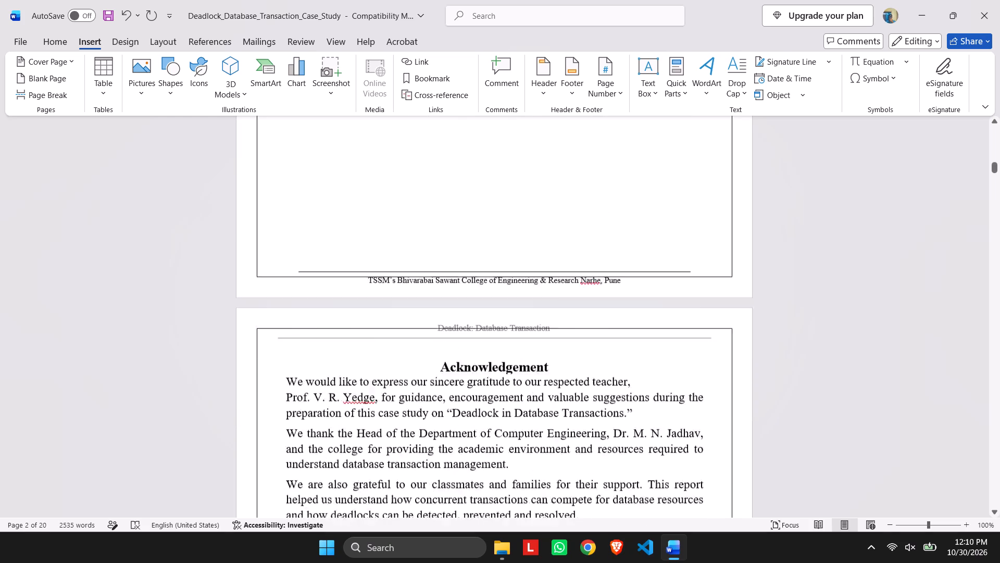
Open the headers for editing and move the Acknowledgement page's "Deadlock: Database Transaction" header text down inside the page border.
left_click(540, 93)
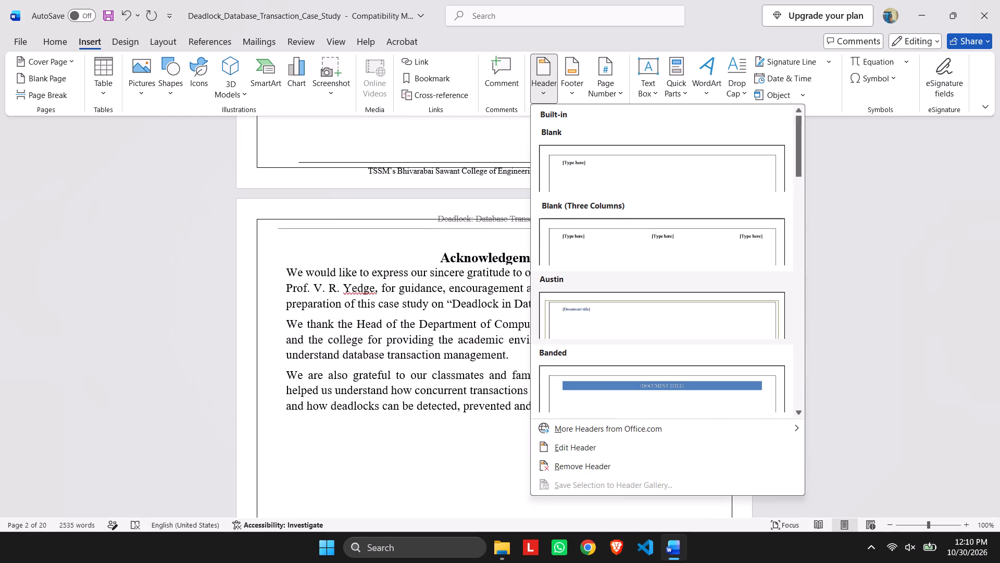
left_click(618, 442)
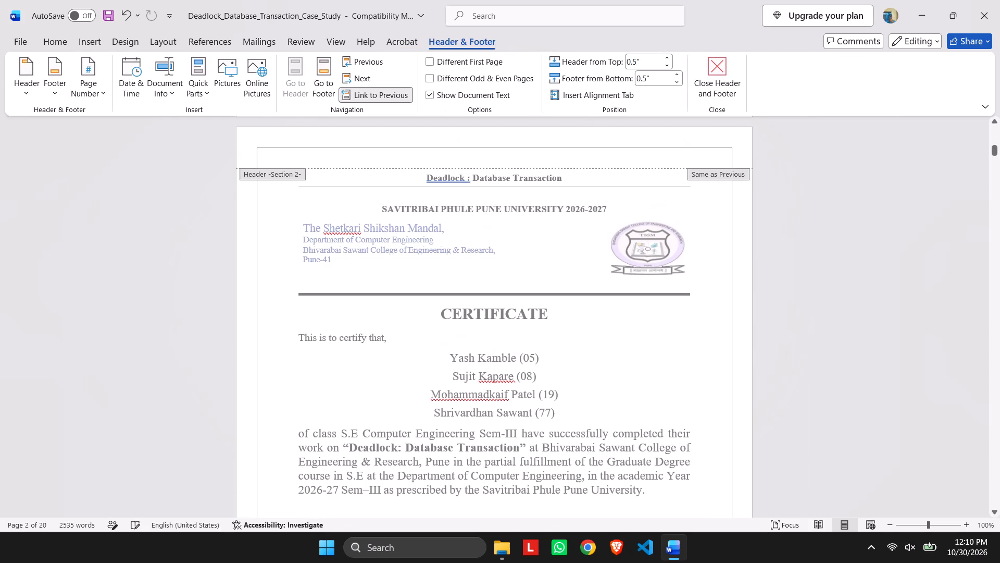
scroll(756, 317, "down", 20)
scroll(756, 317, "down", 7)
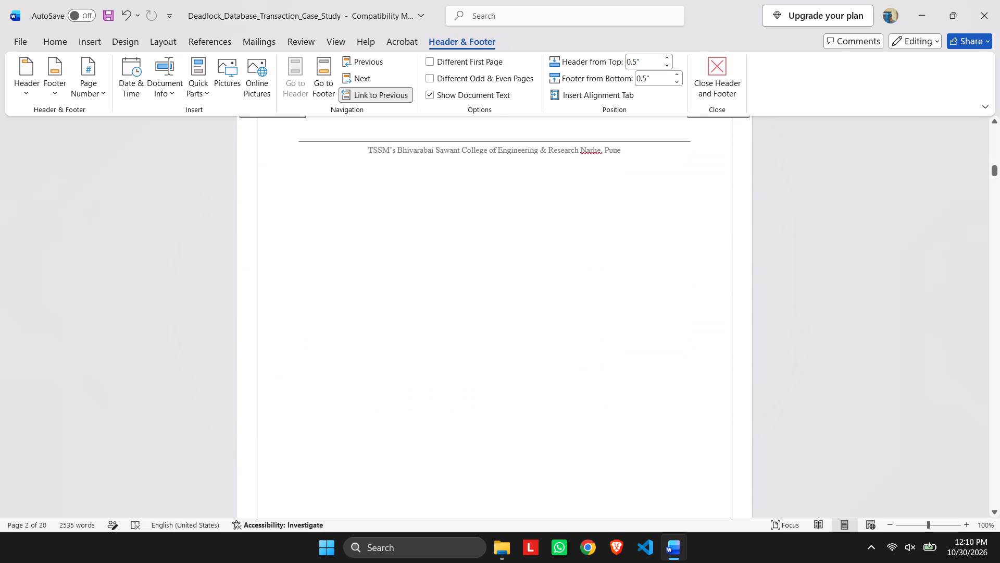
scroll(743, 313, "up", 12)
scroll(743, 313, "down", 20)
scroll(743, 313, "down", 11)
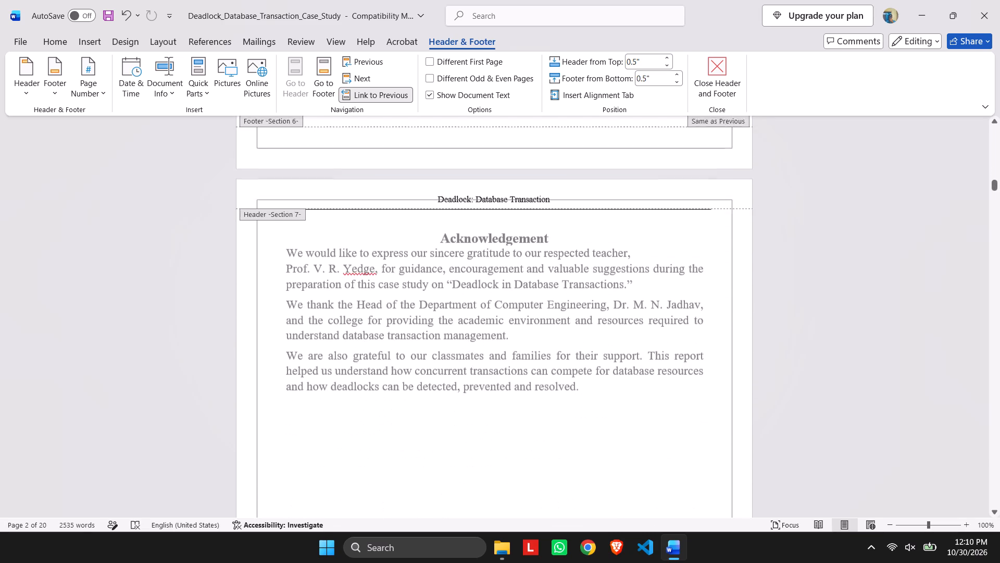
scroll(744, 315, "down", 7)
scroll(744, 315, "up", 11)
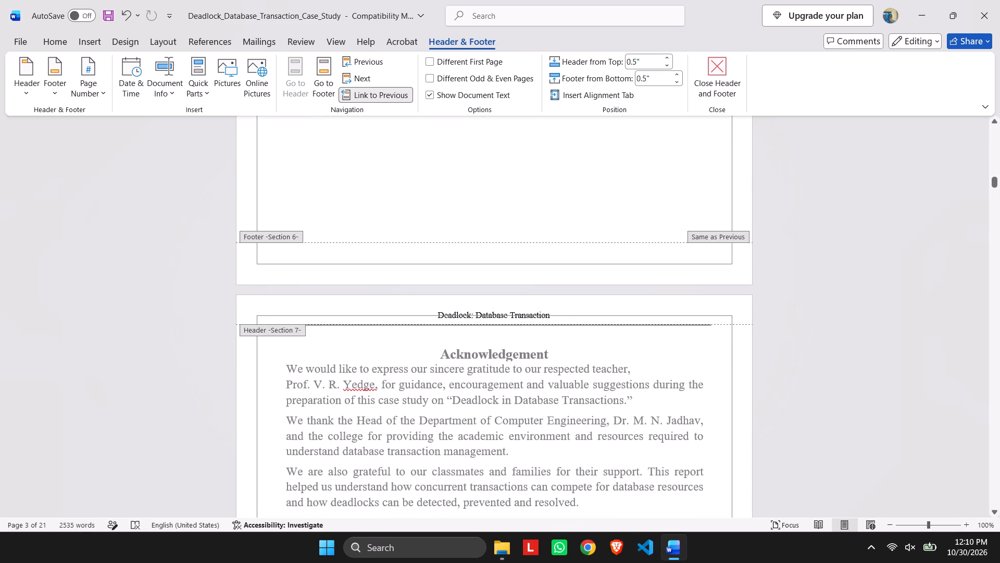
left_click(476, 315)
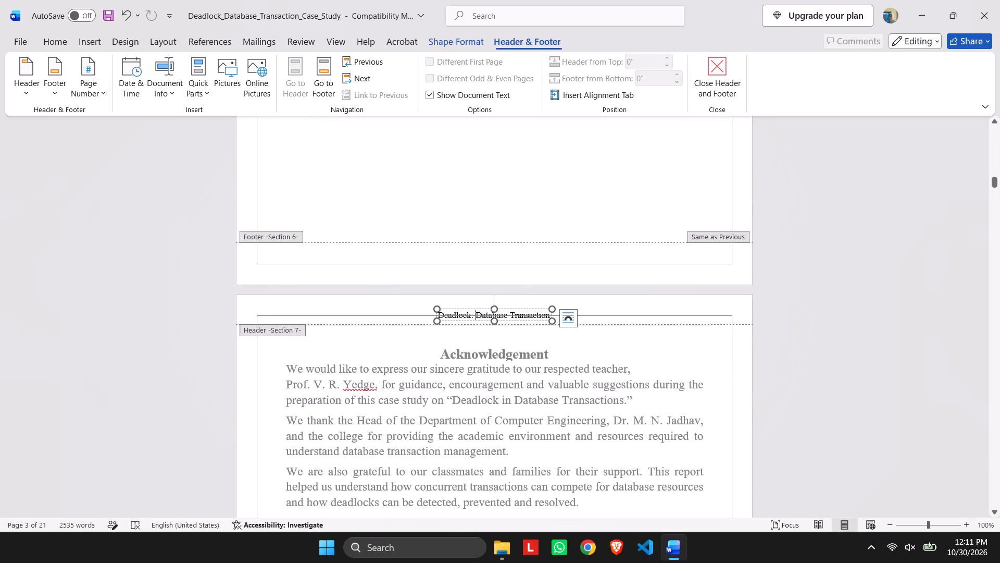
left_click_drag(504, 307, 504, 312)
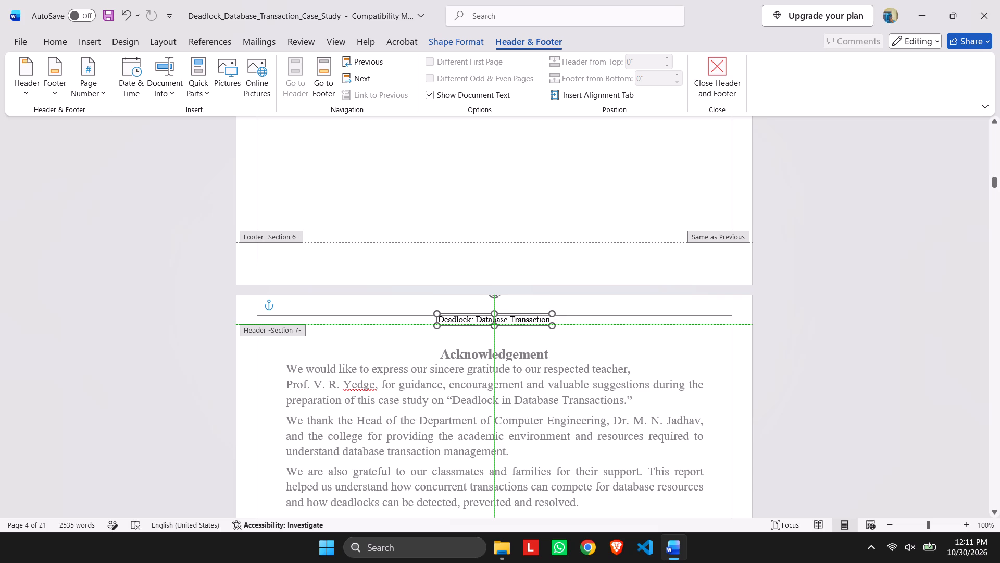
left_click_drag(504, 312, 504, 312)
Move the Index page's "Deadlock: Database Transaction" header text down inside the page border, centred just above the header rule.
scroll(614, 313, "down", 10)
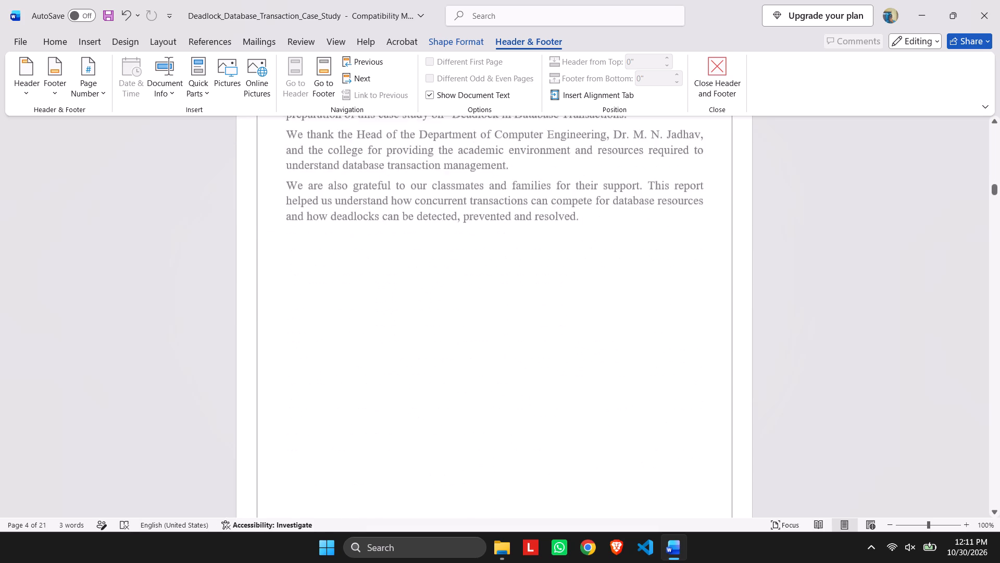
scroll(614, 327, "down", 12)
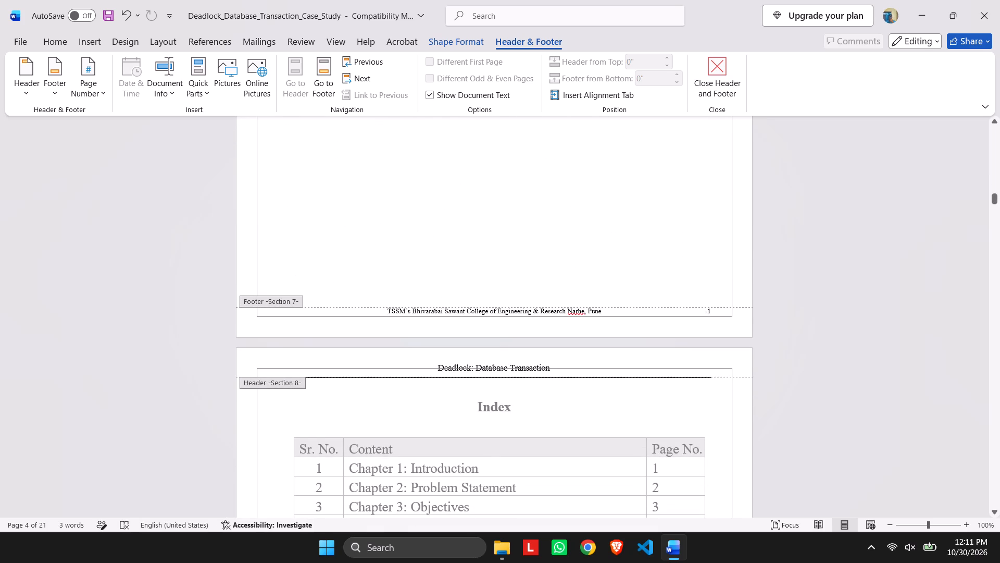
left_click(510, 365)
left_click_drag(502, 360, 501, 365)
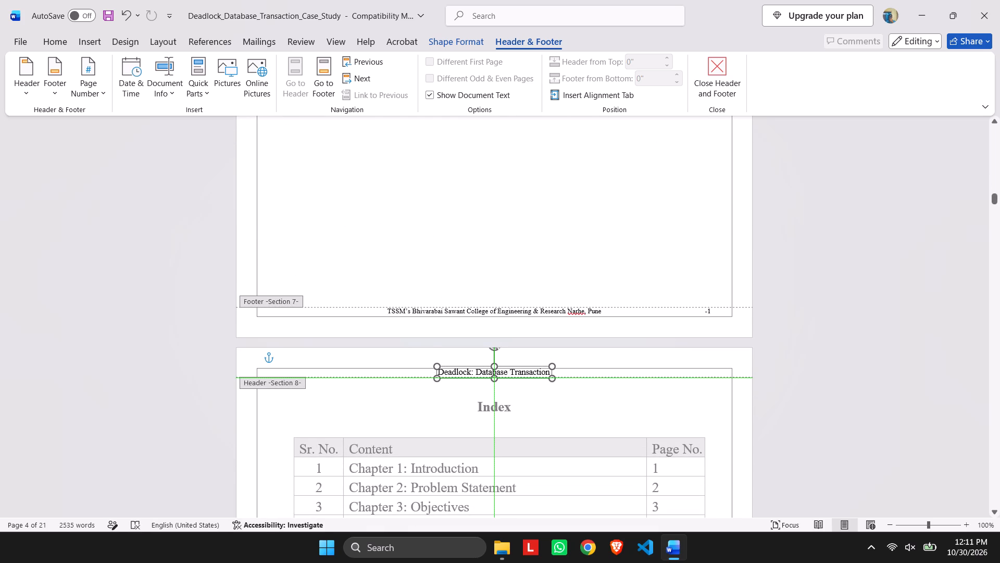
left_click_drag(501, 365, 502, 371)
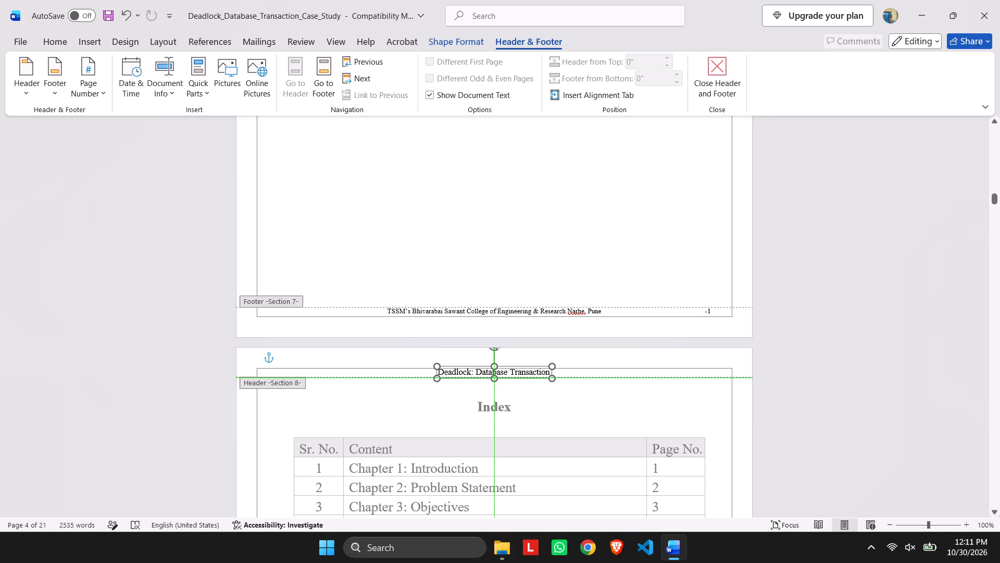
left_click_drag(502, 371, 502, 376)
left_click(503, 361)
left_click(493, 369)
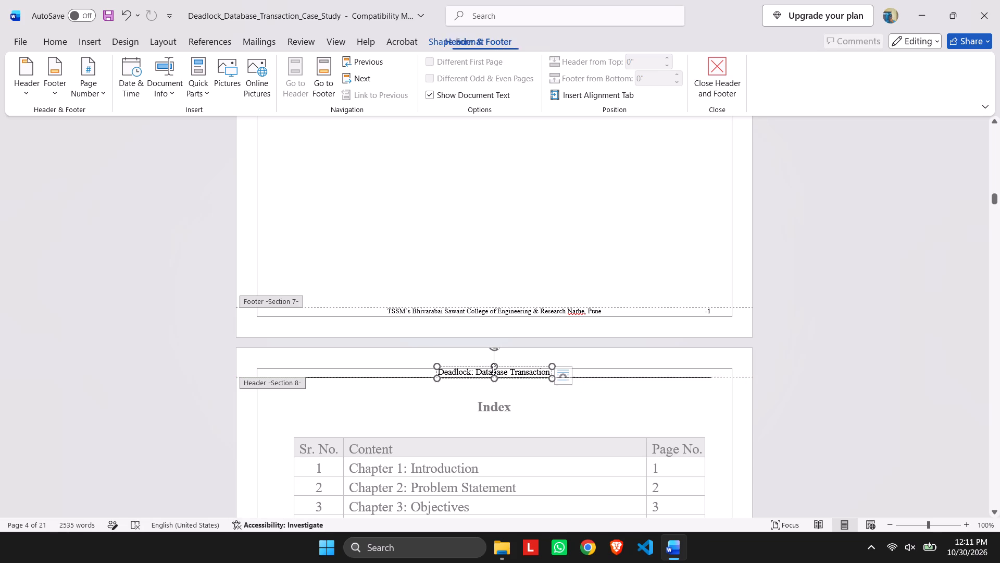
left_click(499, 363)
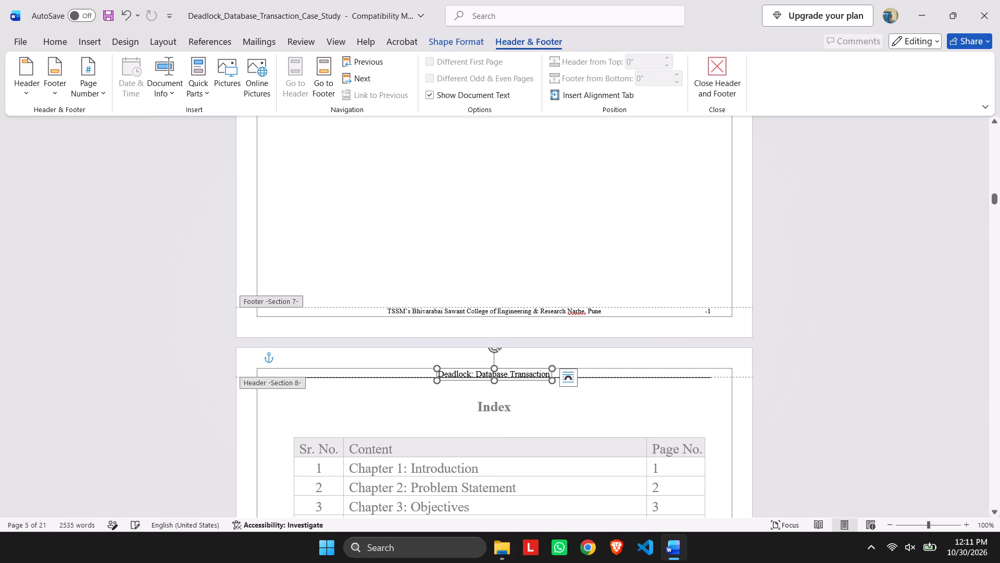
Deselect the Index header text and examine header and footer placement from the Index page through the Abstract page.
scroll(560, 356, "down", 1)
left_click(617, 362)
left_click(665, 364)
left_click(777, 332)
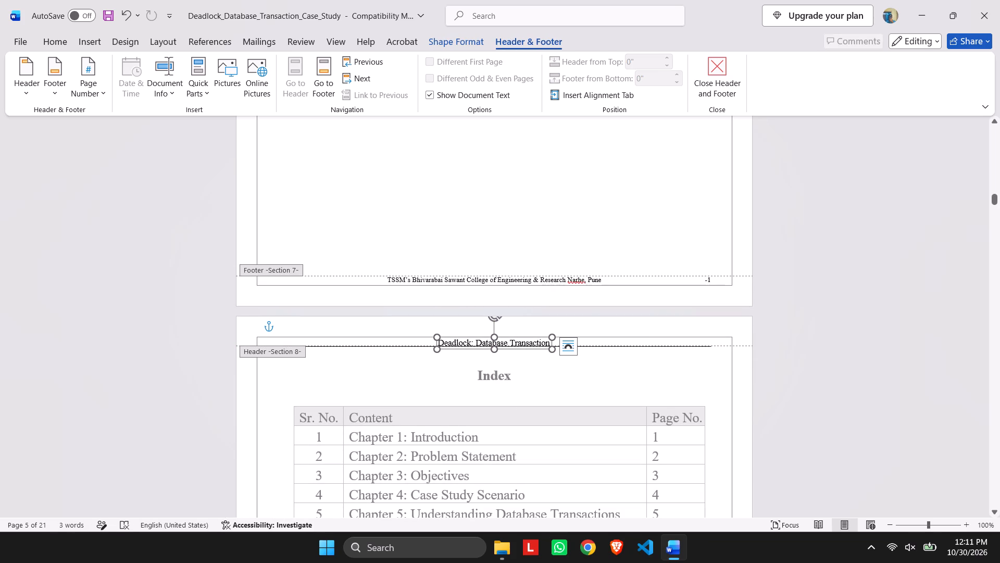
scroll(777, 332, "down", 20)
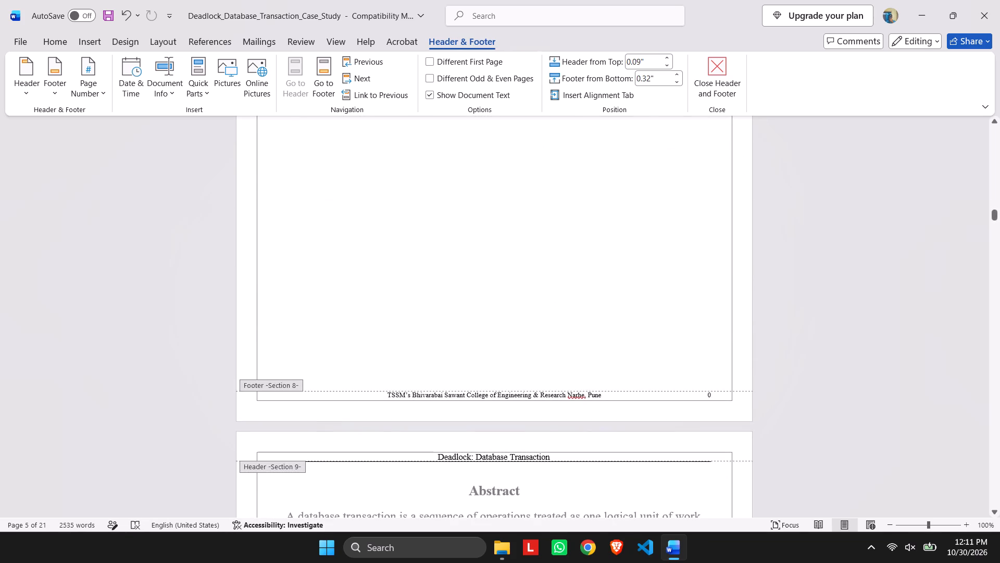
scroll(770, 339, "down", 12)
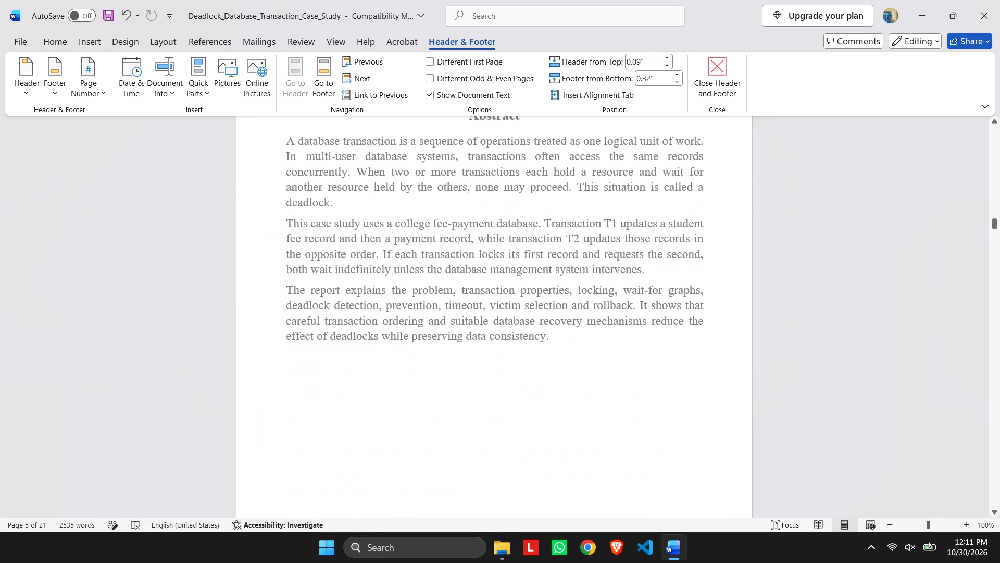
Save the document and close header and footer editing.
key("ctrl+s")
key("ctrl+s")
key("ctrl+s")
key("ctrl+s")
left_click(714, 60)
Examine the Certificate page from its heading to the footer line and the header on the Acknowledgement page.
scroll(734, 178, "up", 9)
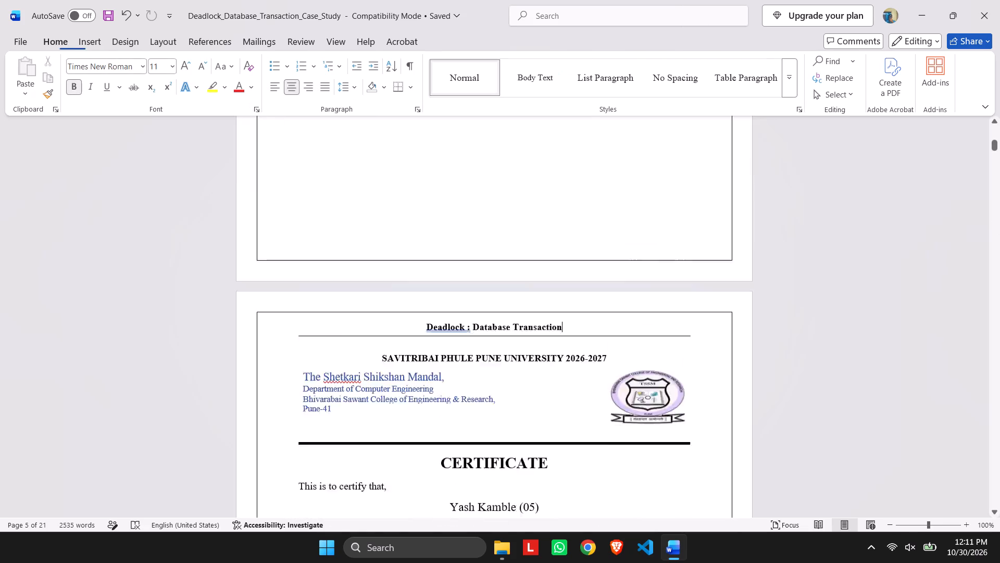
scroll(739, 188, "up", 20)
scroll(739, 188, "up", 4)
scroll(742, 191, "down", 20)
scroll(742, 191, "down", 5)
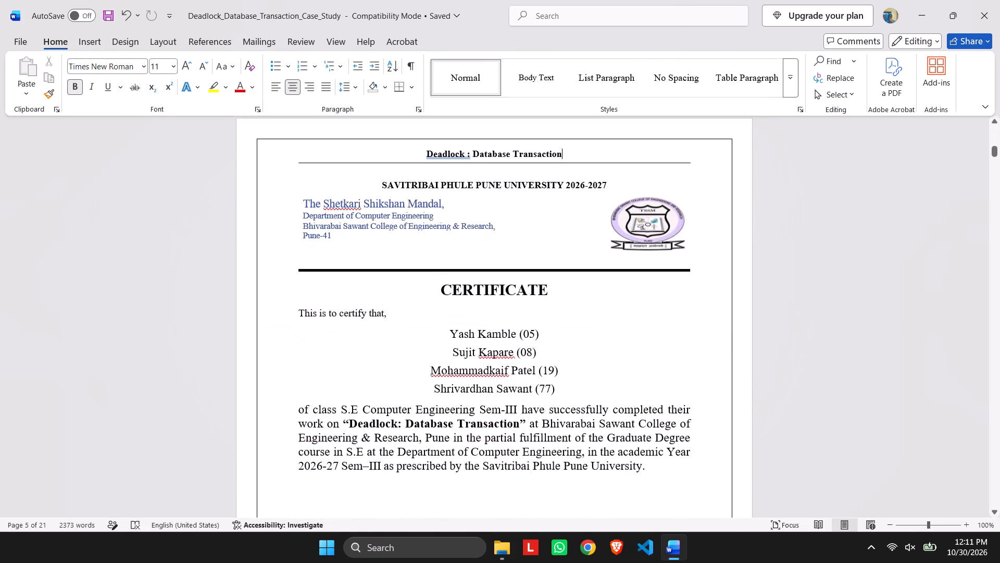
scroll(736, 197, "down", 20)
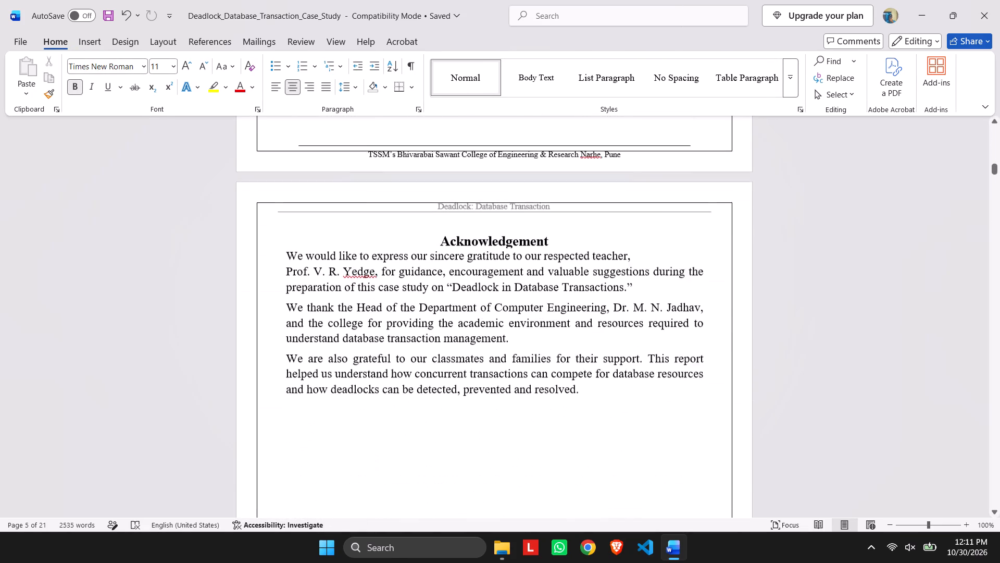
scroll(731, 192, "down", 9)
scroll(732, 199, "up", 17)
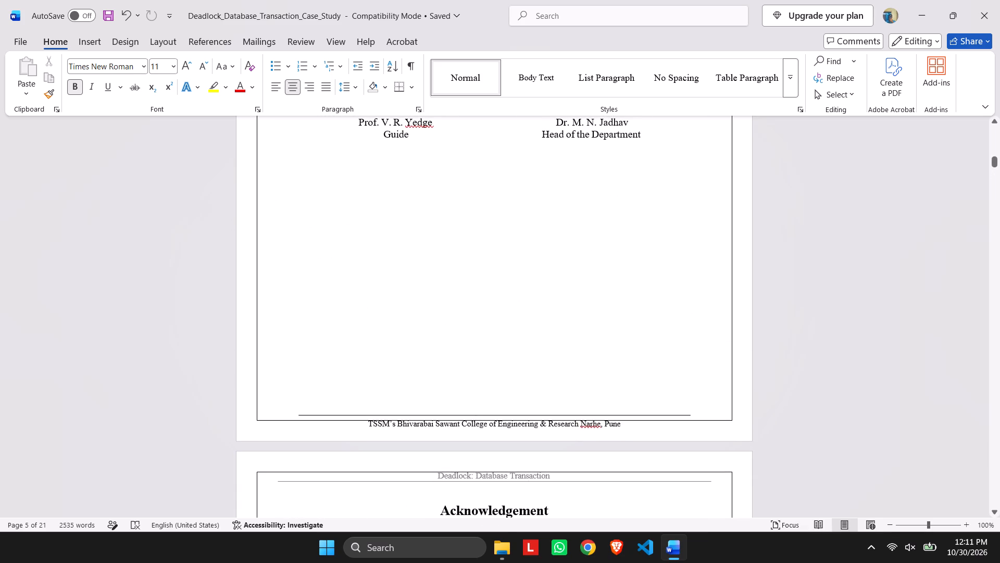
scroll(590, 414, "up", 9)
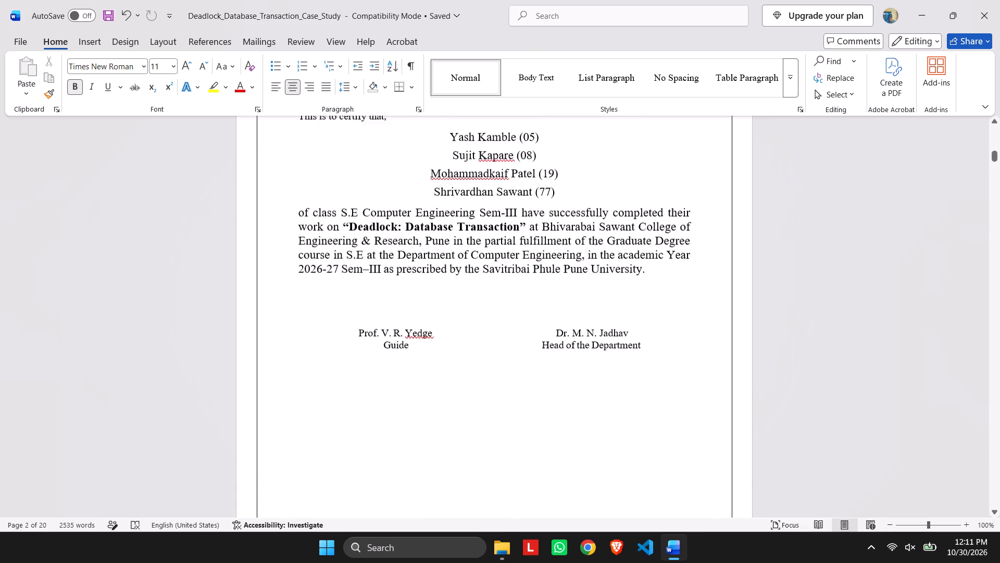
Remove the space before the colon in the Certificate page heading so it reads "Deadlock: Database Transaction".
scroll(590, 414, "up", 9)
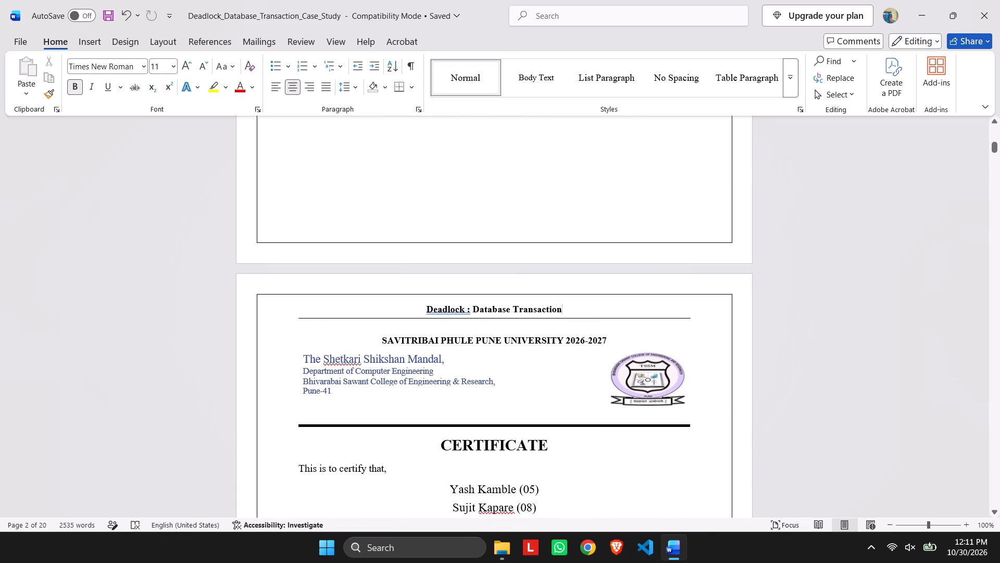
left_click(468, 310)
key("BackSpace")
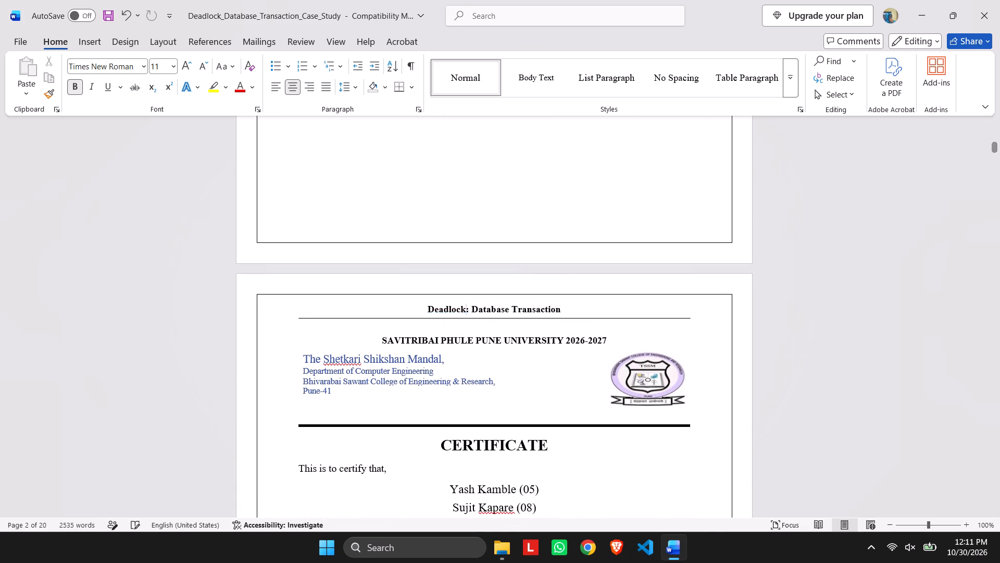
Remove the space before the colon in the cover page title so it reads "DeadLock: Database Transaction".
scroll(485, 321, "up", 20)
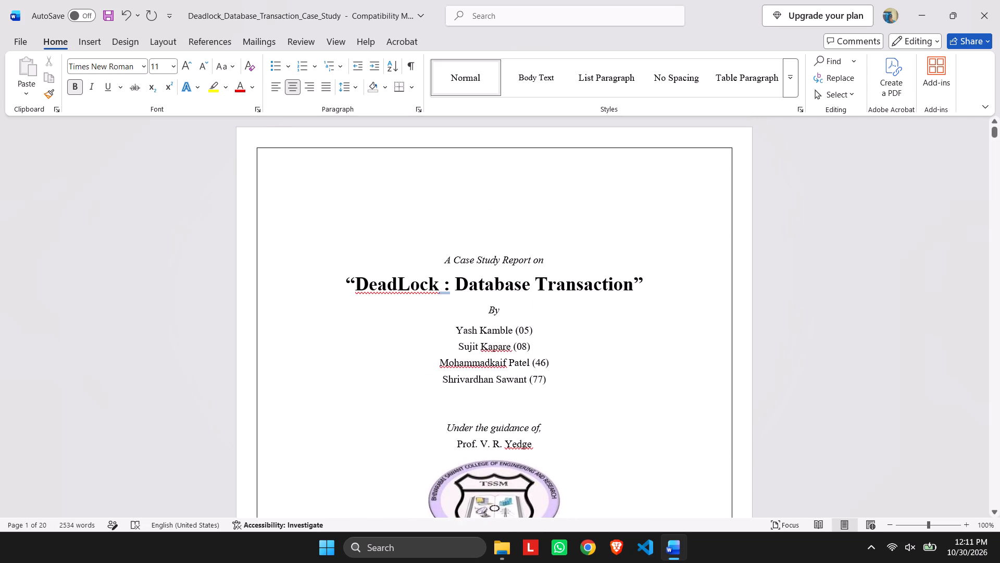
left_click(447, 290)
left_click(447, 290)
left_click(448, 290)
left_click(448, 290)
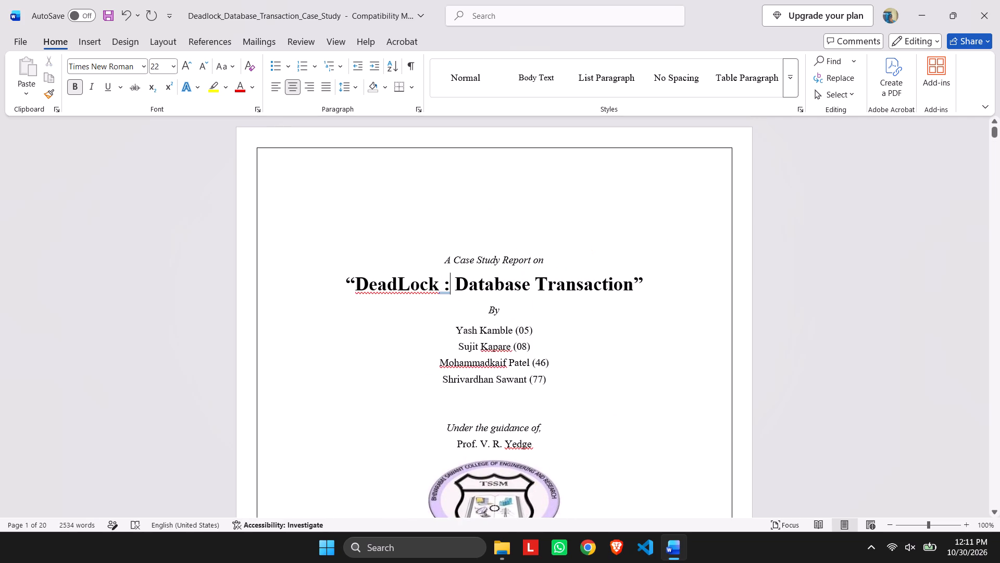
left_click(446, 286)
key("BackSpace")
Replace the misspelled "DeadLock" in the cover page title with the suggested spelling "Deadlock".
scroll(455, 298, "up", 4)
scroll(455, 298, "down", 3)
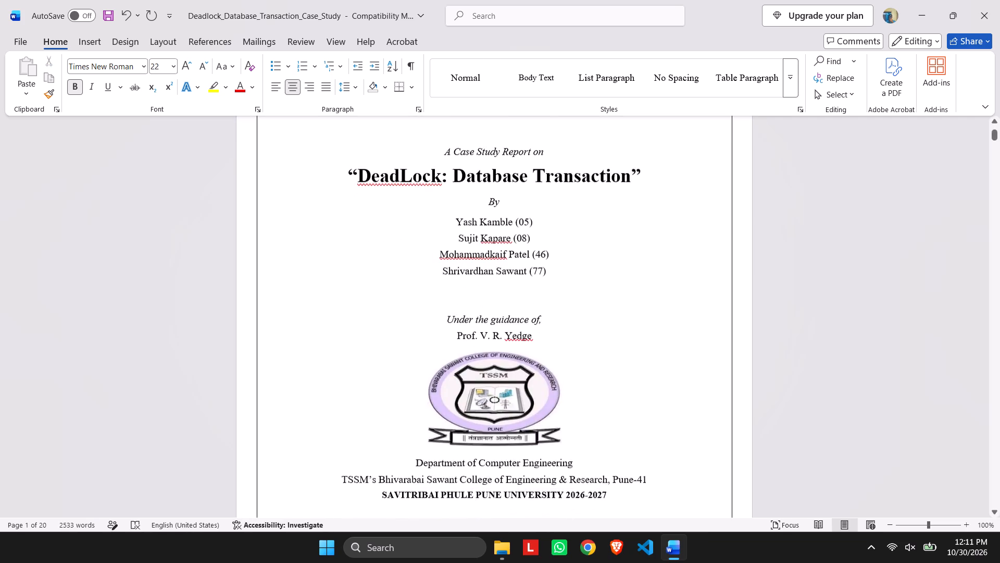
scroll(455, 299, "down", 3)
scroll(440, 251, "up", 4)
scroll(440, 256, "down", 7)
scroll(435, 299, "up", 5)
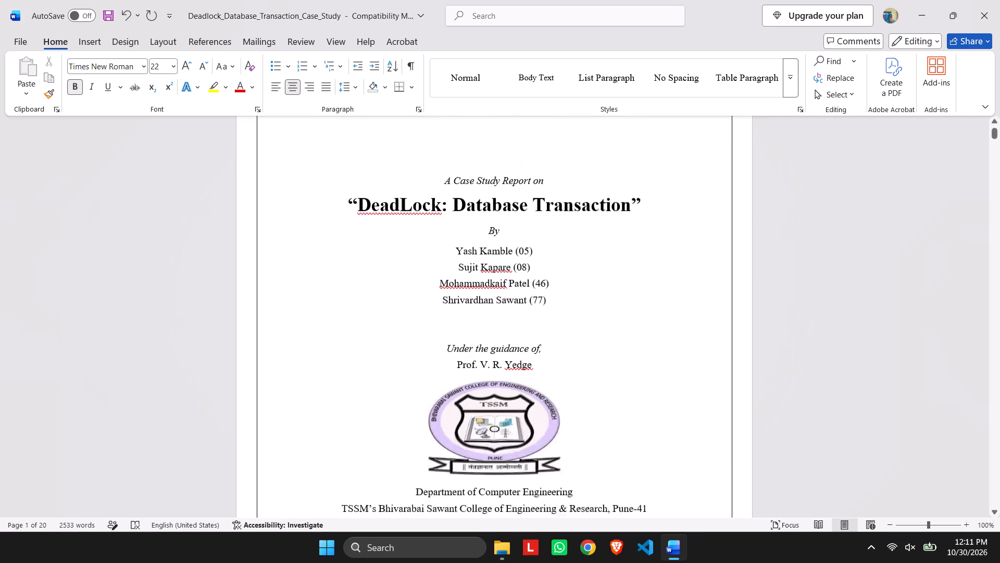
scroll(435, 299, "up", 4)
right_click(420, 293)
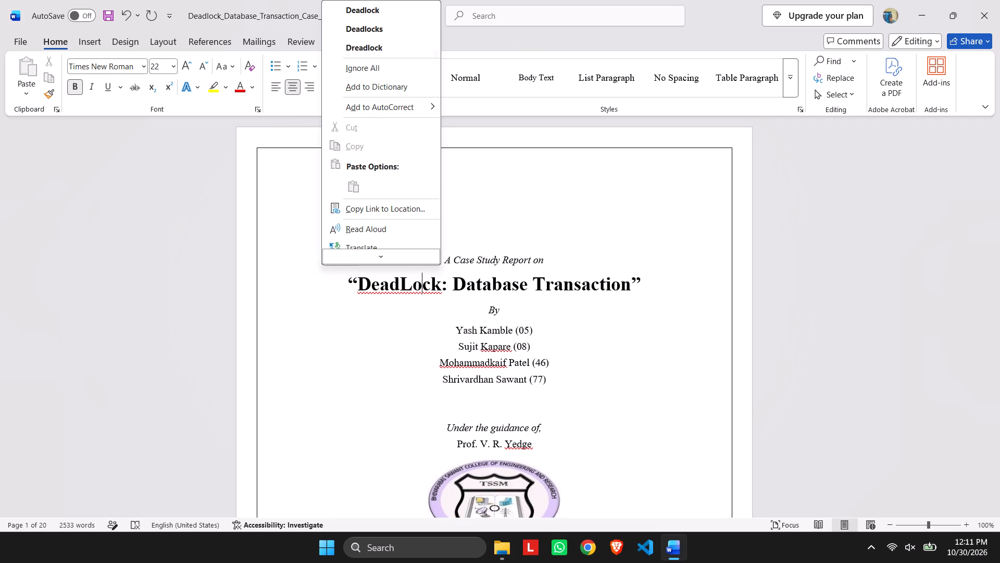
left_click(410, 8)
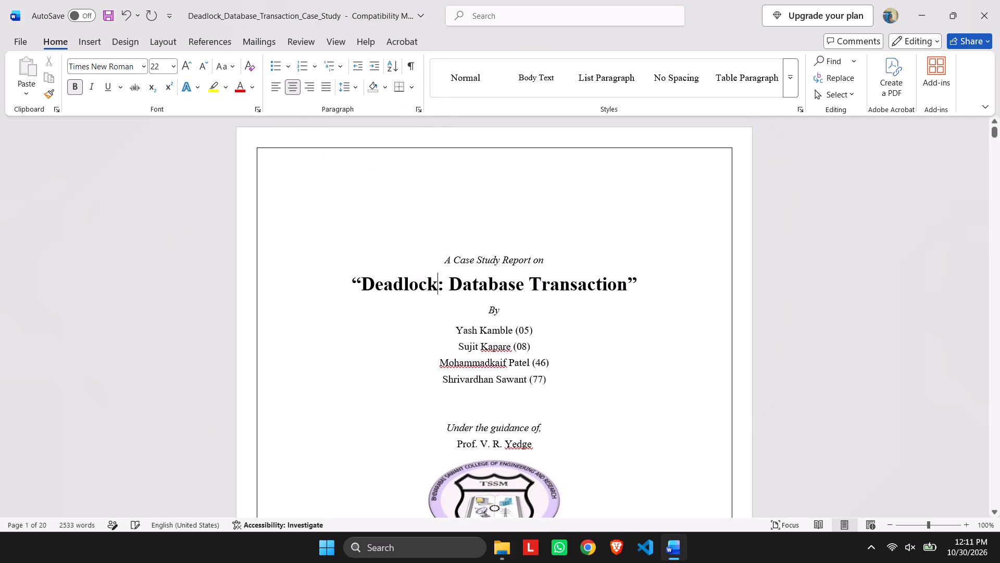
Examine the cover and Certificate pages, then the Certificate footer line's position relative to the page border.
scroll(481, 207, "down", 6)
scroll(486, 230, "up", 1)
scroll(486, 230, "down", 20)
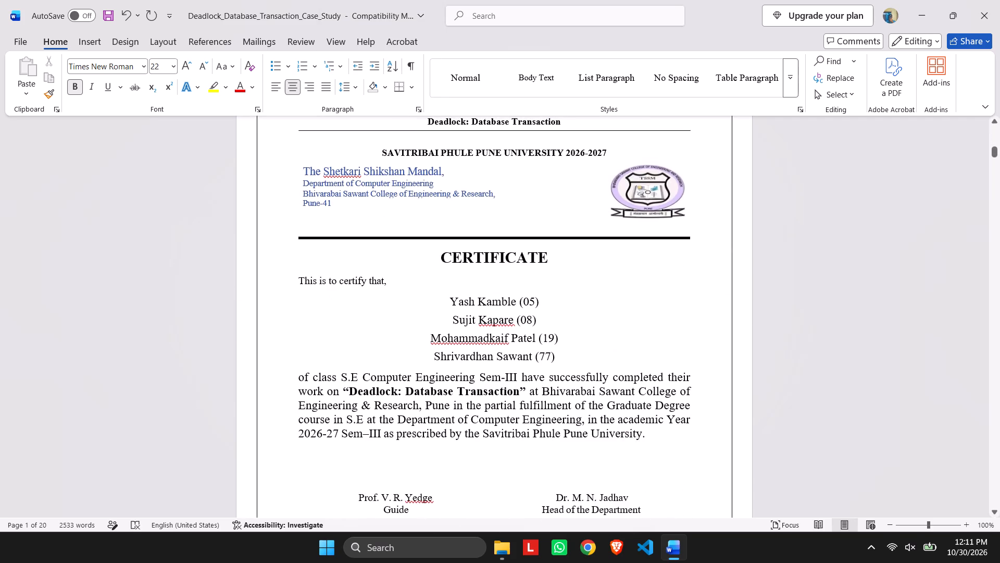
scroll(488, 231, "down", 5)
scroll(496, 234, "up", 5)
scroll(369, 209, "down", 17)
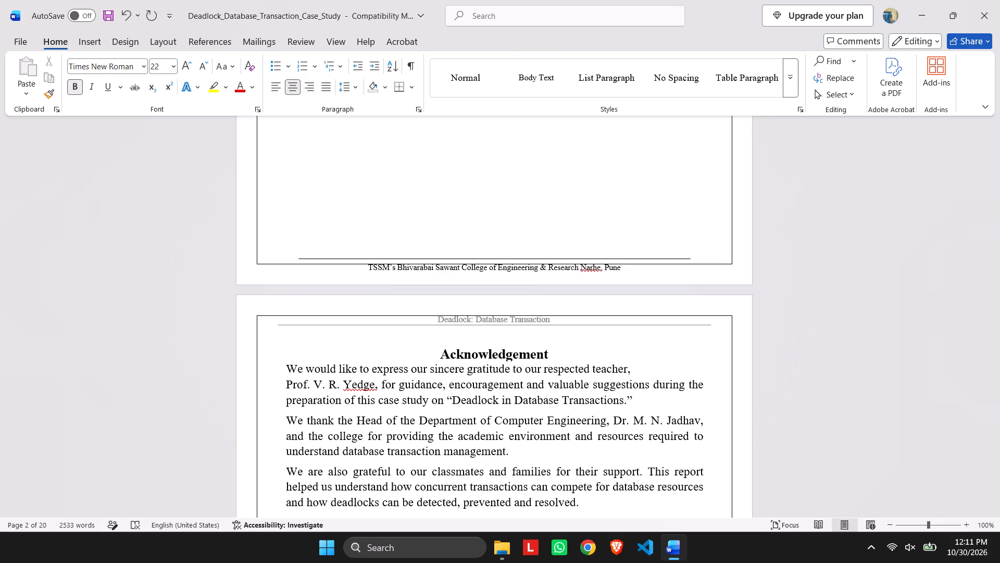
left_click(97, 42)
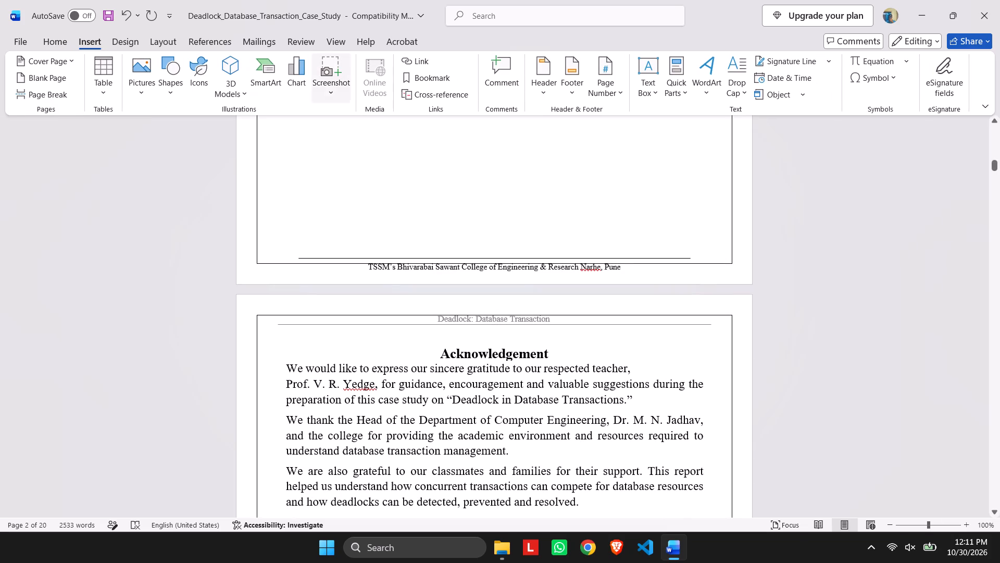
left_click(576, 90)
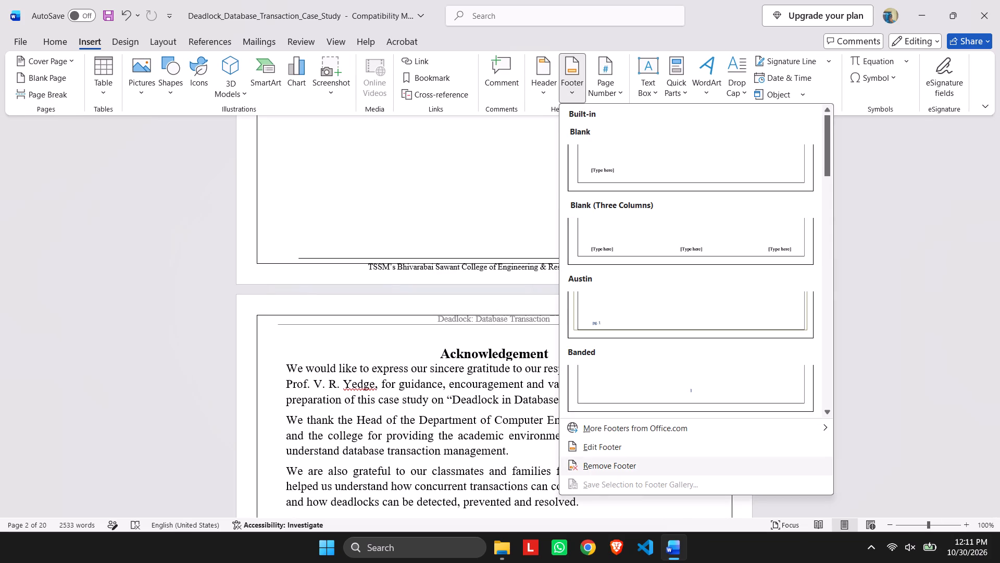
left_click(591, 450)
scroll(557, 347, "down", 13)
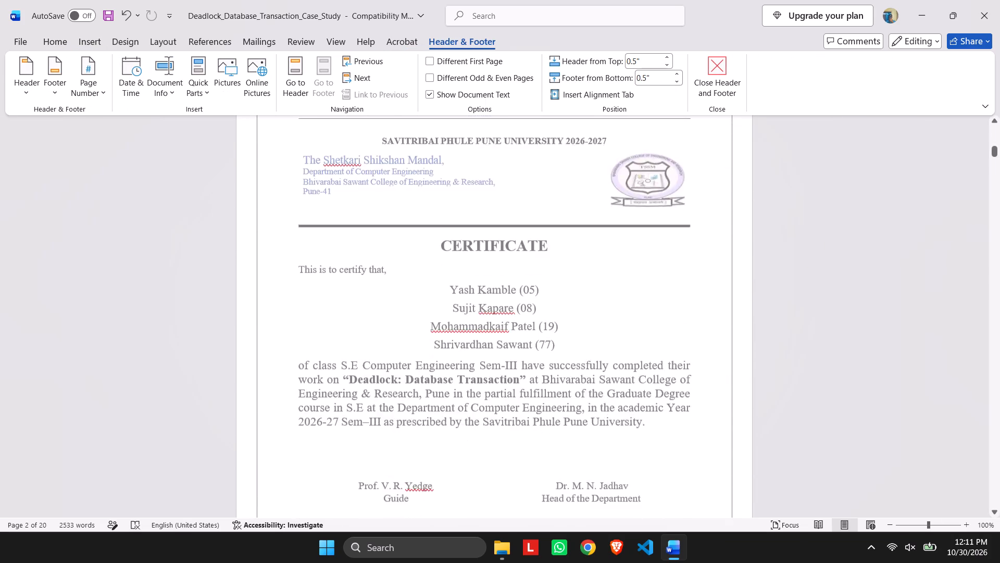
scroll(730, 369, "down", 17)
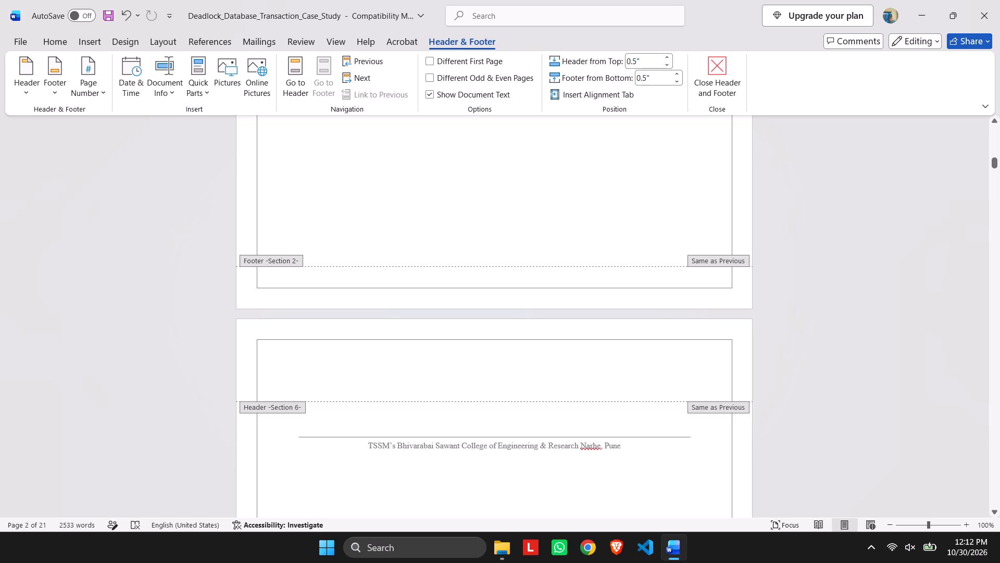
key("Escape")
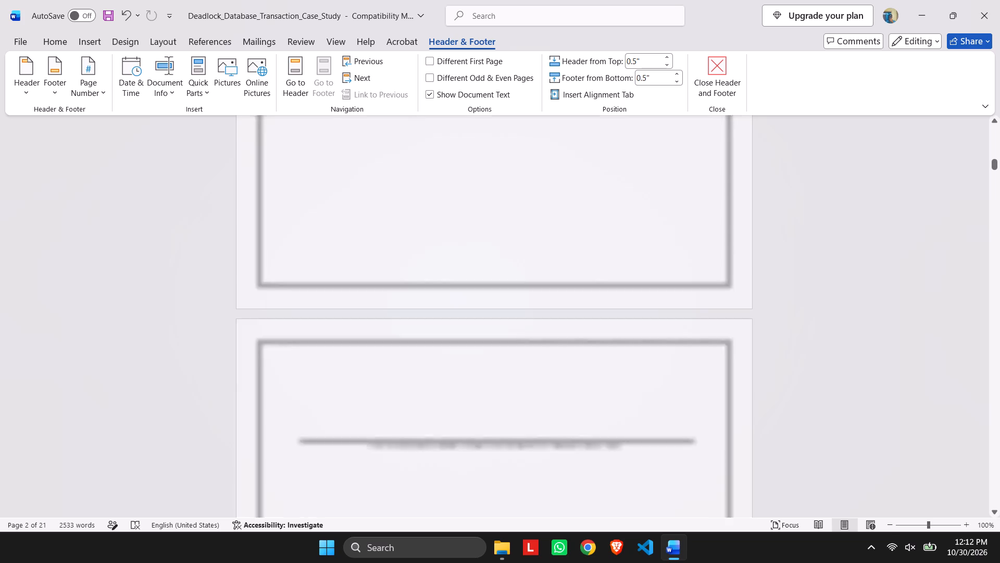
Delete the college name line beneath the rule at the bottom of the Certificate page.
scroll(576, 415, "down", 17)
scroll(587, 439, "down", 4)
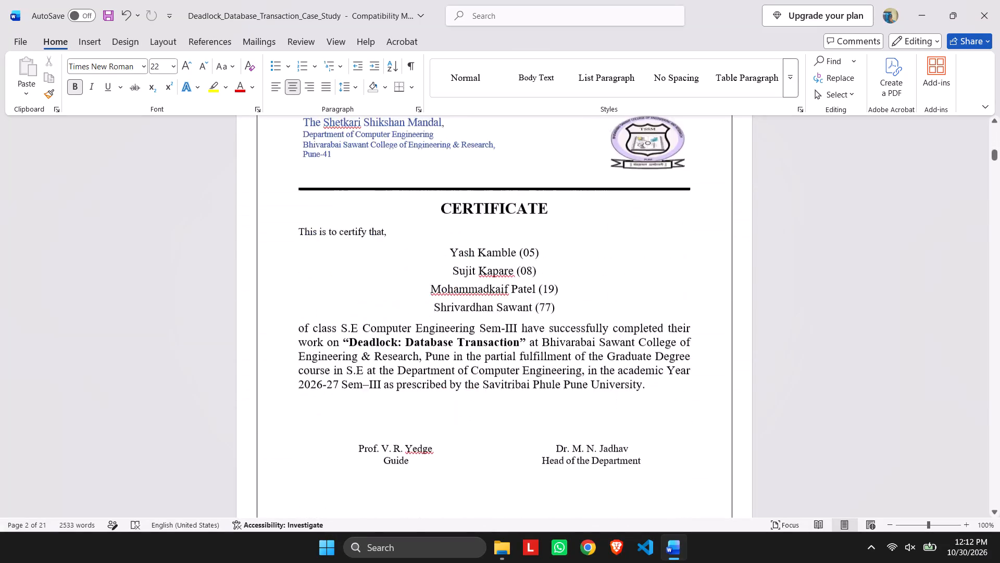
scroll(588, 440, "down", 13)
left_click(625, 378)
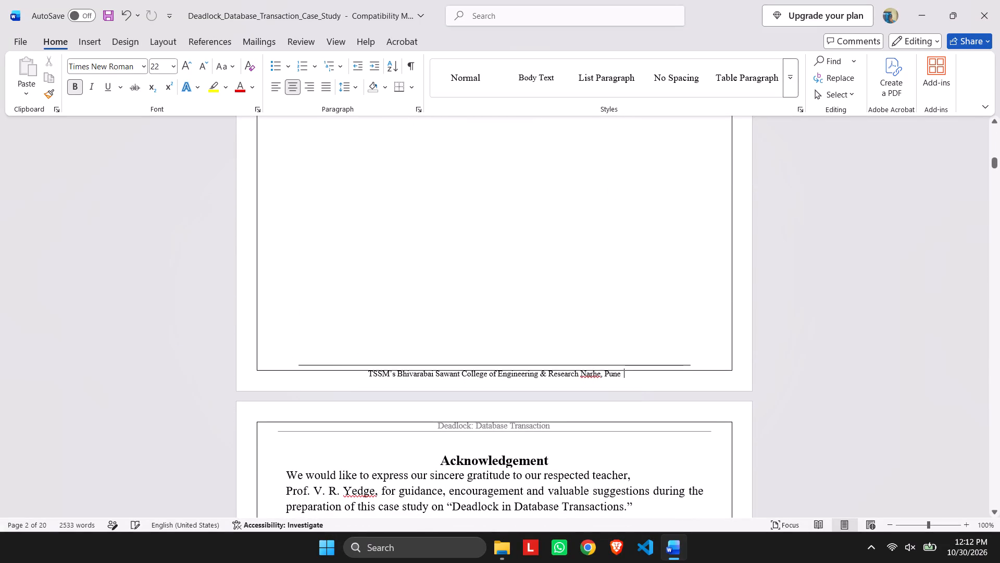
key("BackSpace")
key("BackSpace")
key("BackSpace")
key("BackSpace")
key("BackSpace")
key("BackSpace")
key("BackSpace")
key("BackSpace")
key("BackSpace")
key("BackSpace")
key("BackSpace")
key("BackSpace")
key("BackSpace")
key("BackSpace")
key("BackSpace")
key("BackSpace")
key("BackSpace")
key("BackSpace")
key("BackSpace")
key("BackSpace")
key("BackSpace")
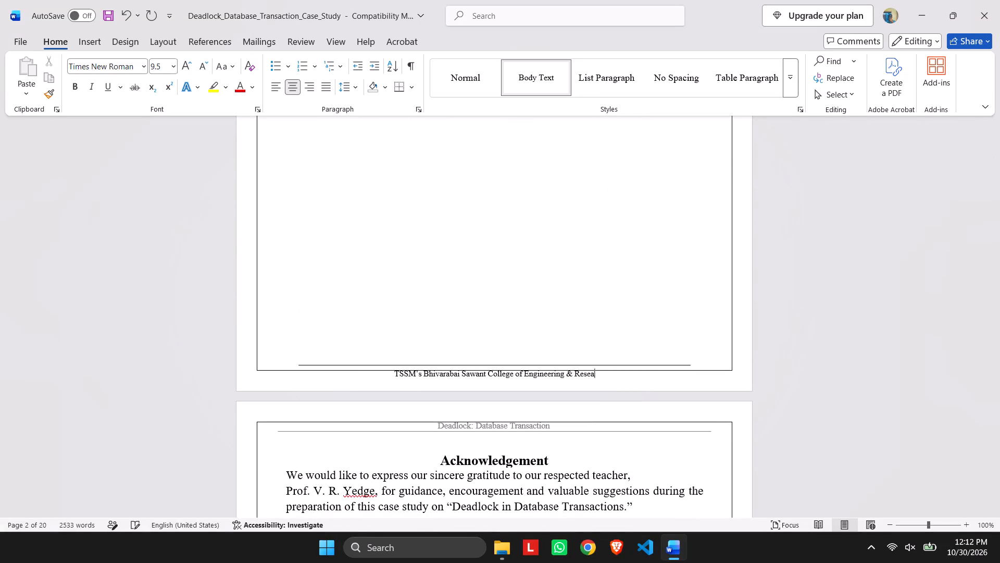
key("BackSpace")
key("BackSpace")
key("BackSpace")
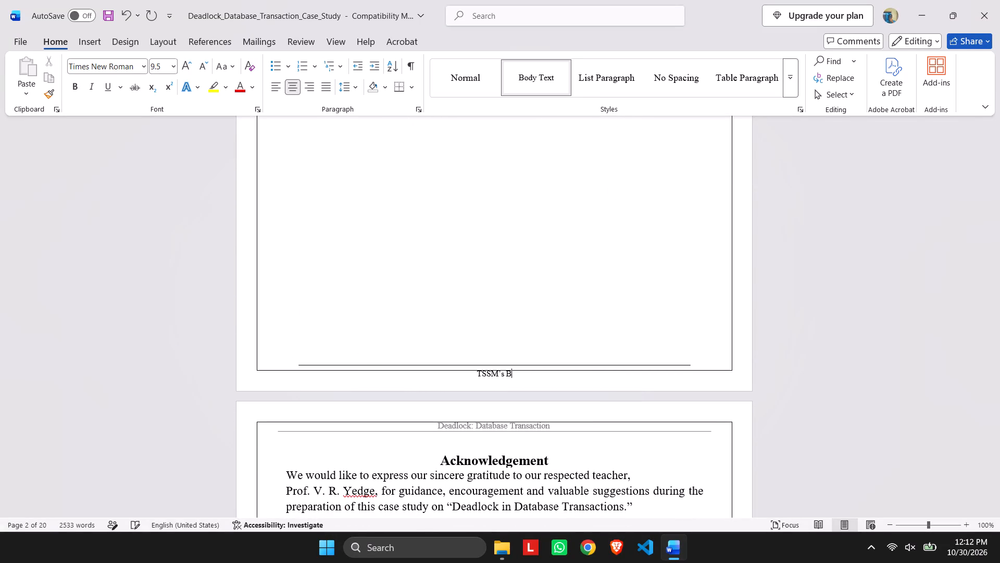
key("BackSpace")
key("BackSpace")
key("BackSpace")
key("BackSpace")
key("BackSpace")
key("BackSpace")
key("BackSpace")
key("BackSpace")
key("BackSpace")
Undo the footer line deletion until the text reads "TSSM's Bhivarabai Sawant College of Engineering & Research Narhe,".
key("ctrl+z")
key("ctrl+z")
key("ctrl+z")
key("ctrl+z")
key("ctrl+z")
key("ctrl+z")
key("ctrl+z")
key("ctrl+z")
key("ctrl+z")
key("ctrl+z")
key("ctrl+z")
key("ctrl+z")
key("ctrl+z")
key("ctrl+z")
key("ctrl+z")
key("ctrl+z")
key("ctrl+z")
key("ctrl+z")
key("ctrl+z")
key("ctrl+z")
key("ctrl+z")
key("ctrl+z")
key("ctrl+z")
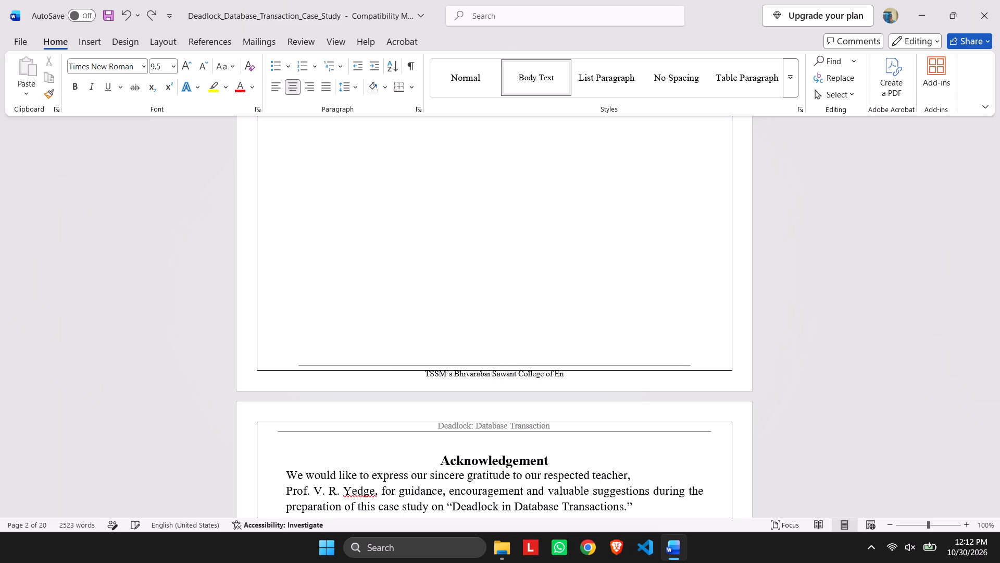
key("ctrl+z")
key("ctrl+z")
key("ctrl+z")
key("ctrl+z")
key("ctrl+z")
key("ctrl+z")
key("ctrl+z")
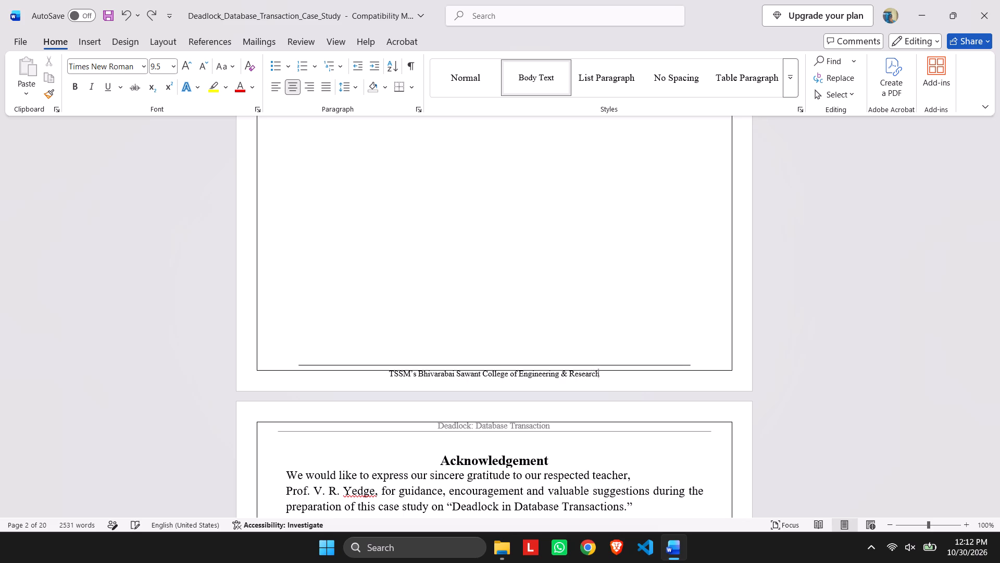
key("ctrl+z")
key("ctrl+z")
key("ctrl+z")
key("ctrl+z")
key("ctrl+z")
key("ctrl+z")
key("ctrl+z")
key("ctrl+z")
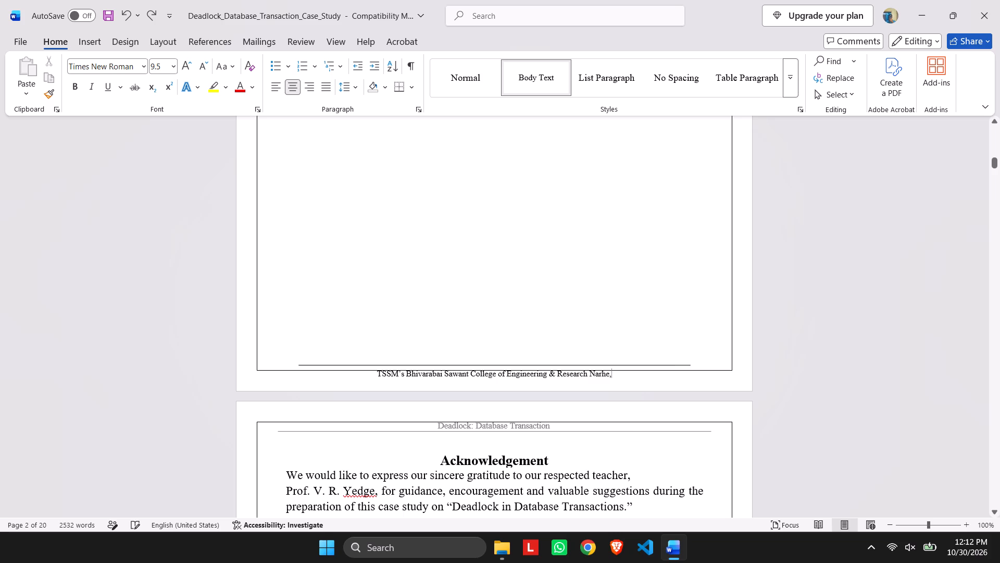
Delete the empty line above the Certificate page's bottom rule to bring the college name line up inside the page border.
left_click(519, 353)
key("BackSpace")
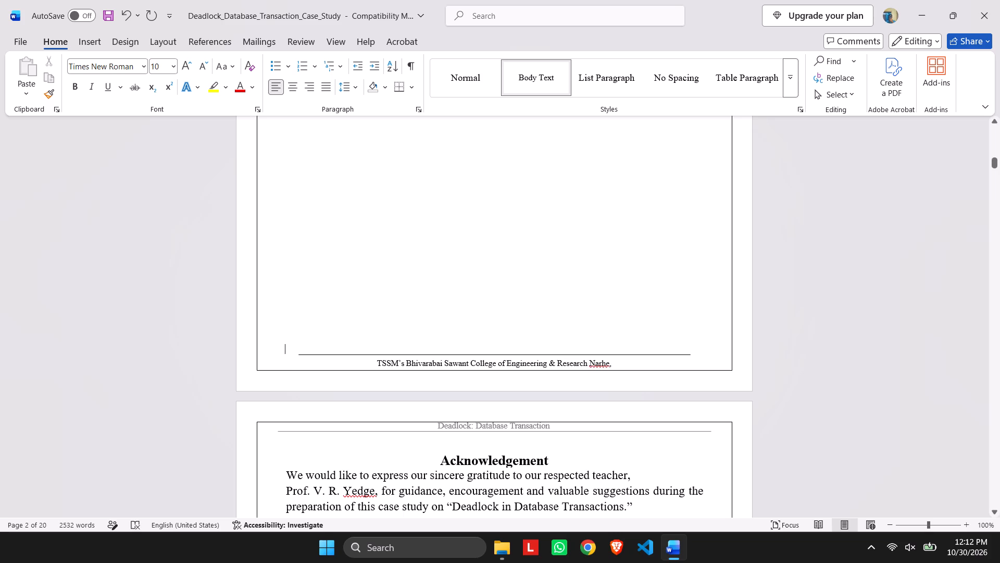
Examine the pages from Acknowledgement to Introduction, comparing the page numbers listed in the Index with those in the page footers.
scroll(483, 303, "down", 10)
scroll(478, 302, "down", 12)
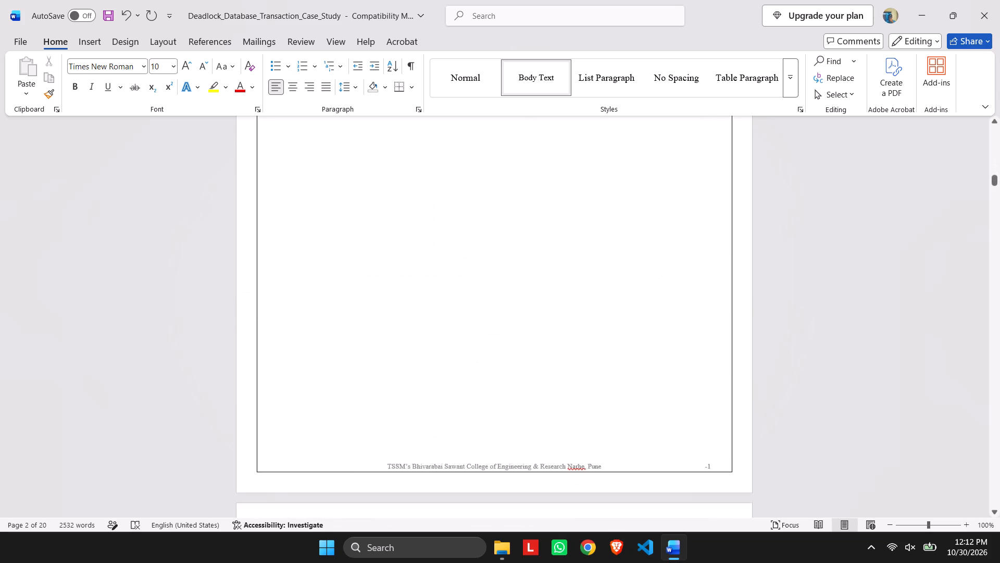
scroll(467, 304, "down", 6)
scroll(423, 240, "down", 7)
scroll(409, 237, "up", 6)
scroll(402, 236, "down", 8)
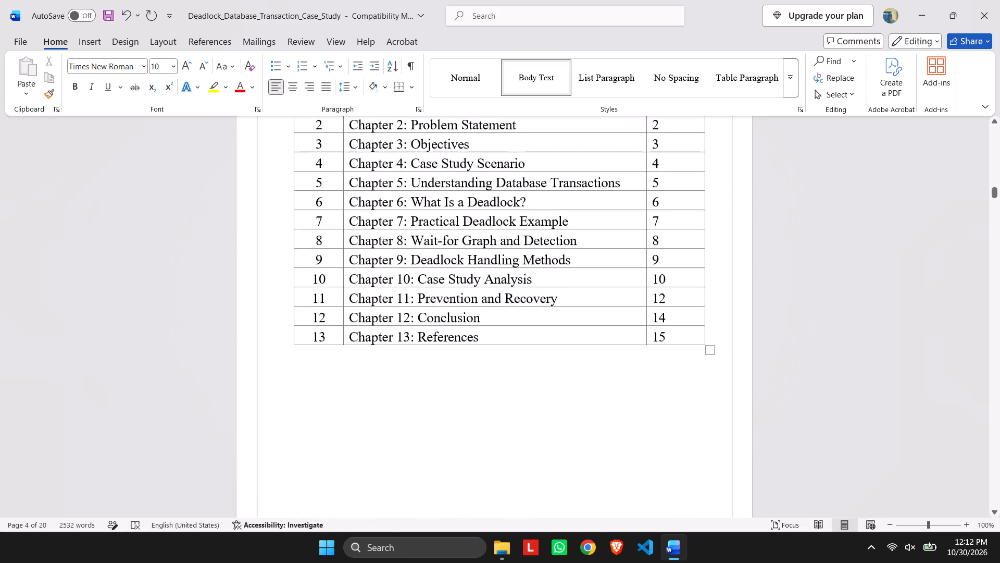
scroll(397, 239, "up", 2)
scroll(392, 240, "down", 15)
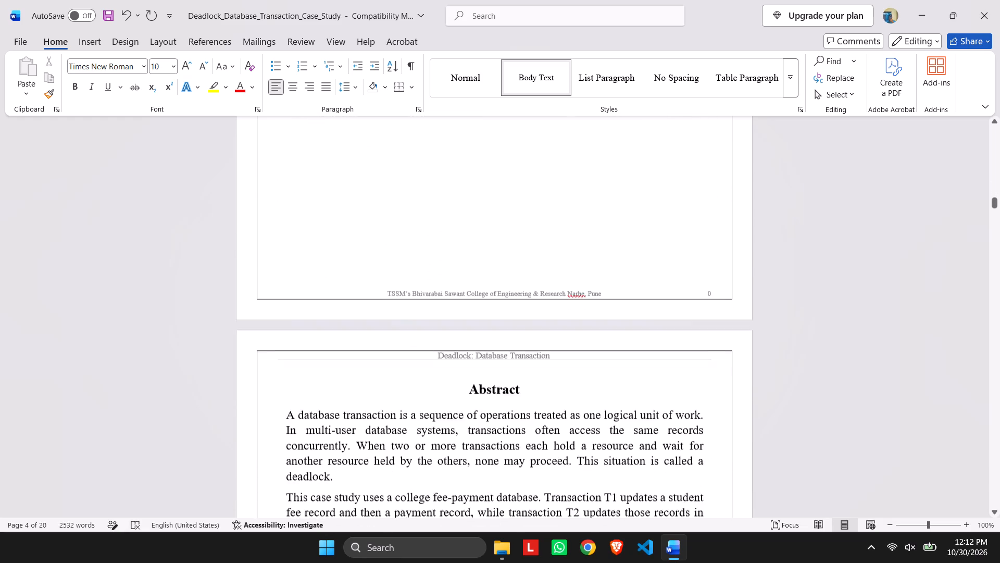
scroll(387, 245, "down", 4)
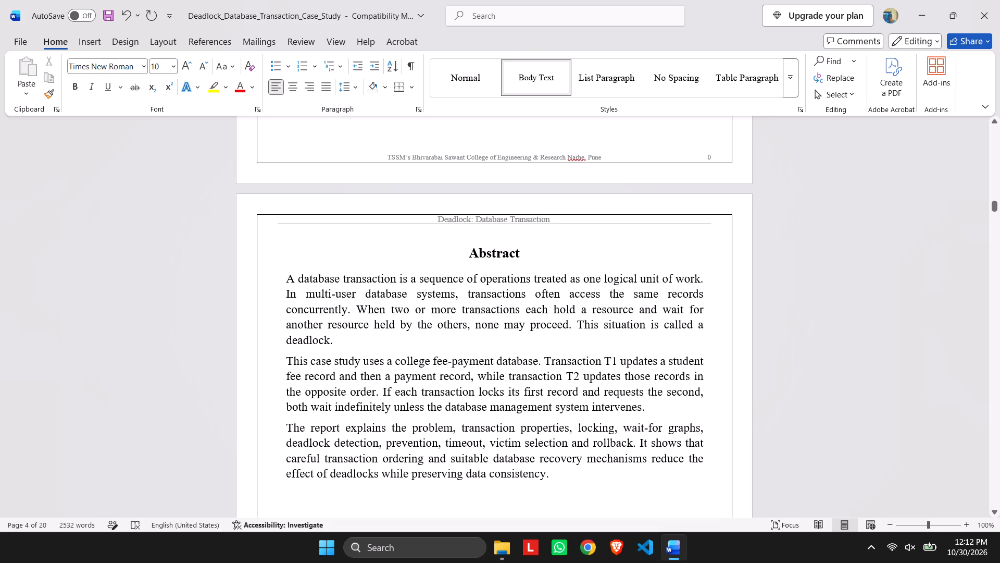
scroll(452, 226, "down", 1)
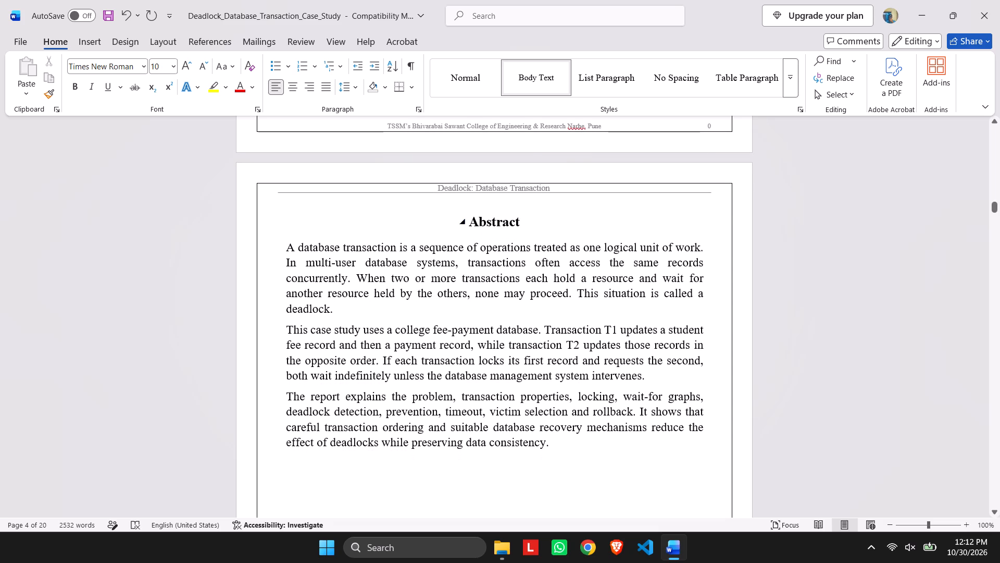
scroll(468, 222, "up", 4)
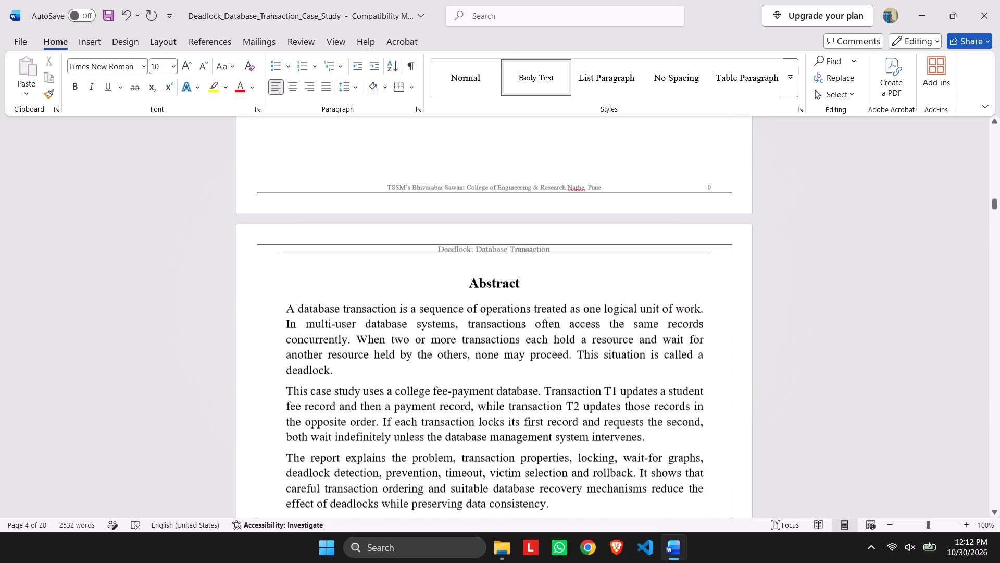
scroll(468, 222, "up", 19)
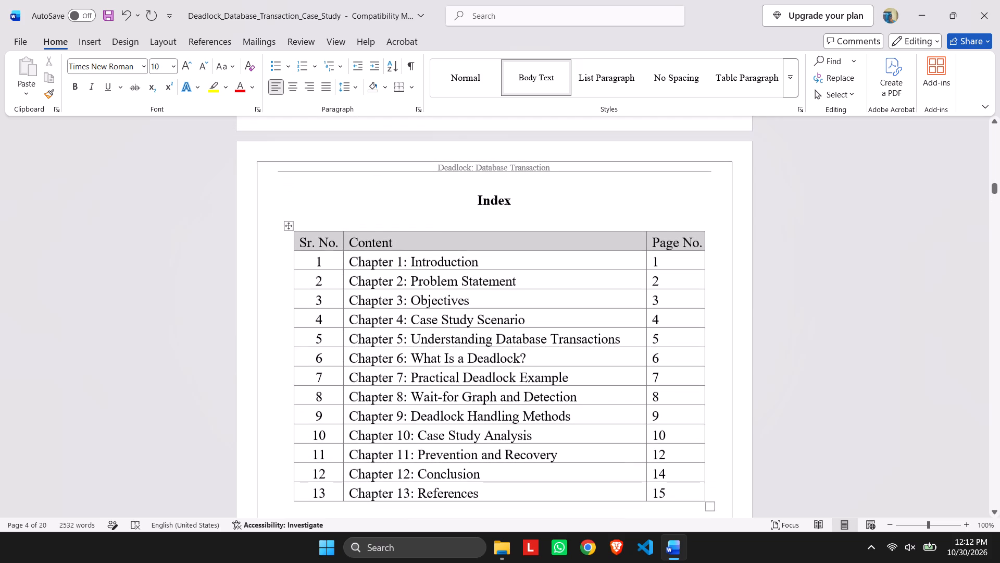
scroll(469, 253, "down", 6)
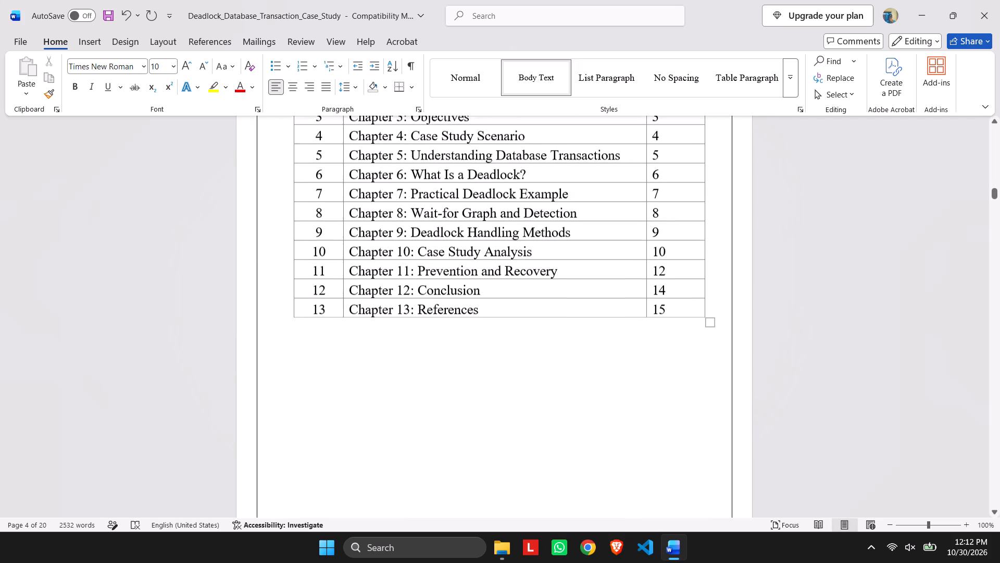
scroll(470, 255, "up", 3)
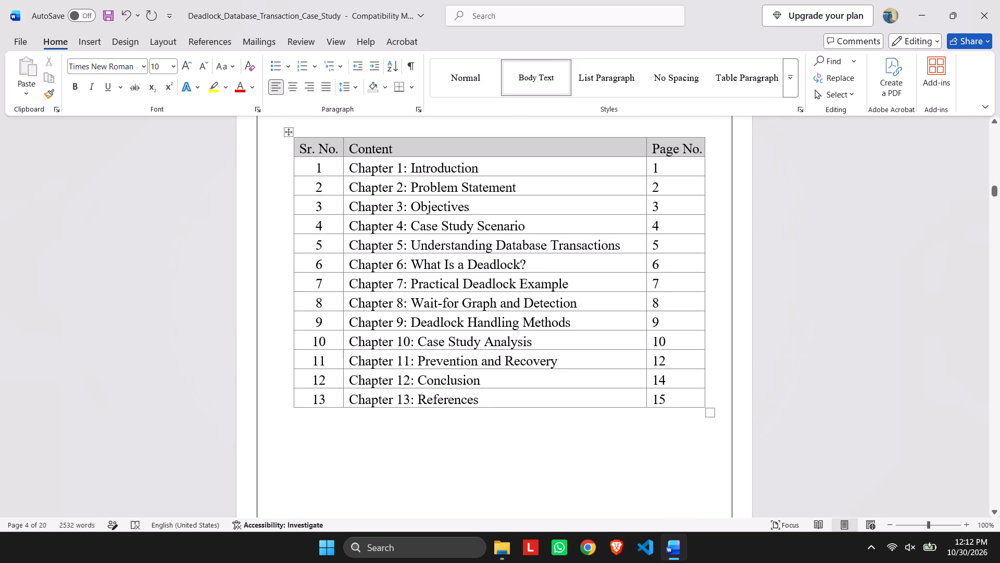
scroll(493, 185, "down", 16)
scroll(483, 218, "up", 11)
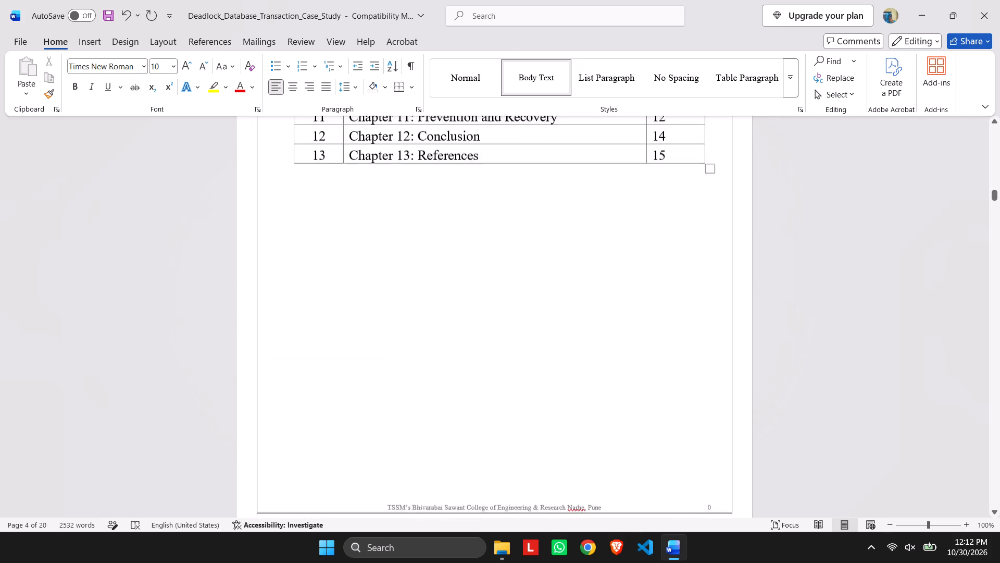
scroll(474, 227, "up", 4)
scroll(684, 149, "down", 2)
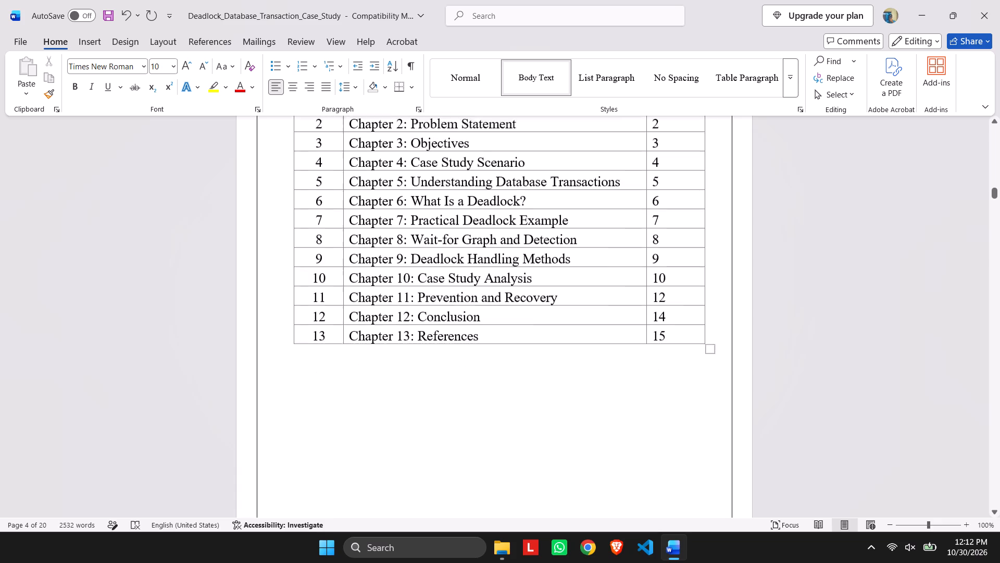
scroll(650, 183, "down", 20)
scroll(650, 183, "down", 16)
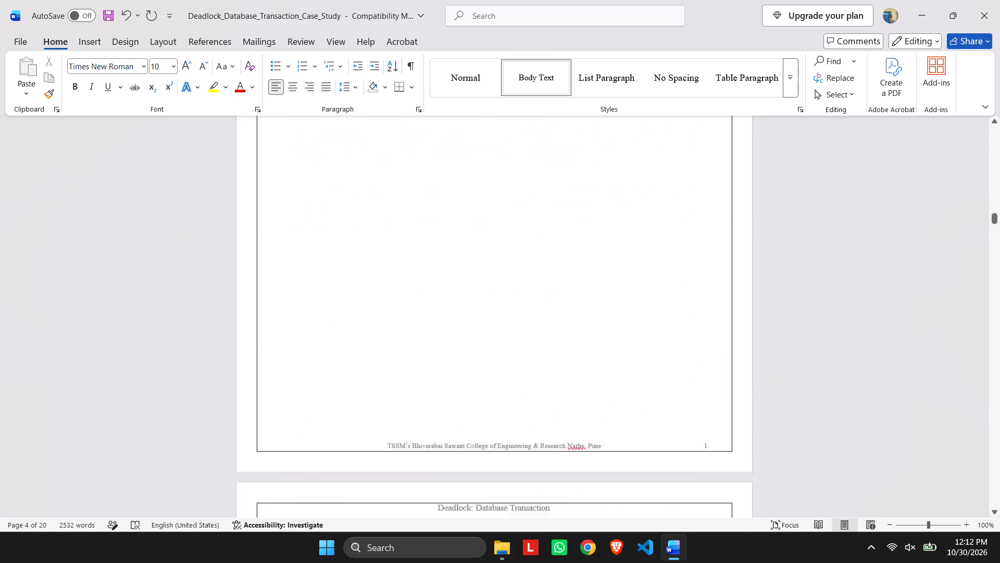
scroll(641, 185, "down", 16)
scroll(637, 185, "up", 6)
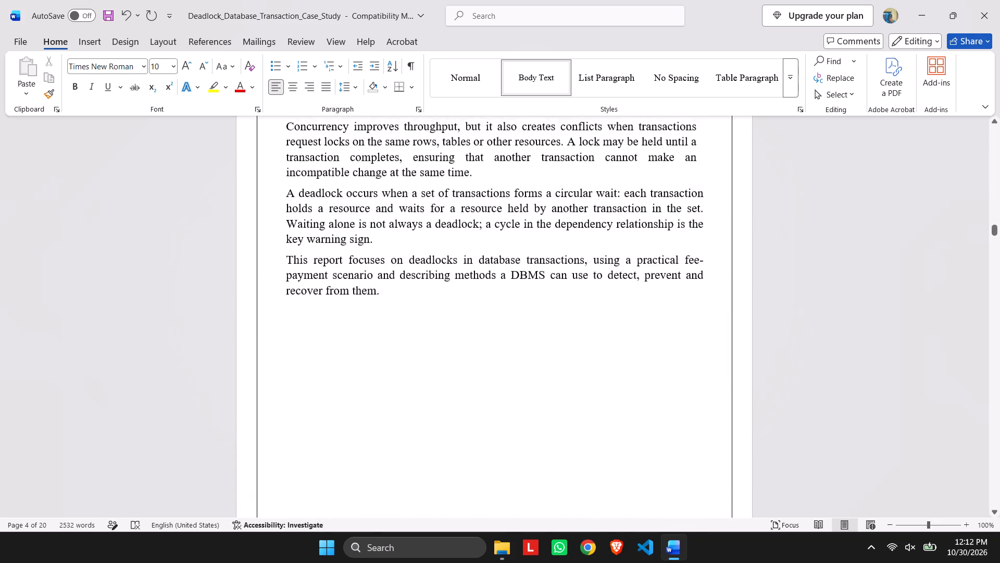
scroll(637, 185, "down", 2)
scroll(636, 185, "up", 8)
scroll(635, 186, "down", 14)
scroll(635, 185, "up", 20)
scroll(635, 185, "up", 1)
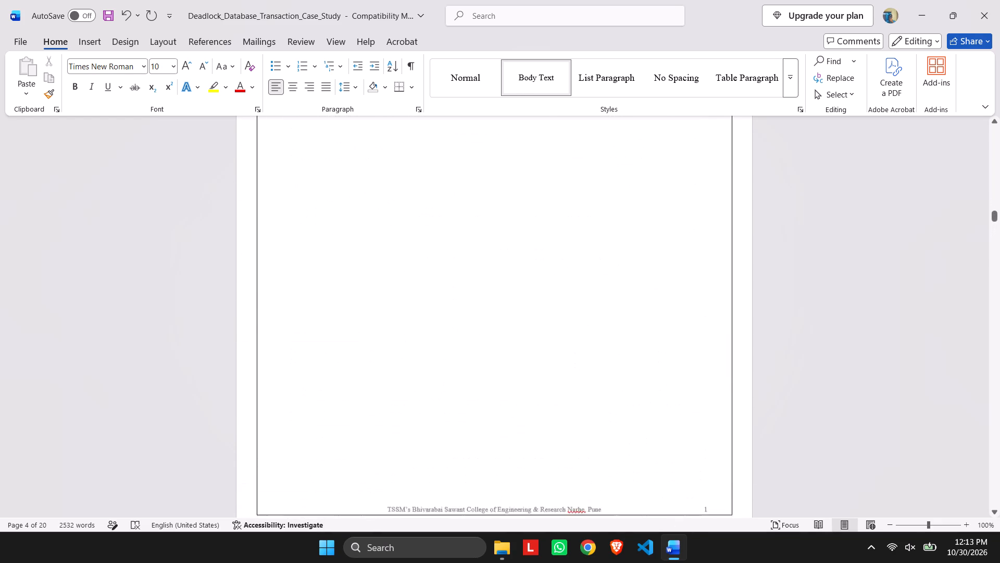
scroll(632, 183, "up", 20)
scroll(632, 183, "up", 1)
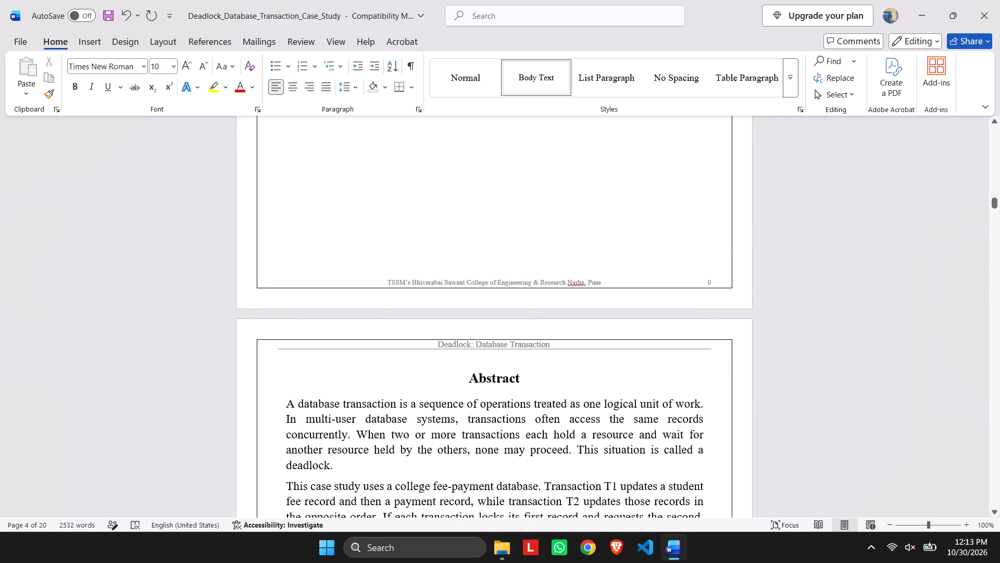
scroll(373, 195, "up", 19)
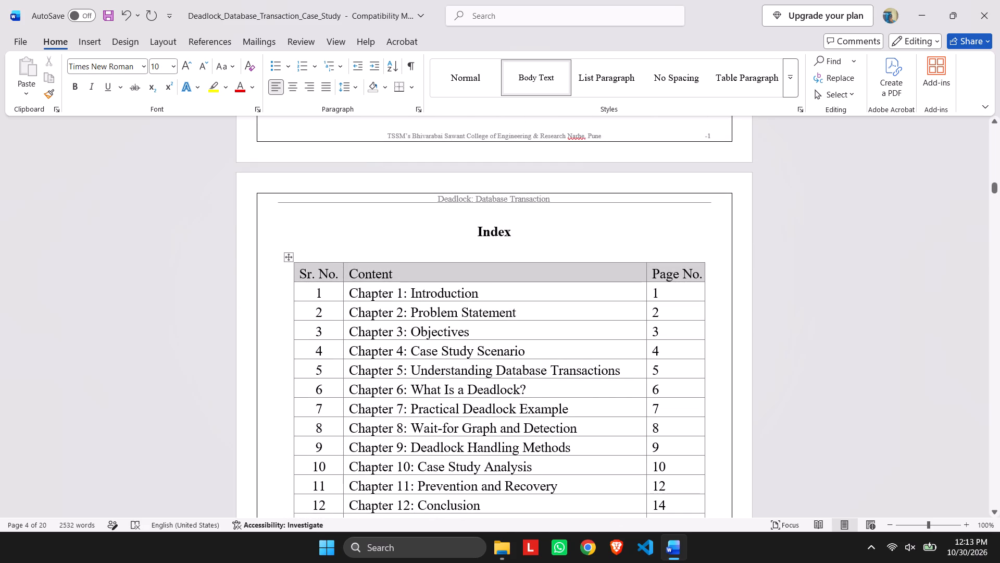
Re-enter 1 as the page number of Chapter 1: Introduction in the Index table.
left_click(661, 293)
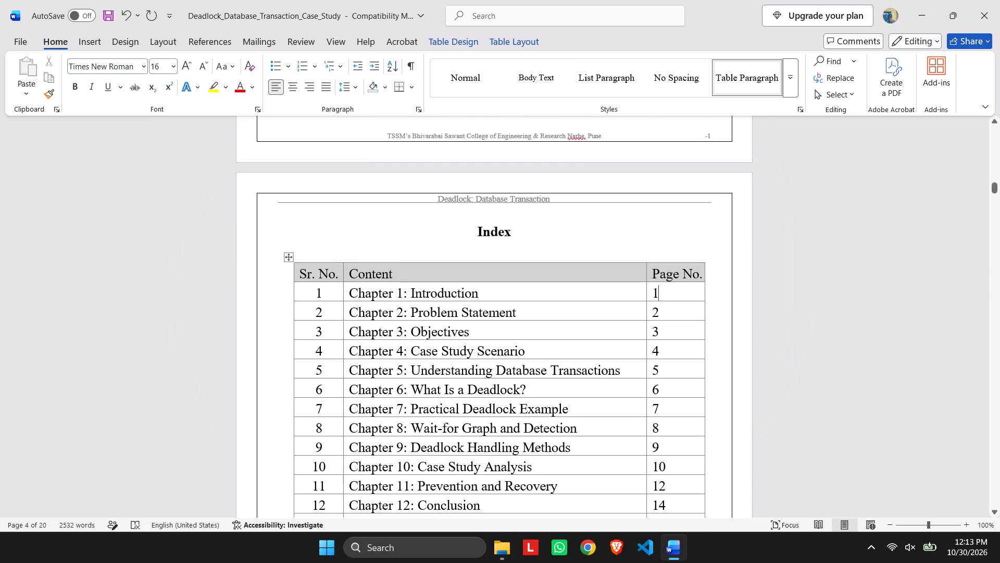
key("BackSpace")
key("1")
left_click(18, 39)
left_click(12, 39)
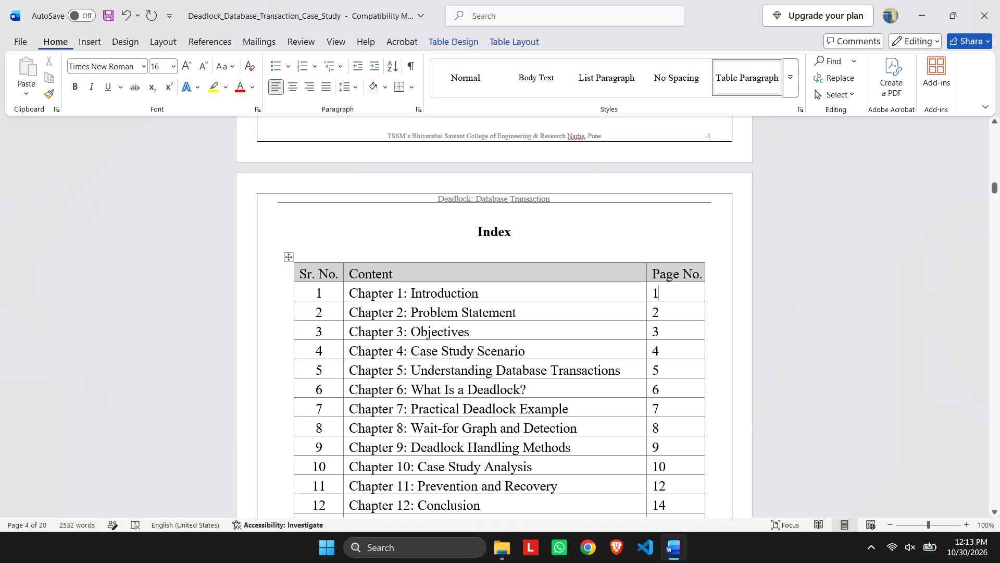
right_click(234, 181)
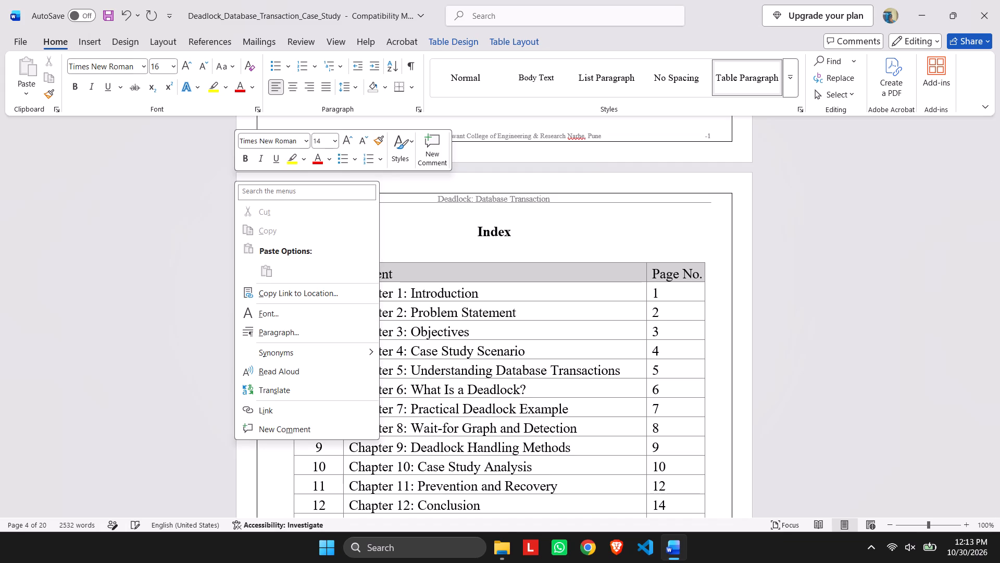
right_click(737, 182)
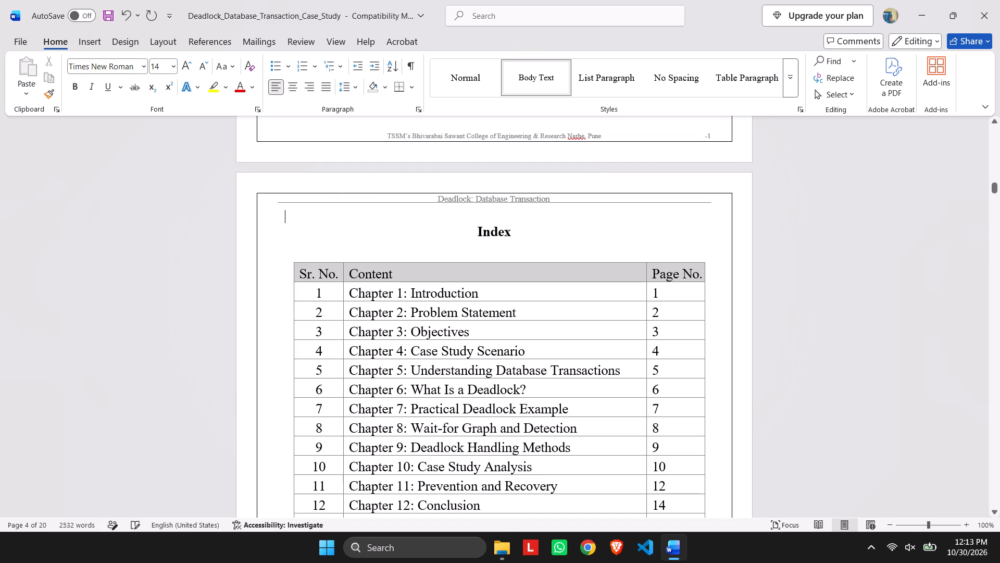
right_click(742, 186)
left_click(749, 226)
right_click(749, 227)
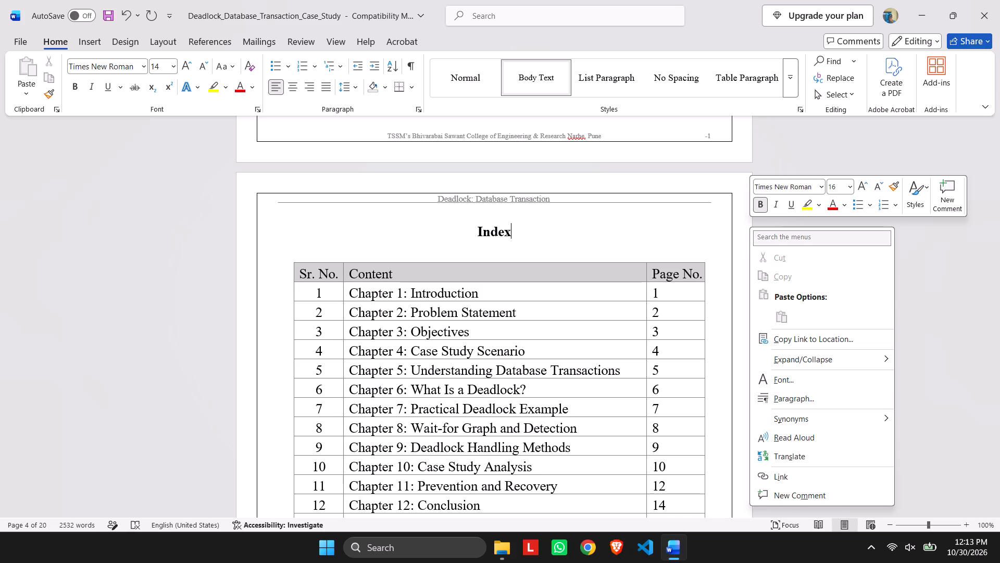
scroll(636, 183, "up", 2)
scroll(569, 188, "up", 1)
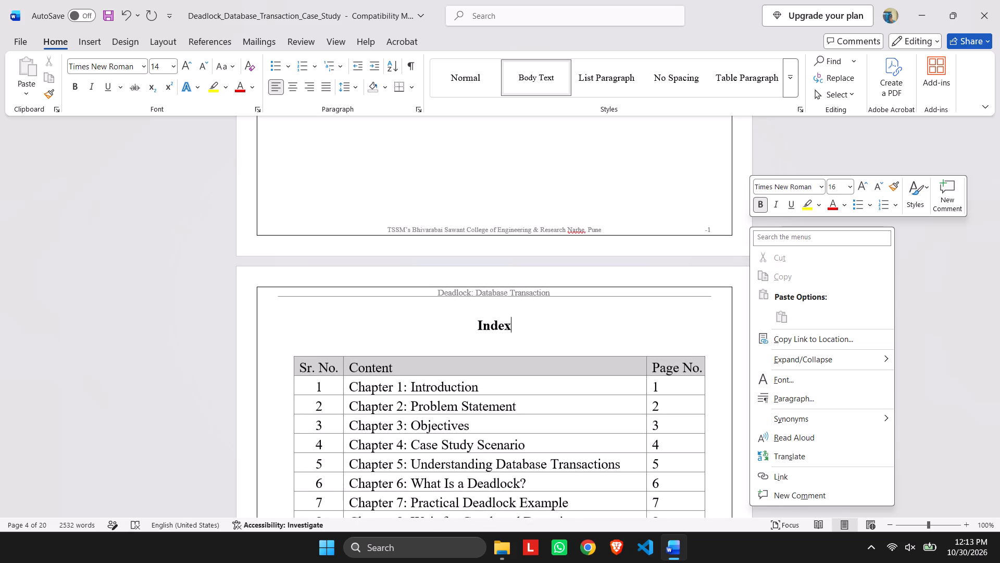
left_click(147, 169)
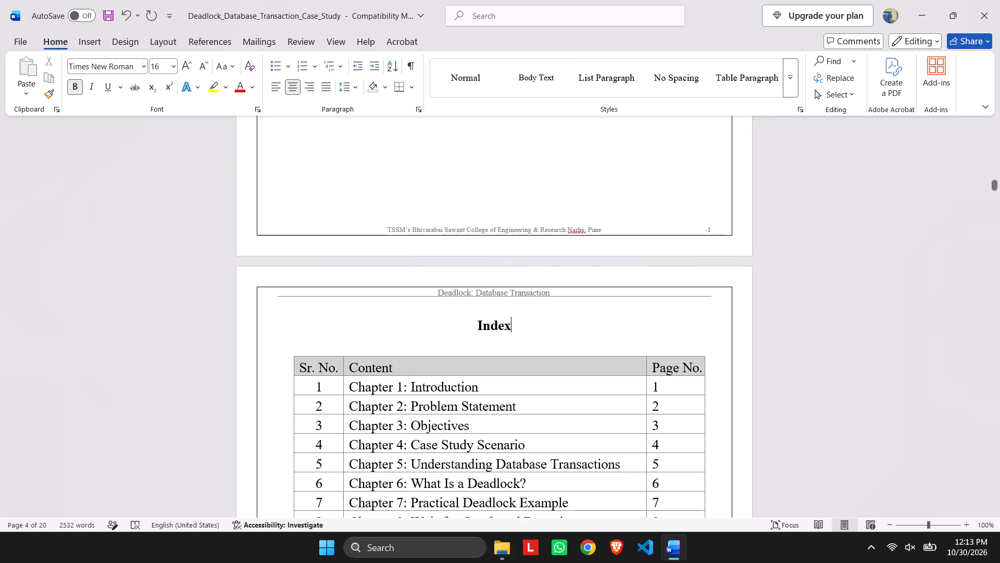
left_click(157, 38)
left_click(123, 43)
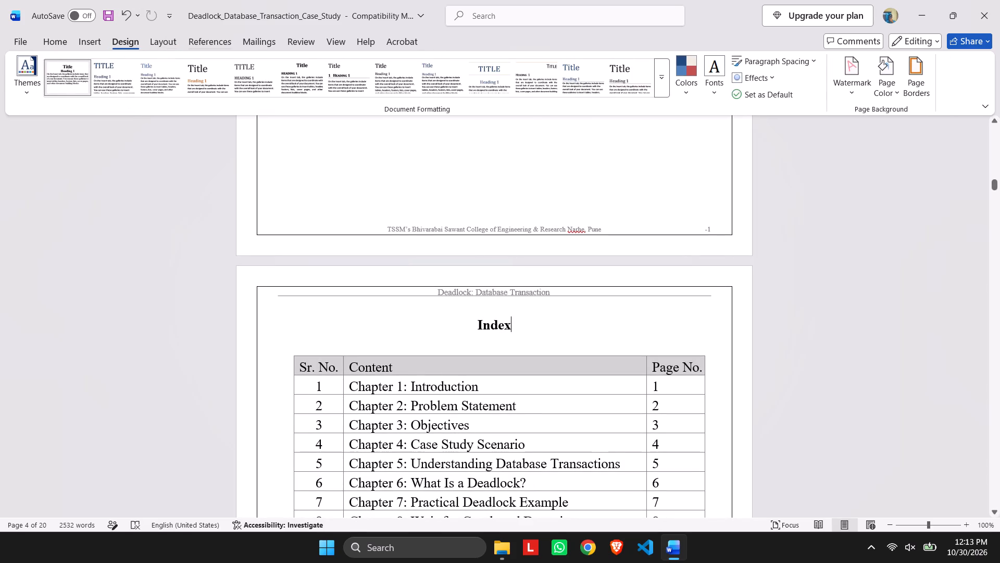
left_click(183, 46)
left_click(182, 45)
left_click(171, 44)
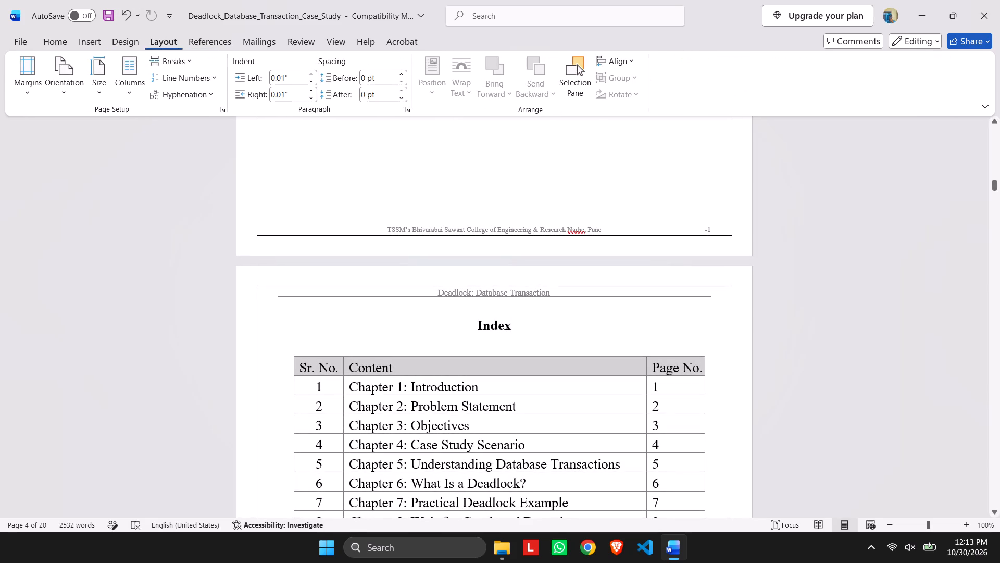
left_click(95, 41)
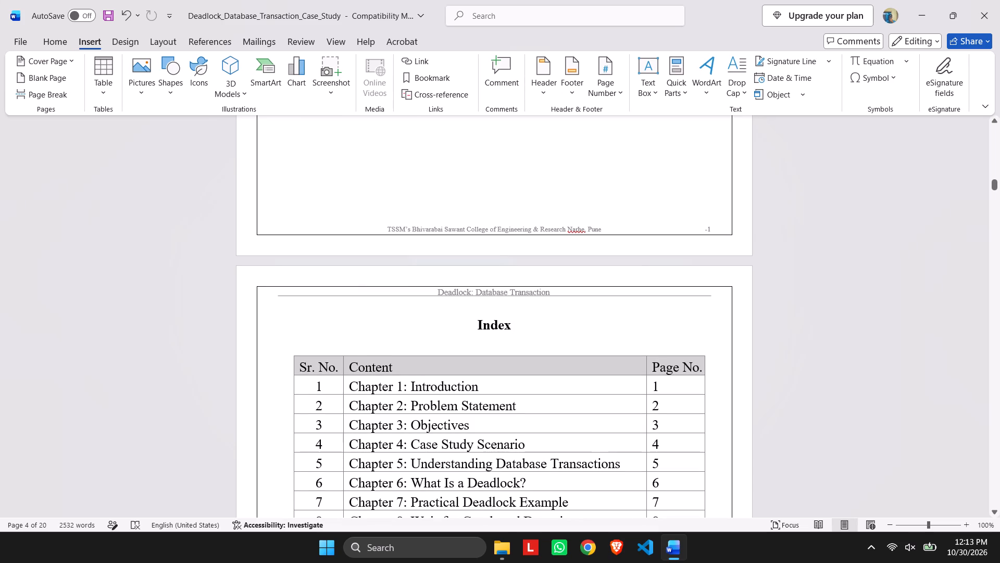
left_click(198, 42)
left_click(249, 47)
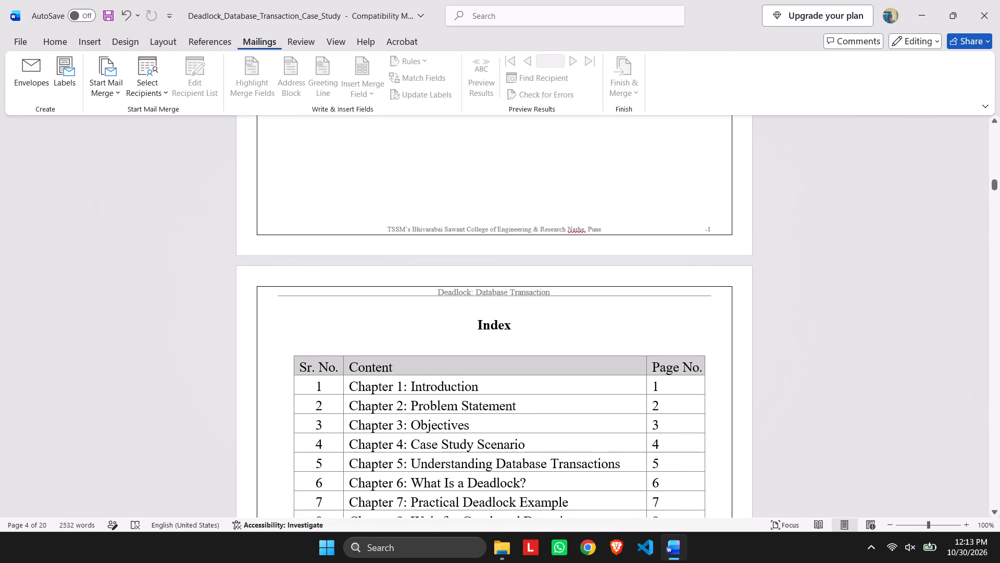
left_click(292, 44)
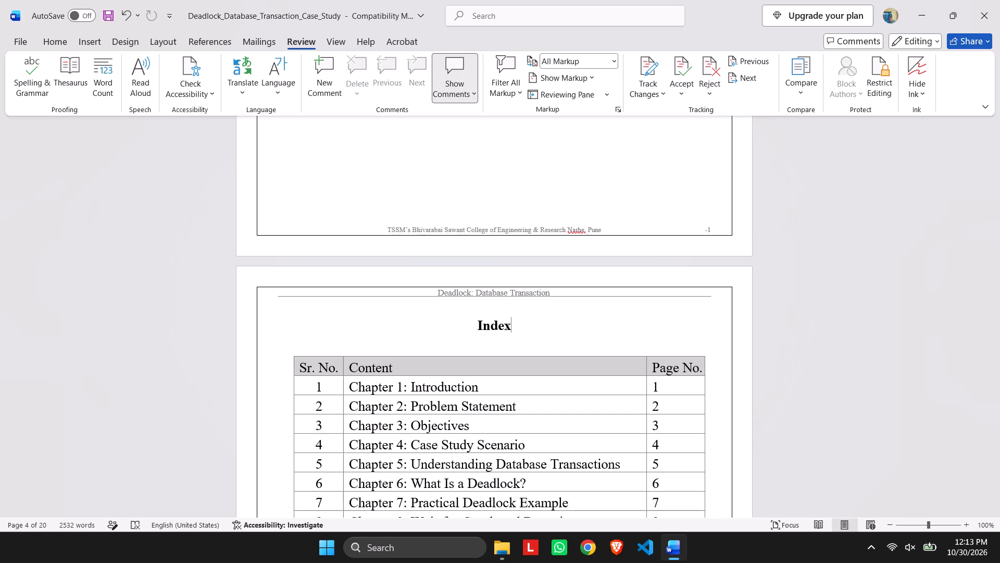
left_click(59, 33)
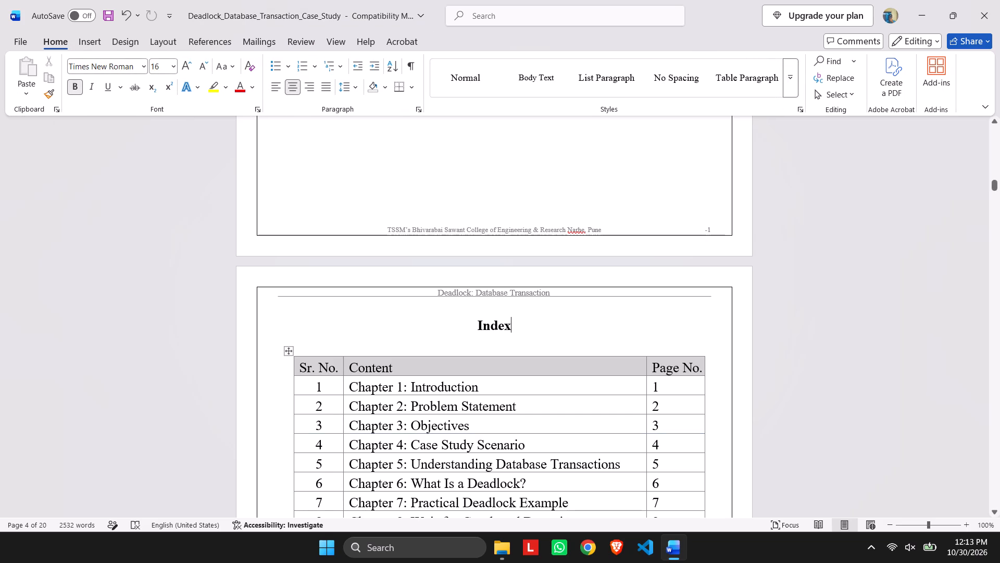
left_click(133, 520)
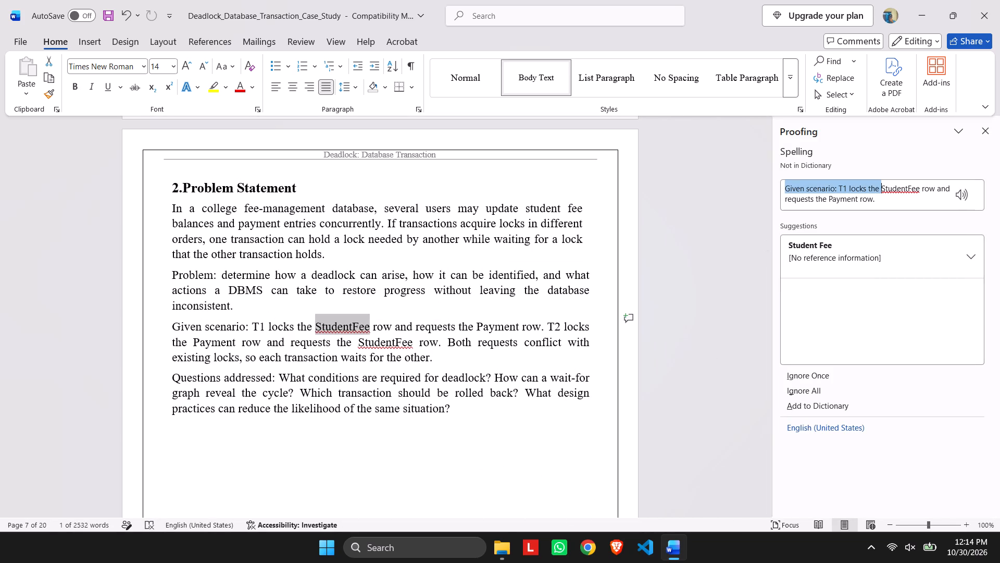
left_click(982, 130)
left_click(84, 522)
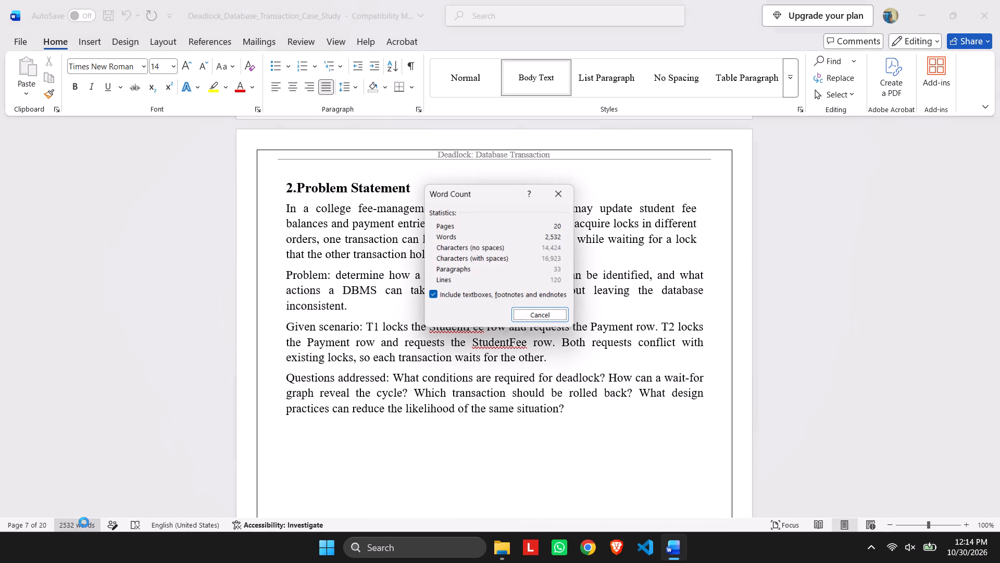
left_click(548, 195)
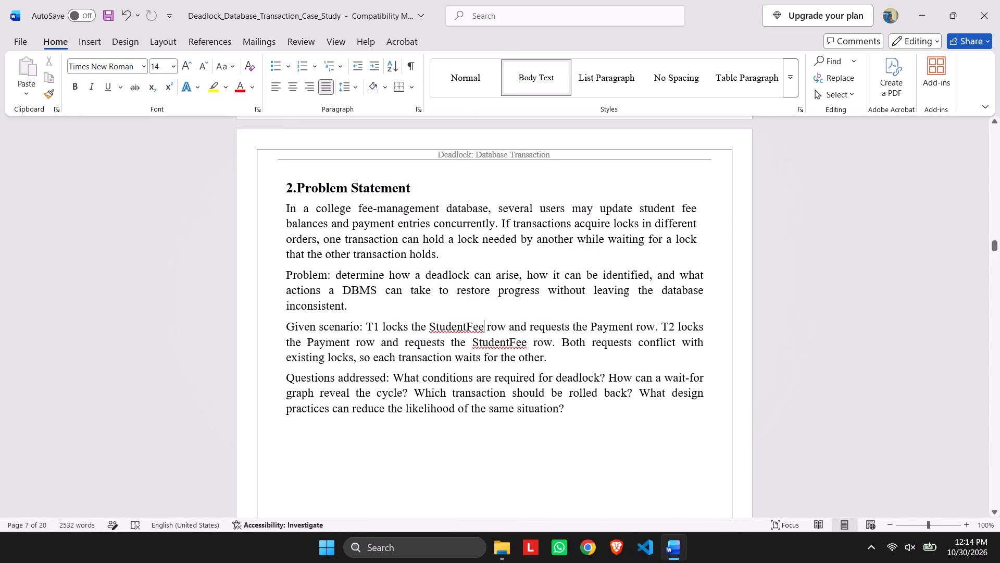
Examine the page thumbnails of the Index, Abstract, Introduction and Problem Statement pages to check how they are numbered.
left_click(32, 524)
scroll(101, 254, "up", 2)
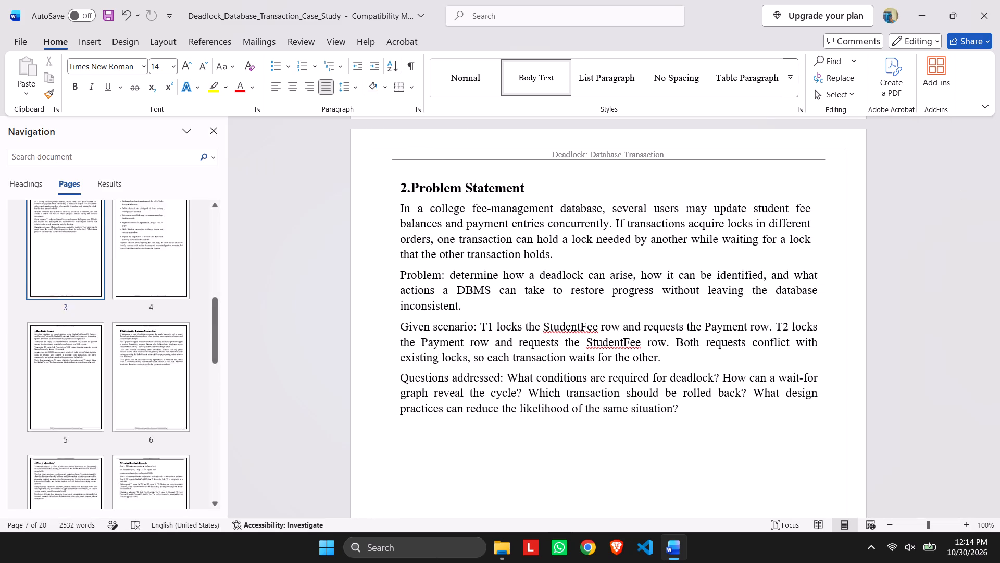
scroll(92, 266, "up", 1)
scroll(55, 418, "down", 1)
left_click_drag(65, 416, 105, 423)
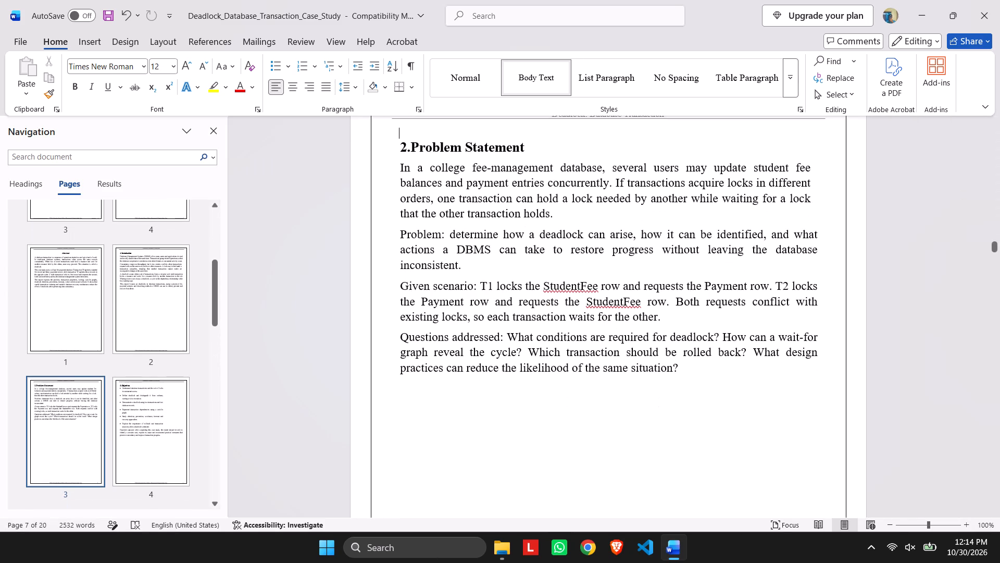
left_click(69, 453)
right_click(70, 448)
right_click(60, 419)
scroll(78, 401, "up", 6)
left_click(117, 402)
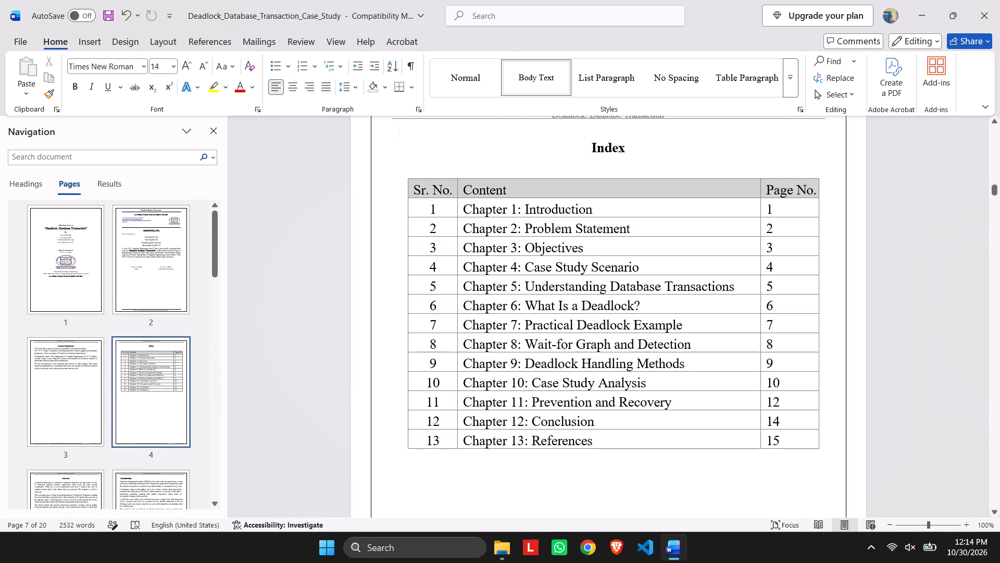
scroll(146, 422, "down", 1)
left_click(49, 410)
right_click(82, 410)
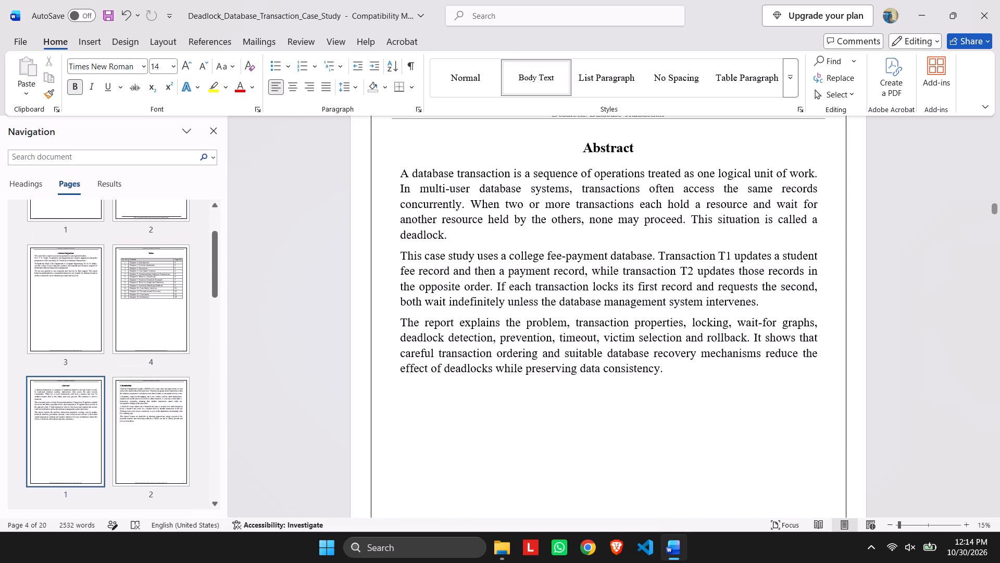
right_click(81, 438)
right_click(69, 363)
right_click(132, 348)
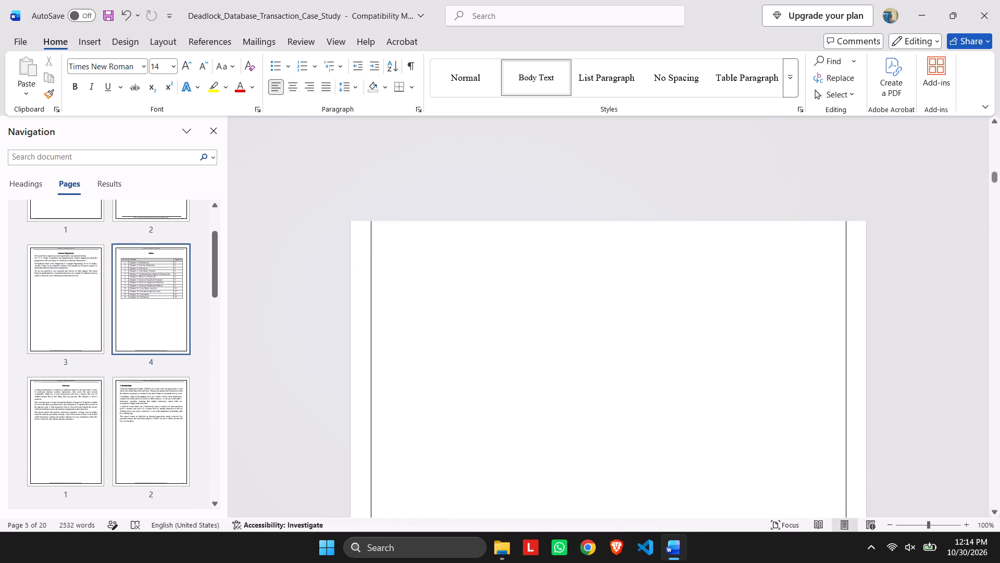
scroll(144, 338, "up", 2)
scroll(129, 327, "down", 1)
scroll(126, 329, "up", 10)
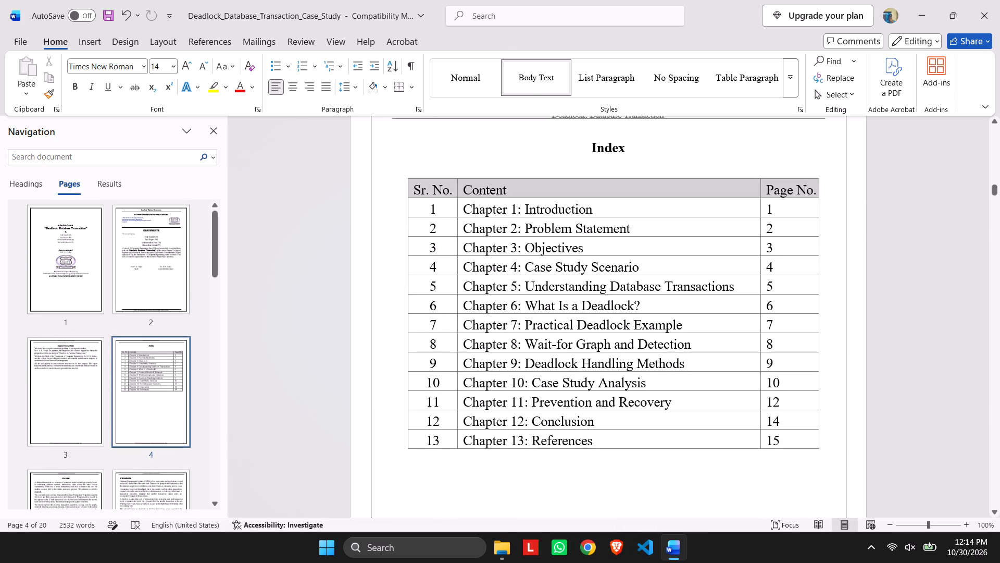
scroll(120, 320, "up", 4)
left_click(217, 131)
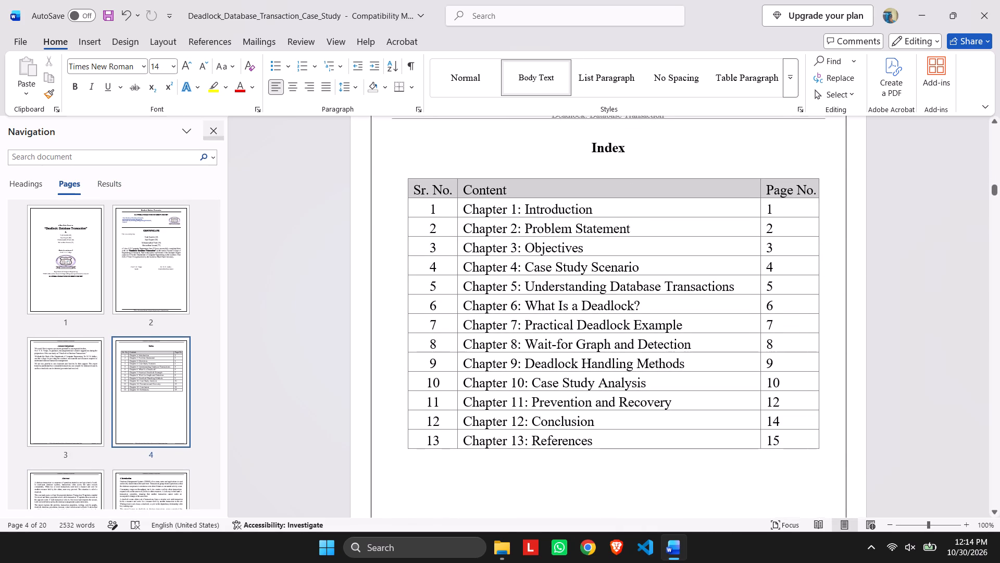
Set the page number of Chapter 1: Introduction to 2 in the Index table.
scroll(390, 249, "up", 4)
scroll(389, 261, "down", 1)
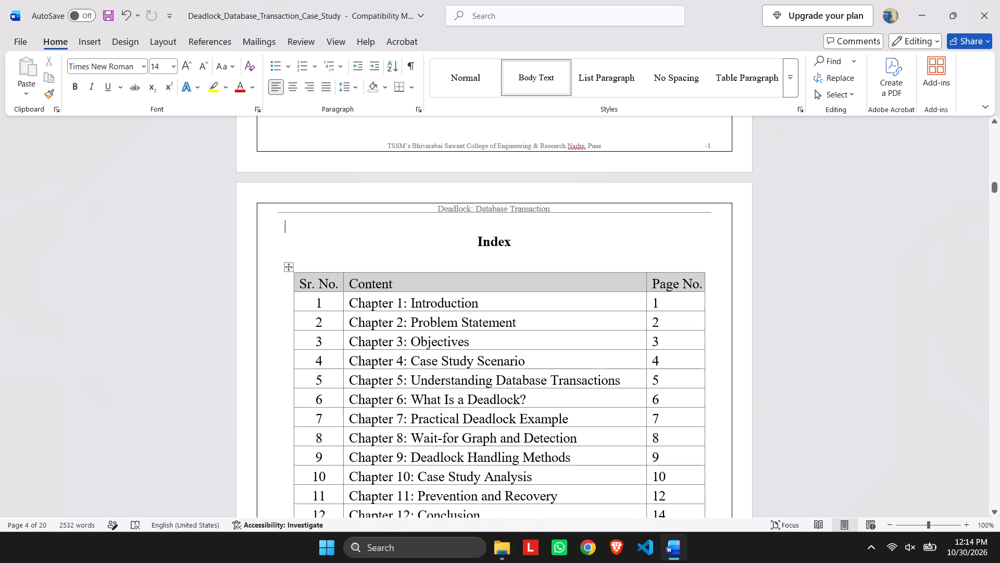
scroll(330, 256, "down", 2)
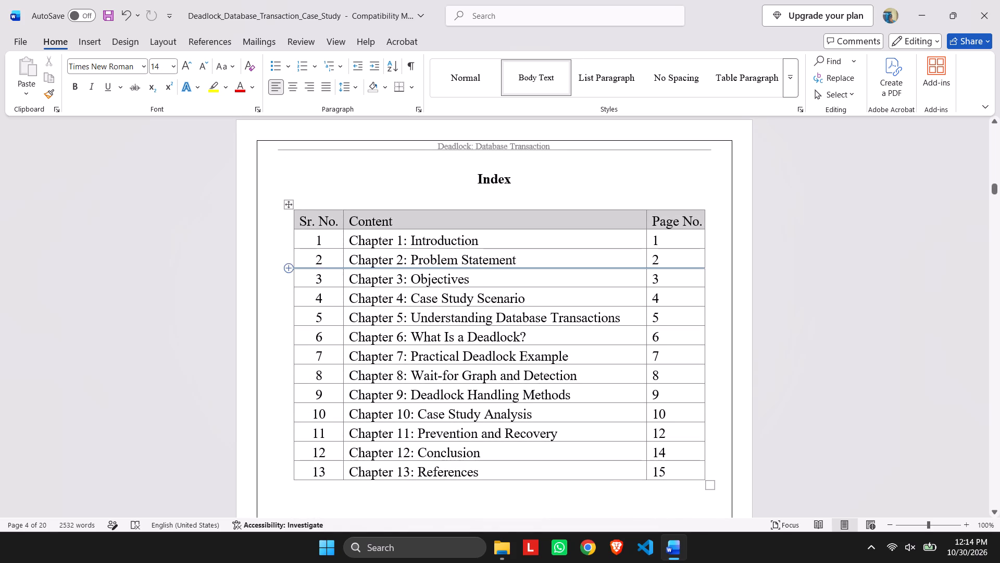
scroll(259, 381, "down", 2)
scroll(348, 392, "up", 2)
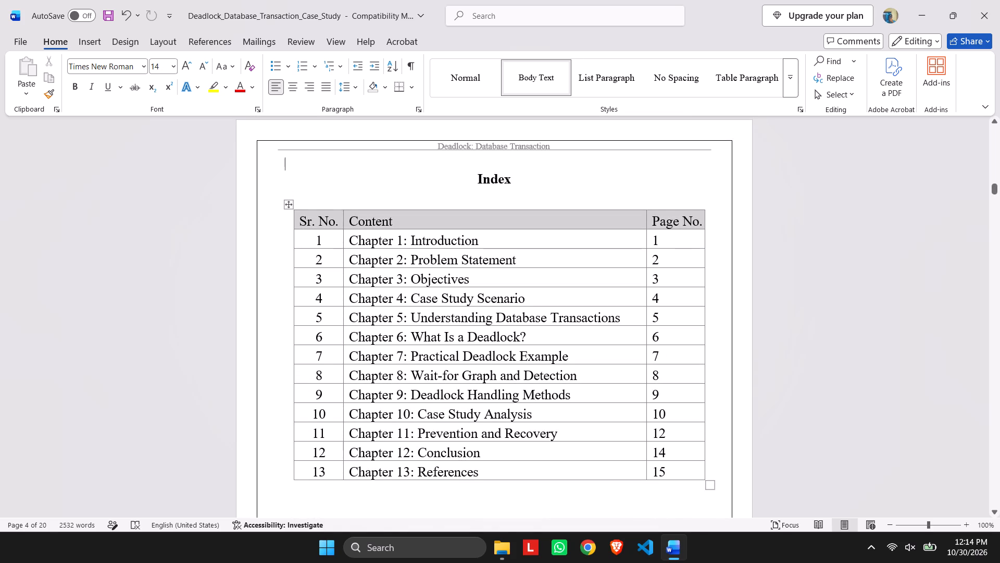
left_click(658, 243)
key("BackSpace")
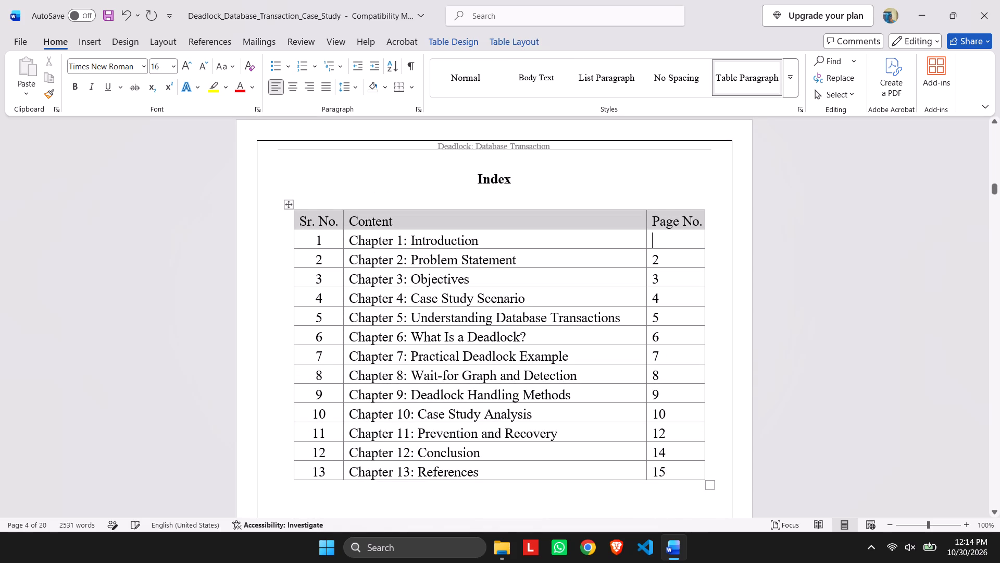
key("2")
Check the footer numbers on the chapter pages and set the Index page number of Chapter 2: Problem Statement to 3.
left_click(655, 256)
scroll(579, 163, "down", 20)
scroll(579, 163, "down", 10)
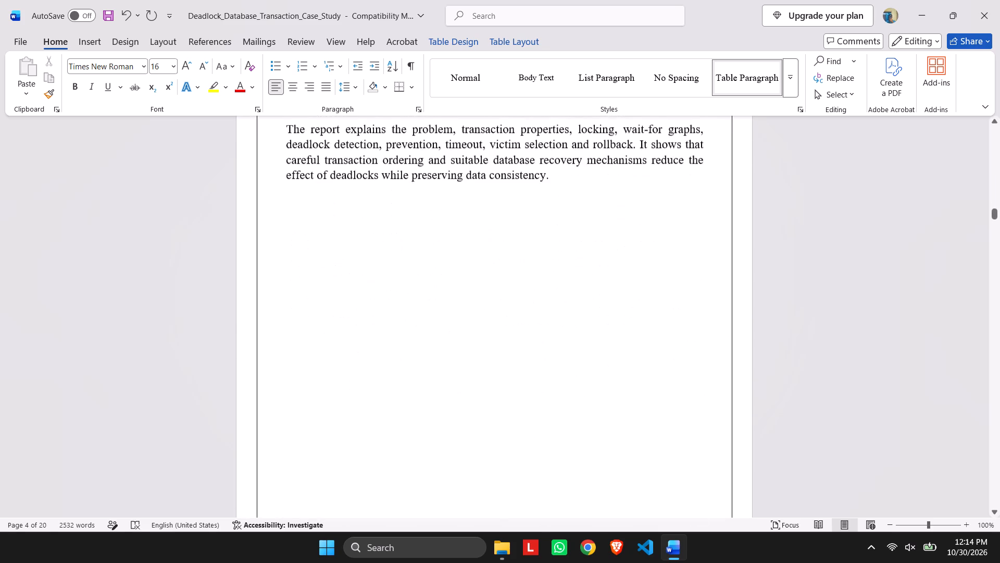
scroll(536, 156, "down", 20)
scroll(536, 156, "down", 20)
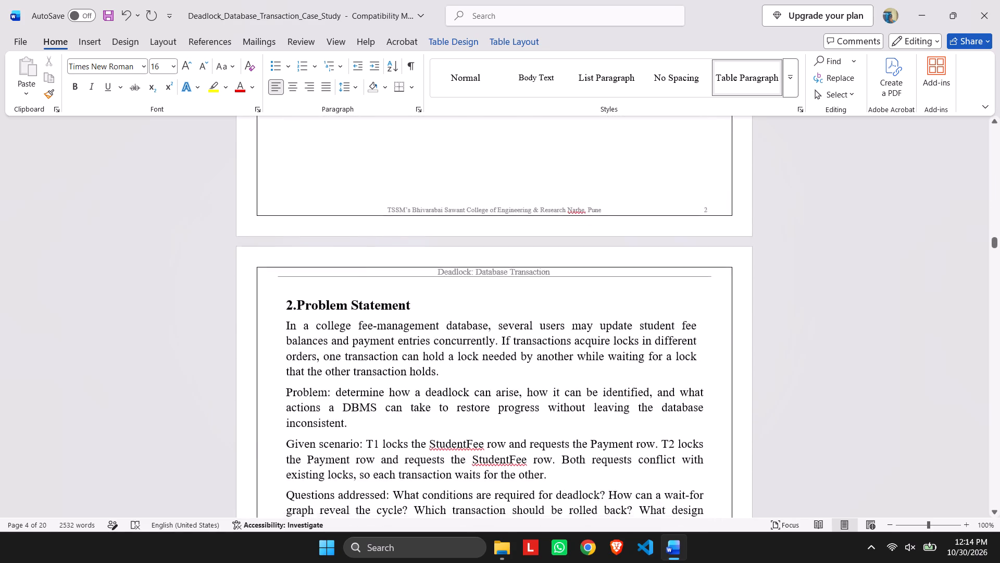
scroll(538, 151, "down", 15)
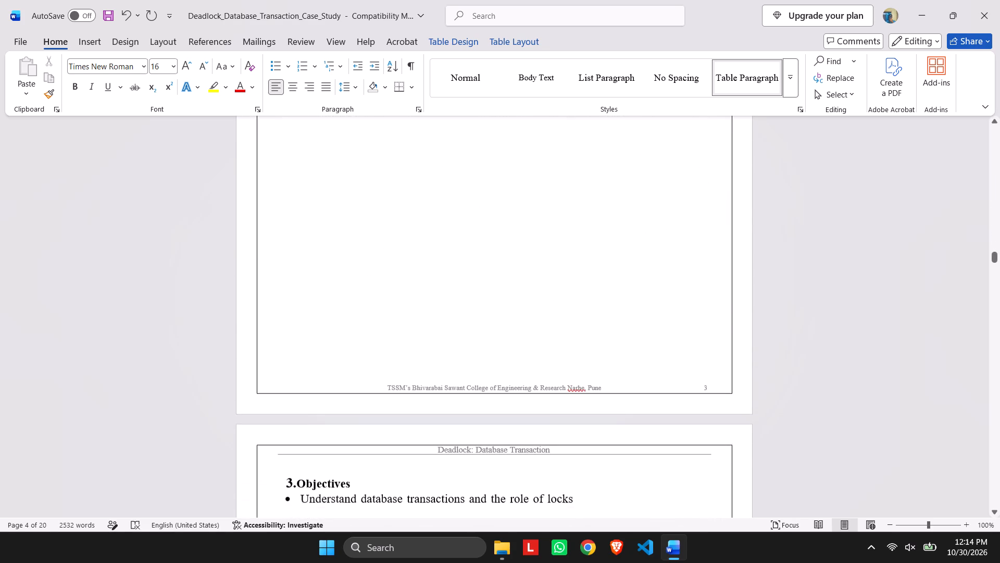
scroll(514, 170, "up", 20)
scroll(514, 170, "up", 20)
scroll(514, 170, "up", 1)
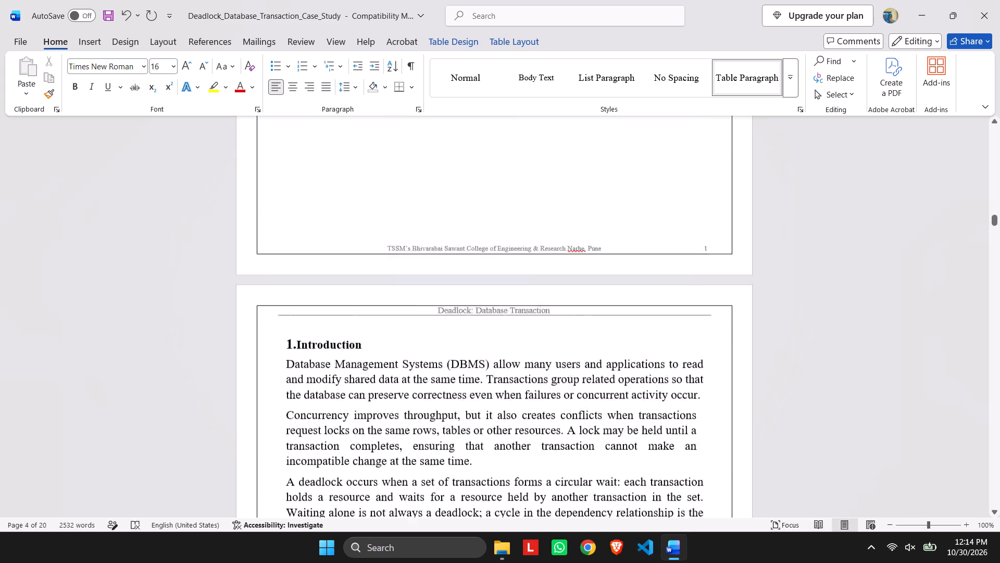
scroll(506, 179, "up", 20)
scroll(506, 179, "up", 20)
scroll(506, 179, "up", 4)
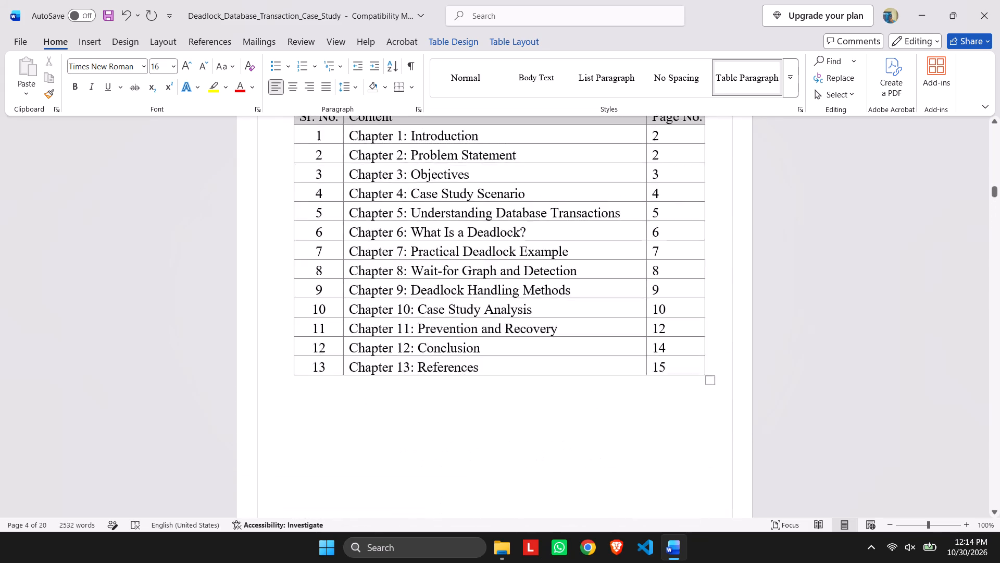
scroll(391, 182, "up", 3)
key("BackSpace")
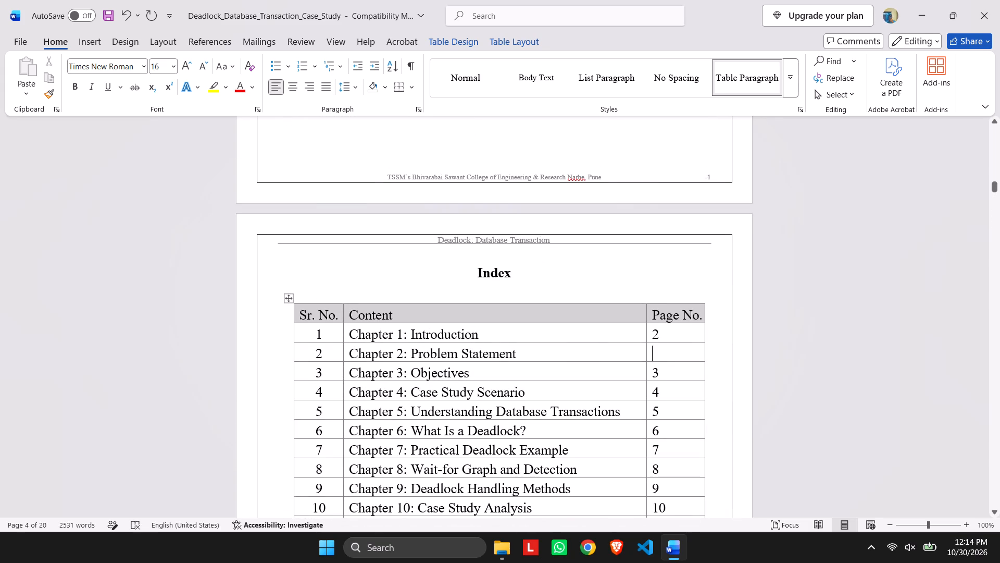
key("3")
Set the Index page numbers of Chapters 3, 4, 5 and 6 to 4, 5, 6 and 7 respectively.
left_click(661, 365)
key("BackSpace")
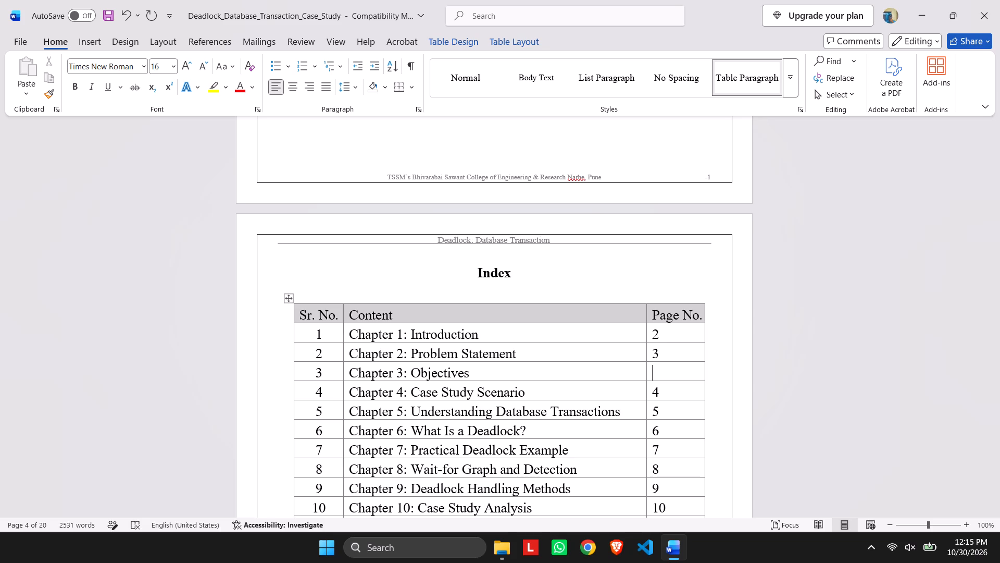
key("4")
left_click(667, 398)
key("BackSpace")
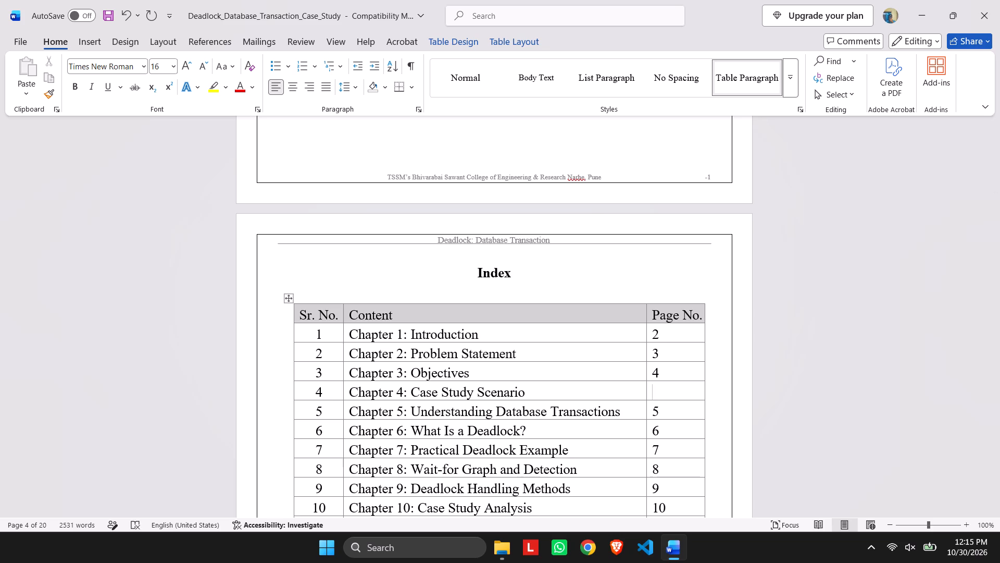
key("5")
key("Down")
key("BackSpace")
key("6")
key("Down")
key("BackSpace")
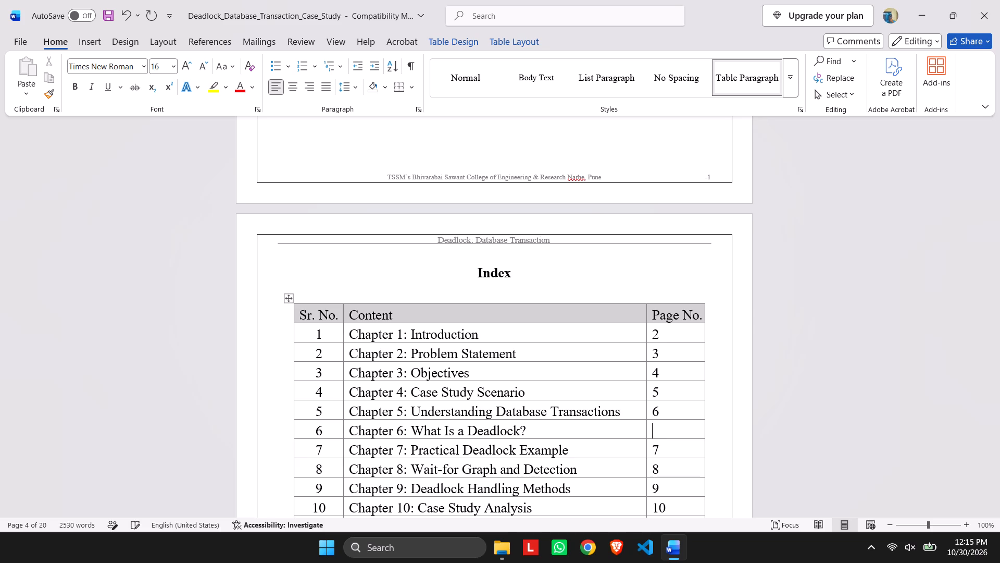
key("7")
Set the Index page numbers of Chapters 7, 8, 9 and 10 to 8, 9, 10 and 11 respectively.
key("Down")
key("BackSpace")
key("8")
key("Down")
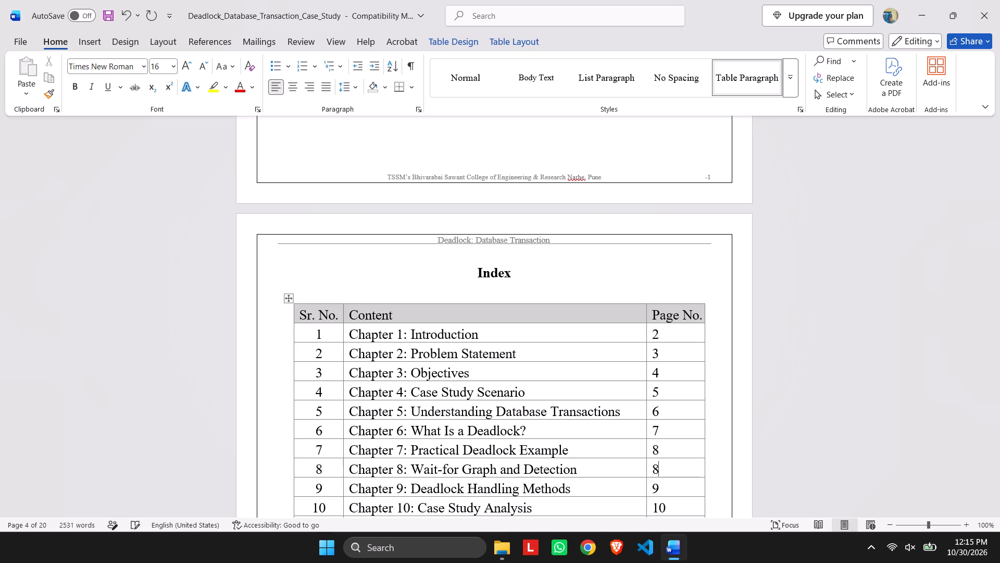
key("BackSpace")
key("9")
key("Down")
key("BackSpace")
key("1")
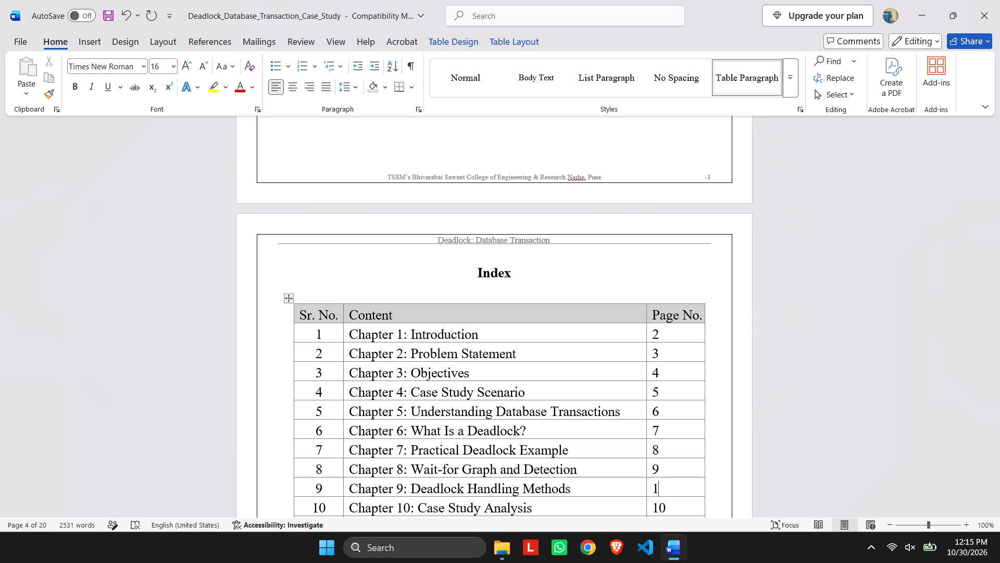
key("0")
key("Down")
key("BackSpace")
key("BackSpace")
type("11")
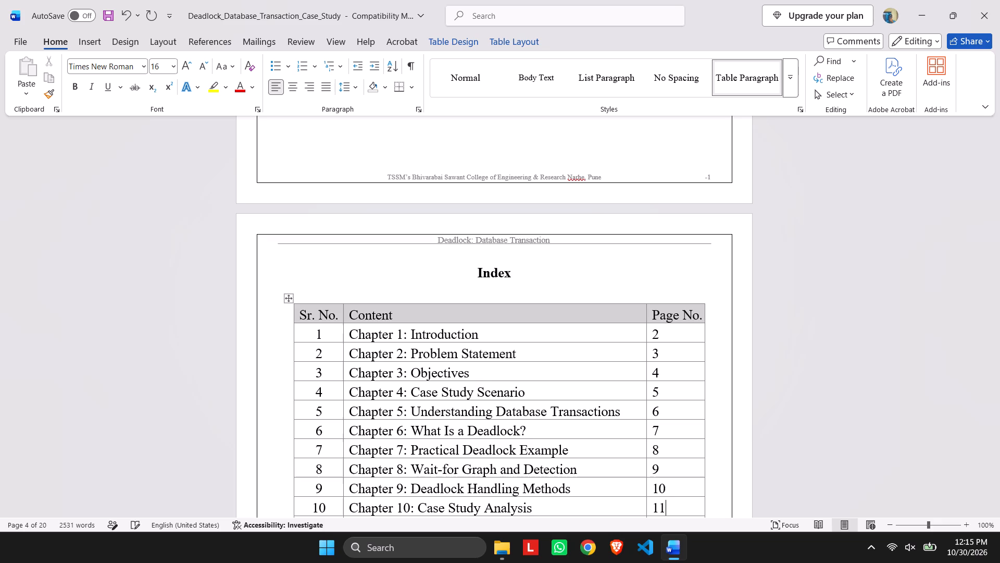
Set the Index page numbers of Chapters 11, 12 and 13 to 13, 15 and 16 respectively.
scroll(598, 289, "down", 4)
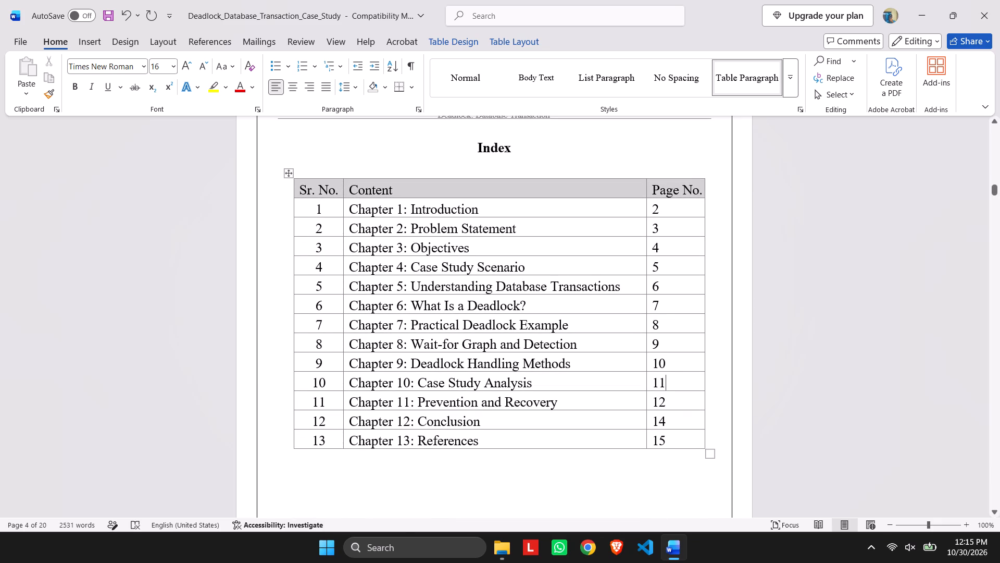
left_click(682, 405)
key("BackSpace")
key("3")
key("Down")
key("BackSpace")
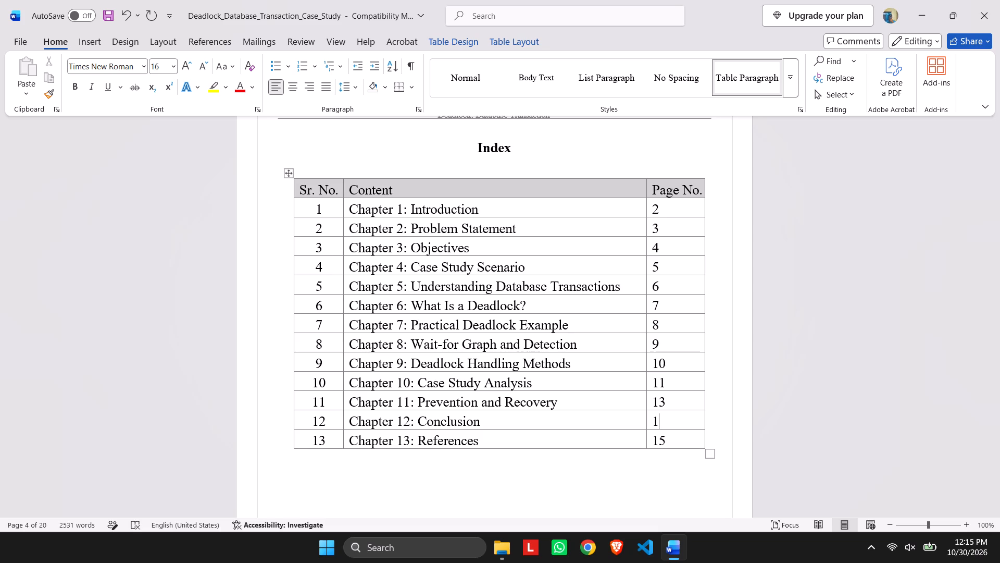
key("5")
key("Down")
key("BackSpace")
key("6")
Save the Deadlock_Database_Transaction_Case_Study document and close it.
key("ctrl+s")
key("ctrl+s")
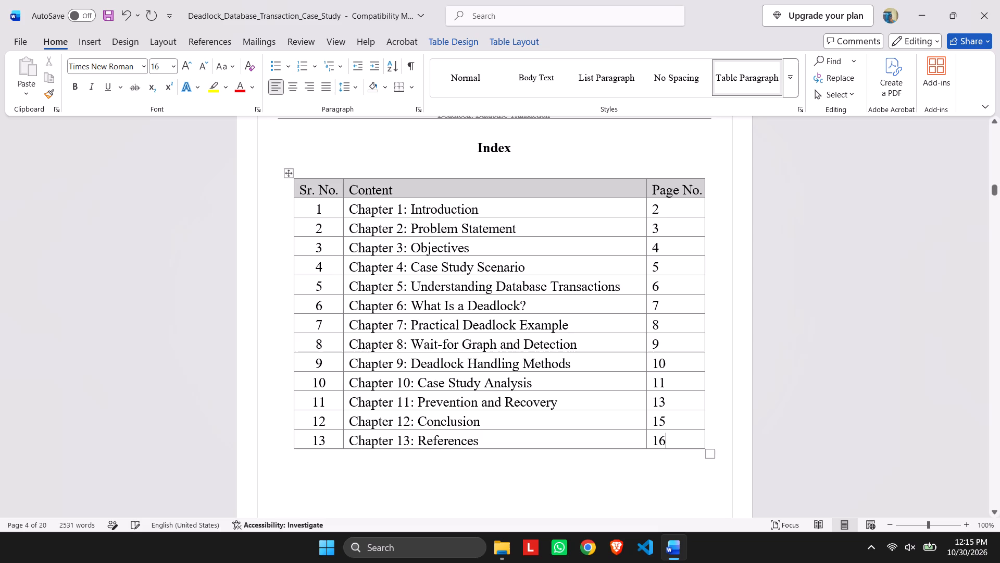
key("ctrl+s")
key("ctrl+s")
key("ctrl+s")
key("ctrl+s")
key("ctrl+s")
key("ctrl+s")
key("ctrl+s")
key("ctrl+s")
scroll(518, 267, "up", 2)
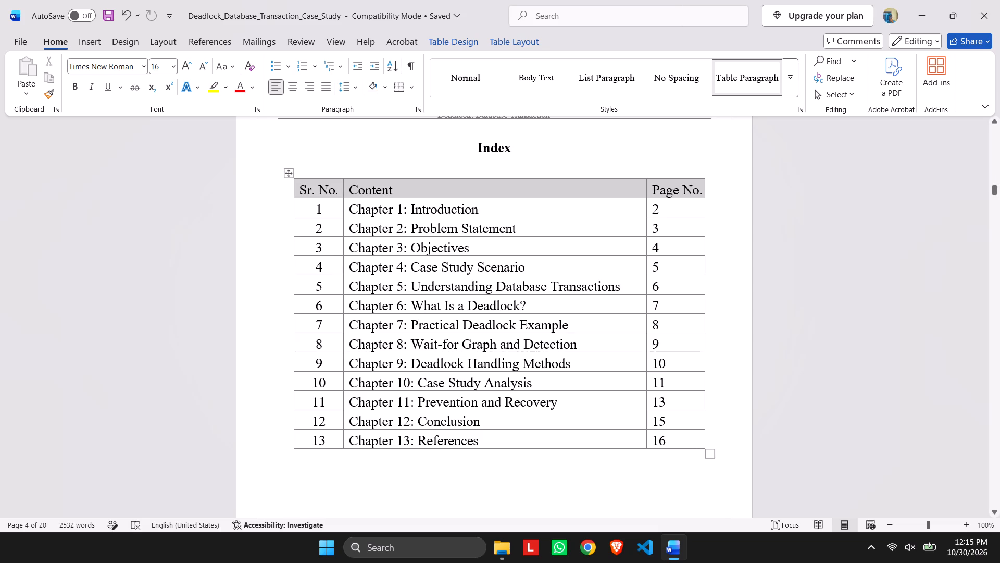
scroll(517, 266, "up", 1)
scroll(515, 266, "down", 20)
scroll(515, 266, "down", 3)
scroll(556, 258, "down", 6)
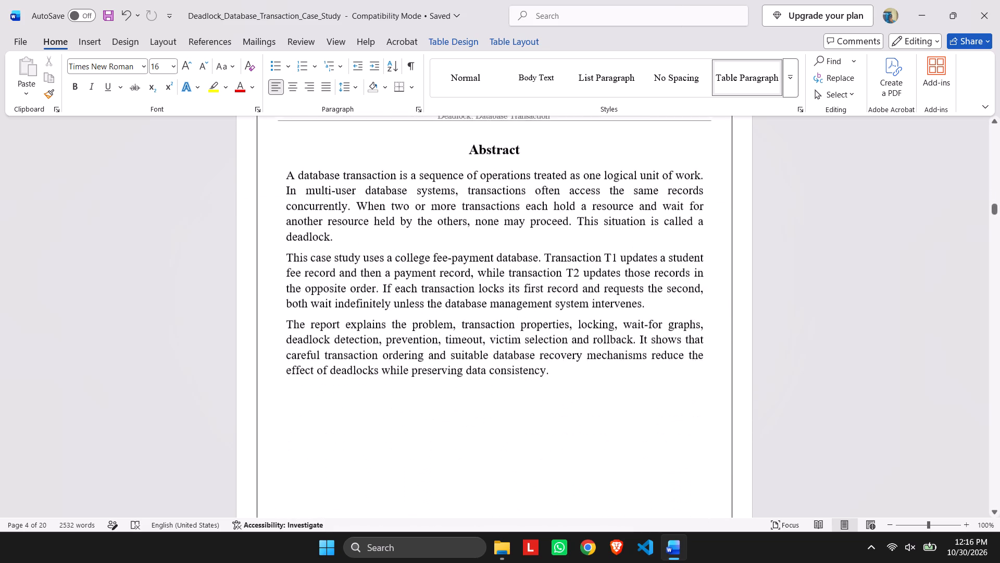
scroll(544, 276, "down", 4)
left_click(998, 0)
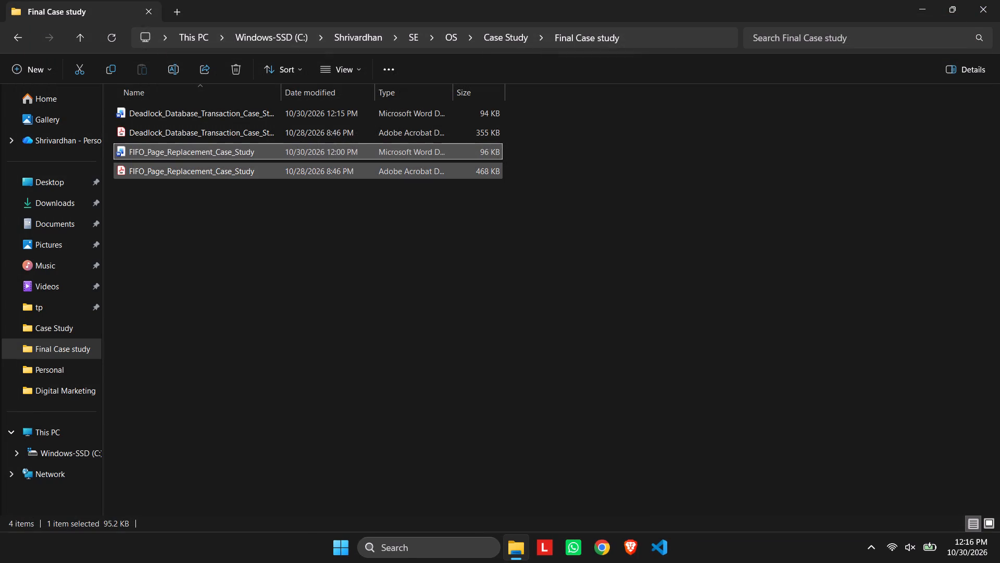
Open the FIFO_Page_Replacement_Case_Study Word document from the Final Case study folder.
double_click(319, 154)
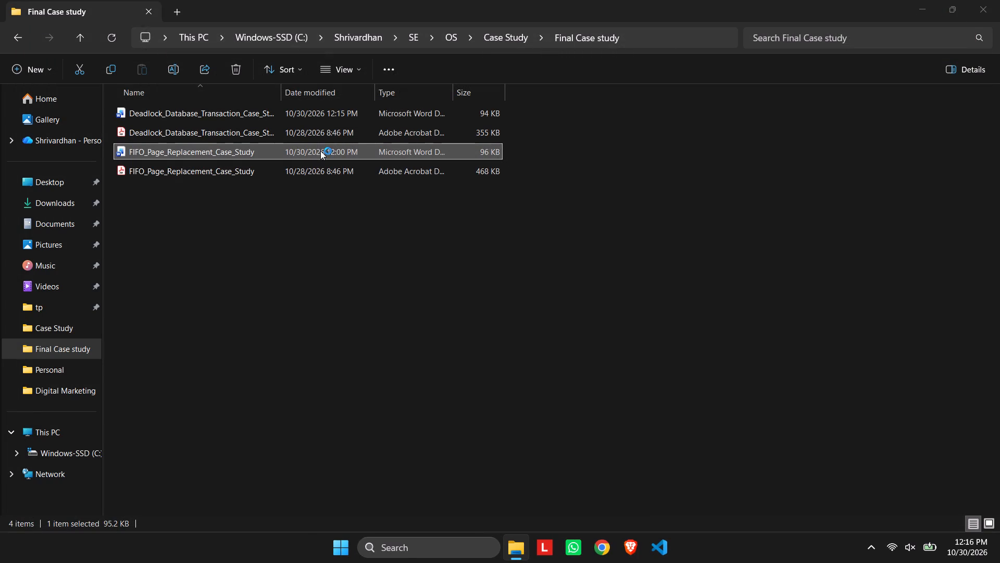
Replace the heading line "Internal and External Fragmentation" at the top of the certificate page with "FIFO: Page Replacement".
scroll(397, 248, "down", 9)
scroll(394, 237, "up", 1)
scroll(393, 237, "down", 4)
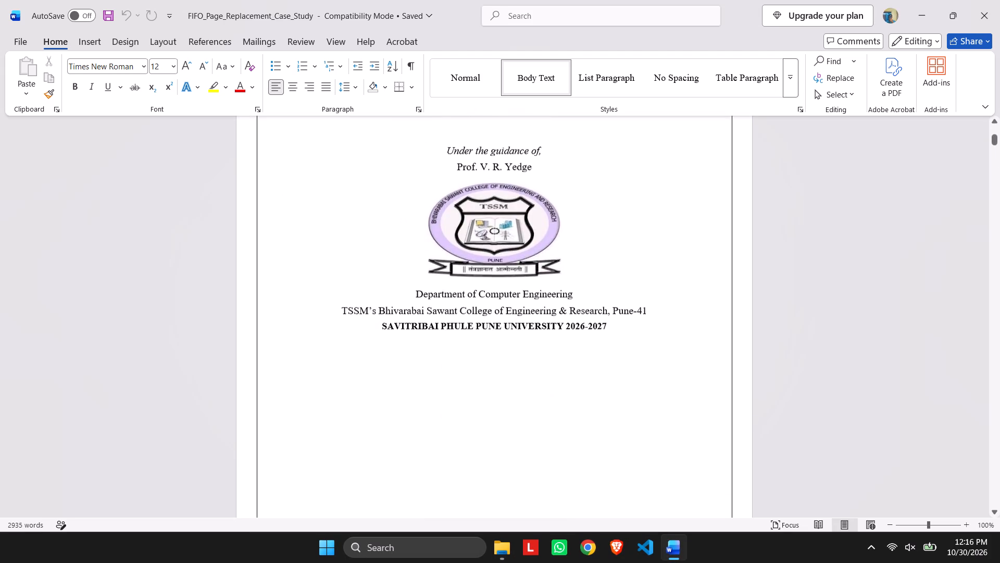
scroll(386, 234, "down", 11)
left_click(417, 186)
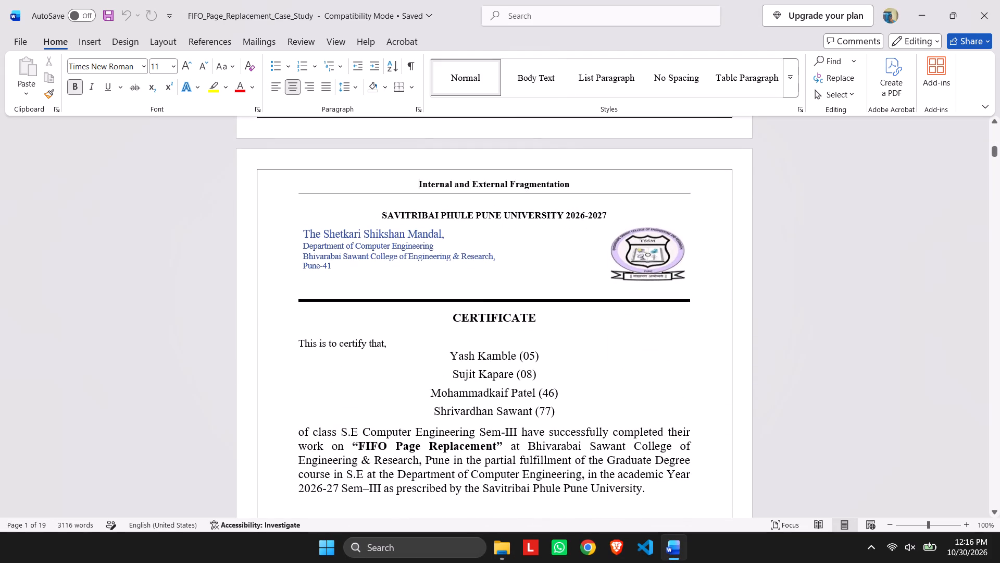
key("Delete")
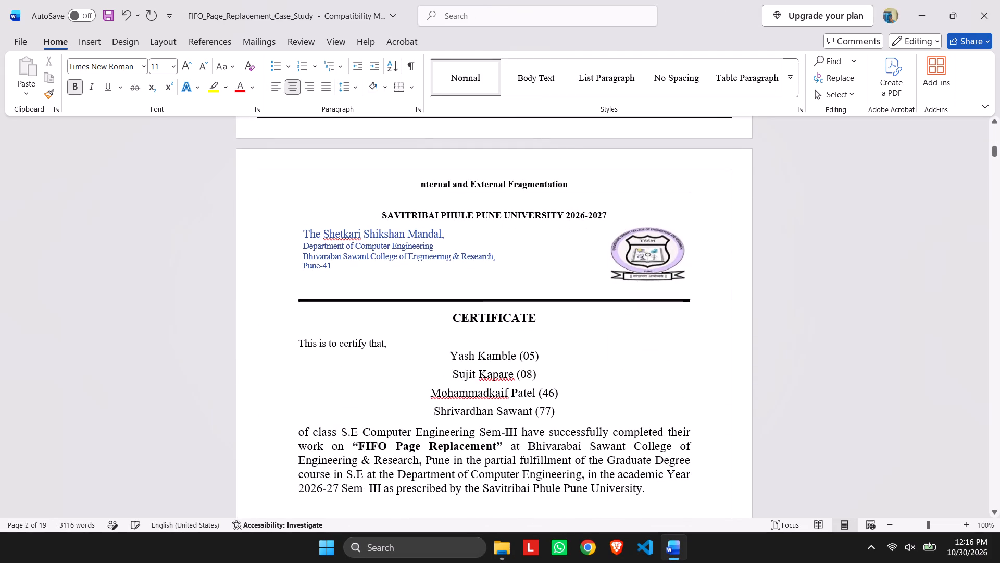
key("Delete")
key("Delete")
key("Delete")
key("Delete")
key("Delete")
key("Delete")
key("Delete")
key("Delete")
key("Delete")
key("Delete")
key("Delete")
key("Delete")
key("Delete")
key("Delete")
key("Delete")
key("Delete")
key("Delete")
key("Delete")
key("Delete")
key("Delete")
key("Delete")
key("Delete")
key("Delete")
key("Delete")
key("Delete")
key("Delete")
key("Delete")
key("Delete")
key("Delete")
key("Delete")
key("Delete")
key("Delete")
key("Delete")
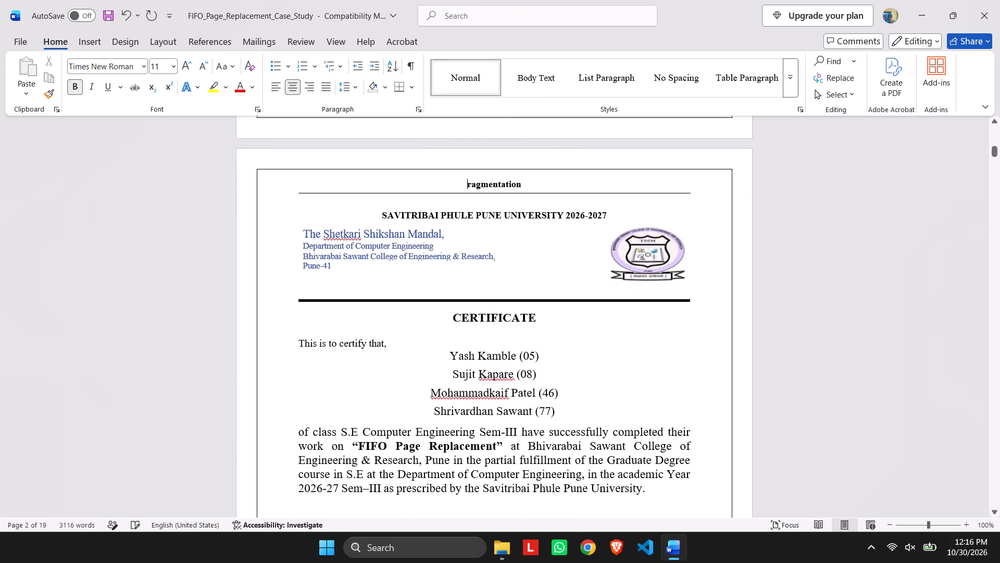
key("Delete")
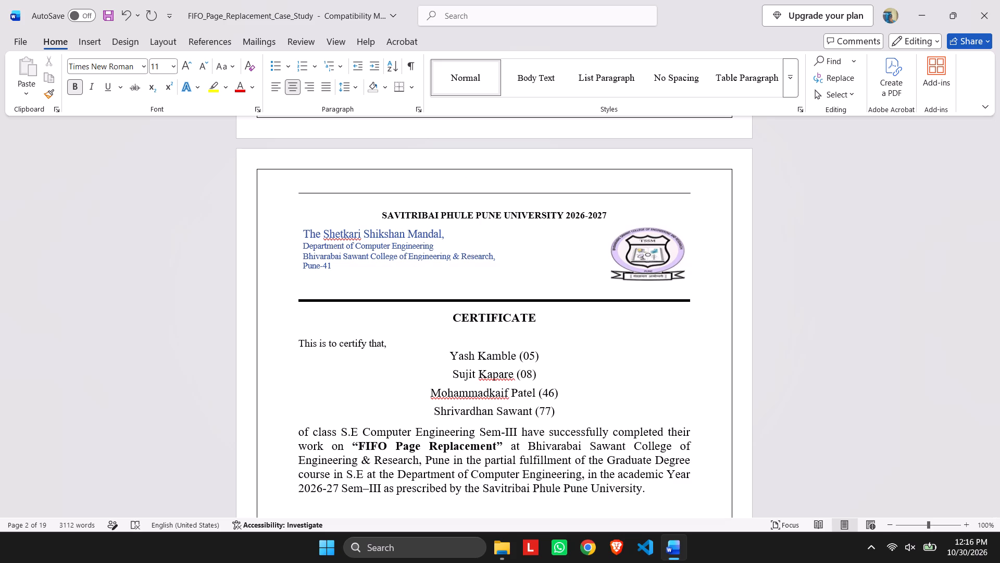
type("Fi")
key("BackSpace")
type("IFO")
type(":")
key("space")
type("Page Replacement")
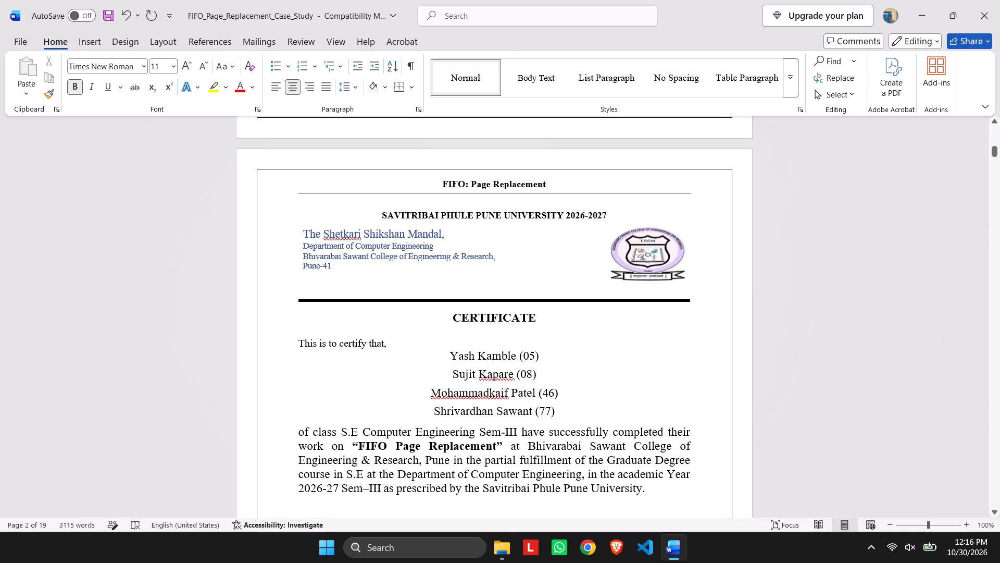
Set all the body text below the Acknowledgement heading to font size 14.
scroll(415, 305, "down", 9)
scroll(465, 308, "down", 8)
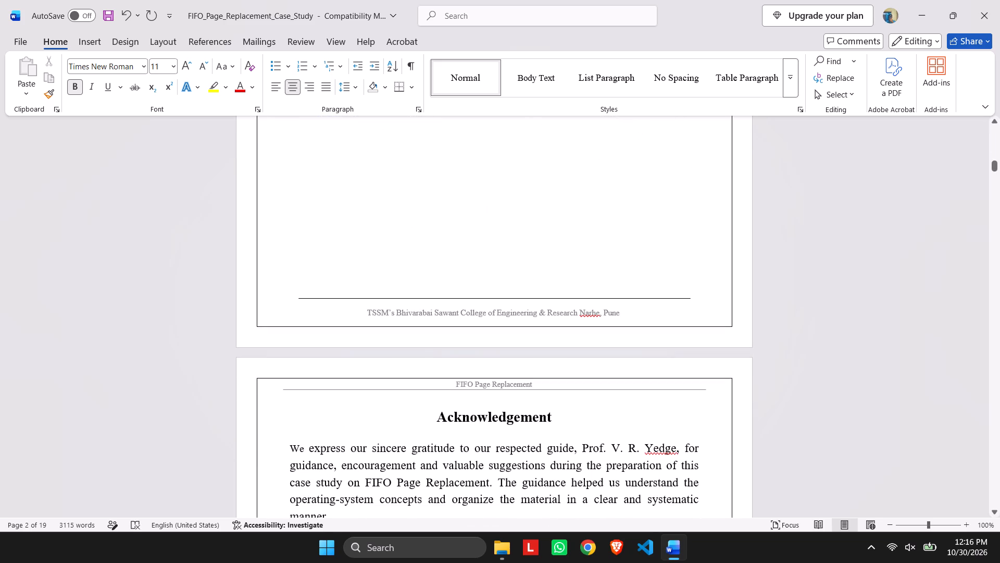
scroll(464, 386, "down", 9)
scroll(435, 337, "up", 1)
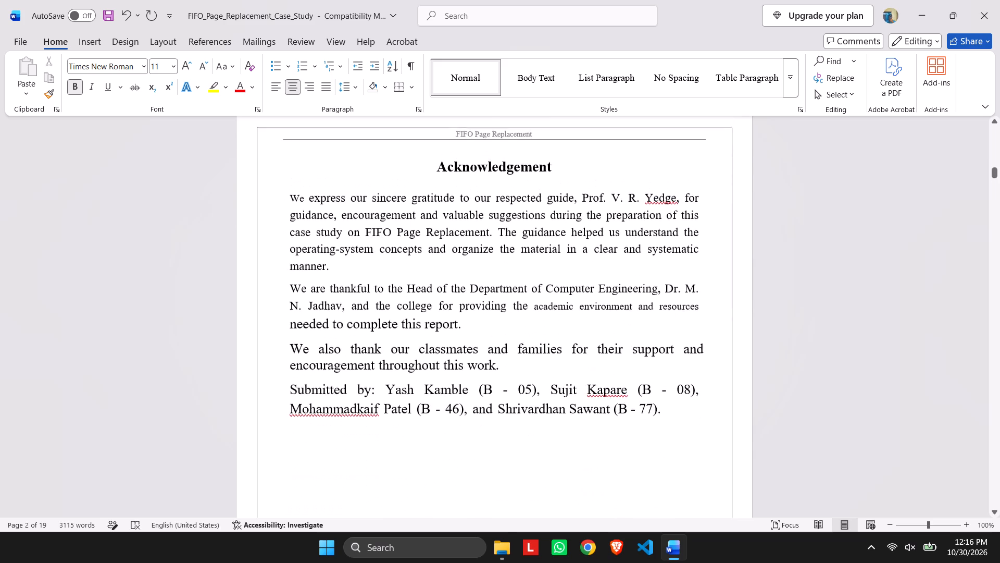
scroll(435, 336, "down", 19)
scroll(434, 333, "down", 2)
scroll(434, 333, "up", 11)
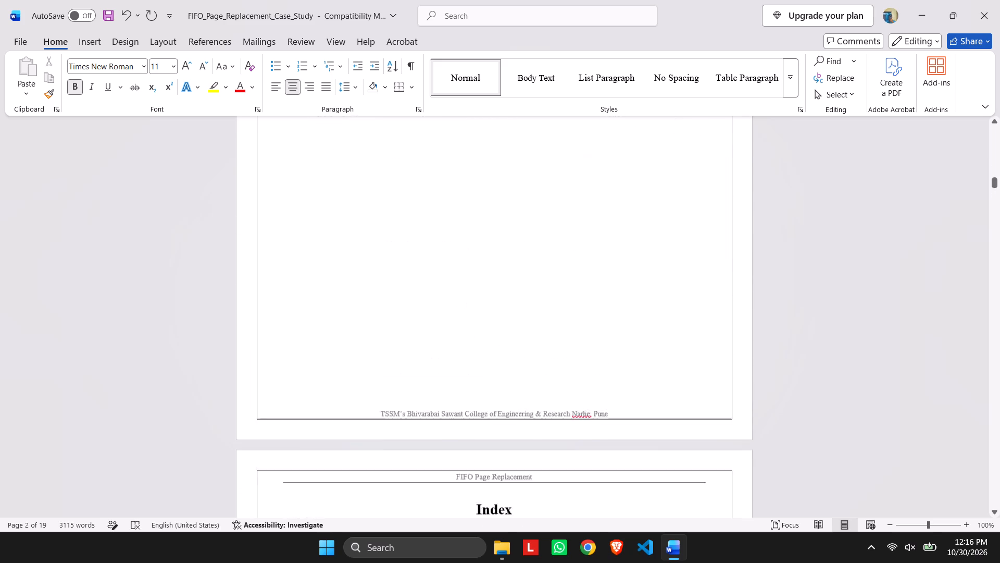
scroll(433, 332, "up", 17)
scroll(430, 330, "down", 4)
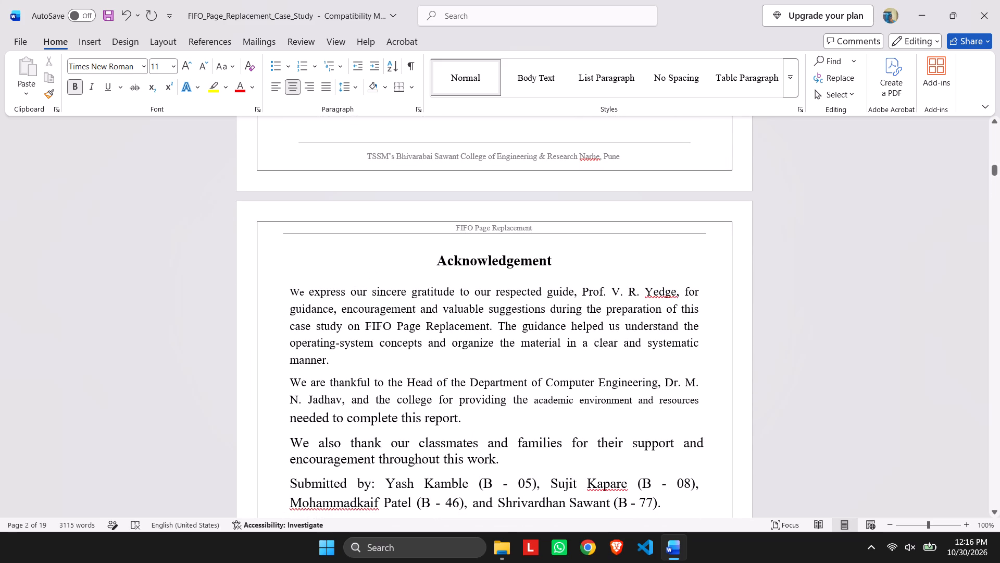
left_click_drag(238, 289, 245, 396)
left_click(133, 260)
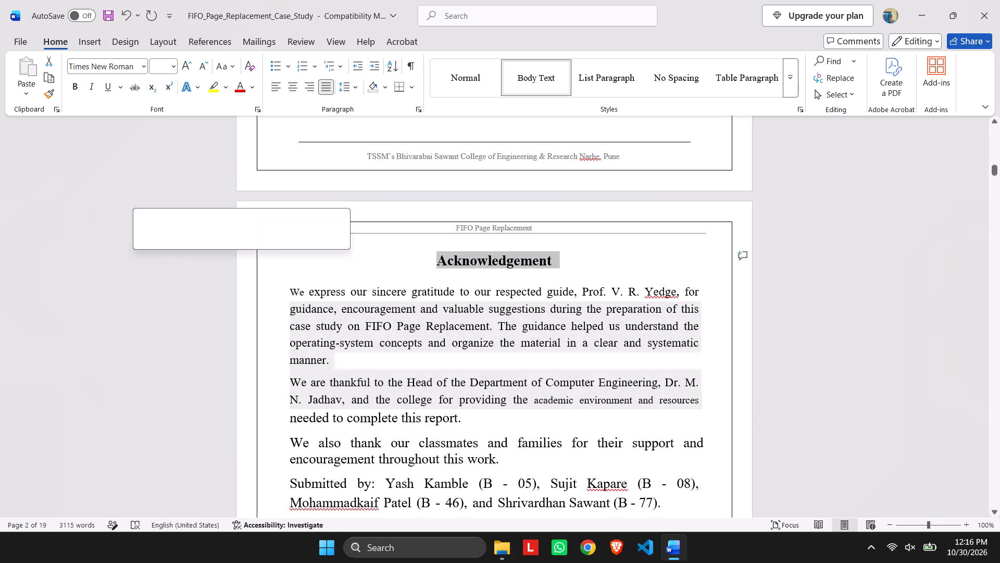
left_click(187, 284)
left_click_drag(190, 289, 218, 516)
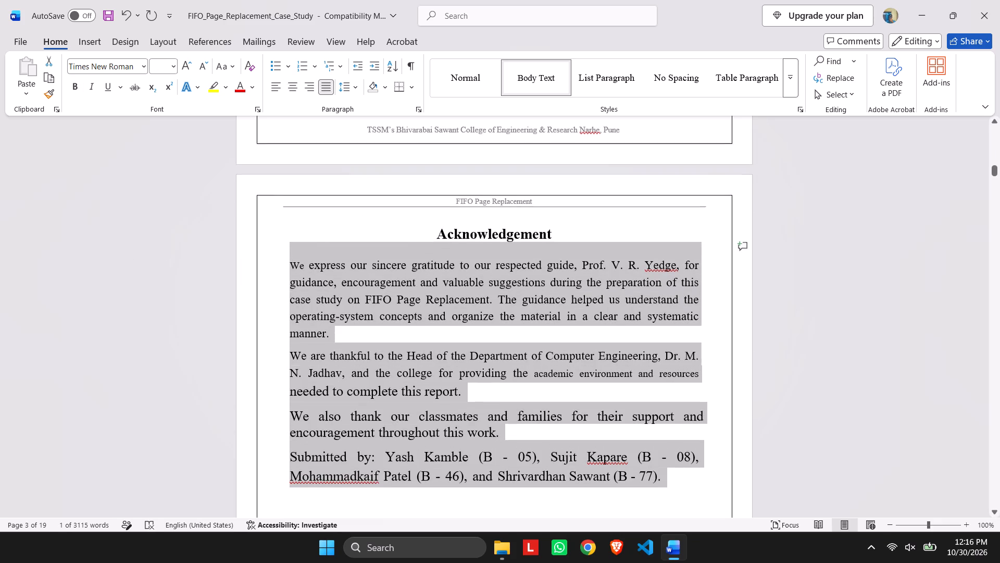
left_click_drag(218, 516, 218, 511)
left_click(172, 69)
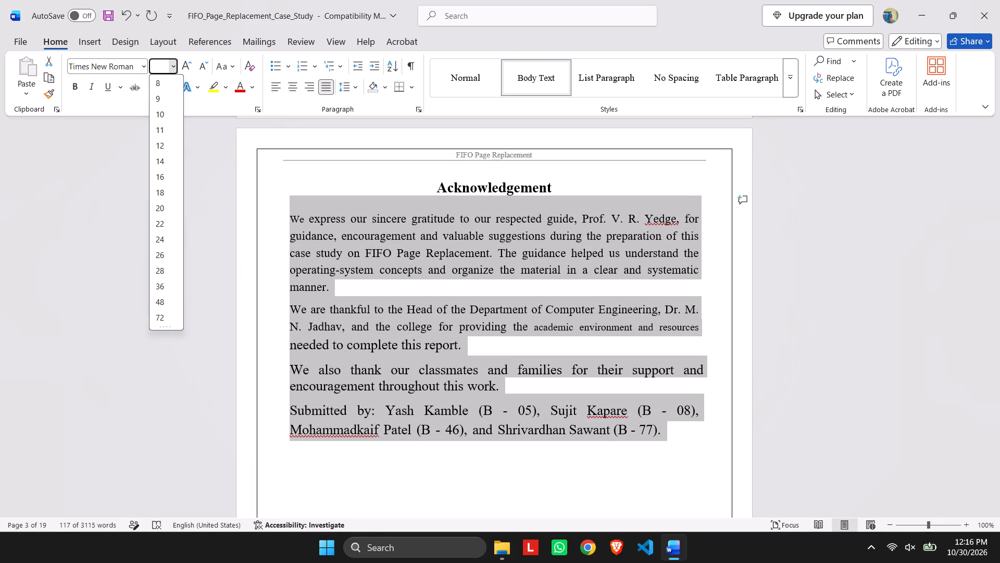
left_click(164, 164)
scroll(166, 175, "down", 7)
scroll(132, 230, "down", 15)
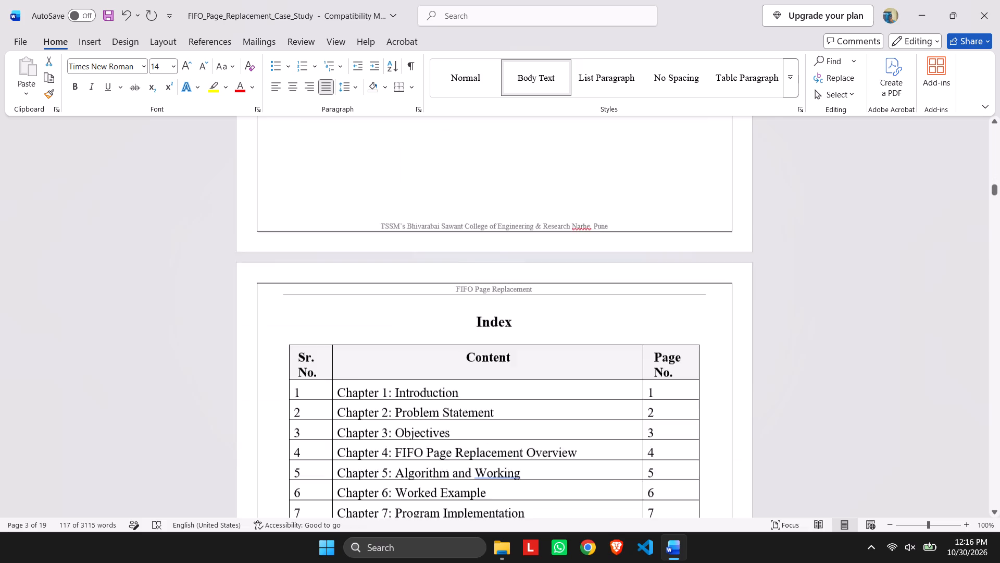
scroll(120, 212, "down", 16)
scroll(103, 192, "up", 15)
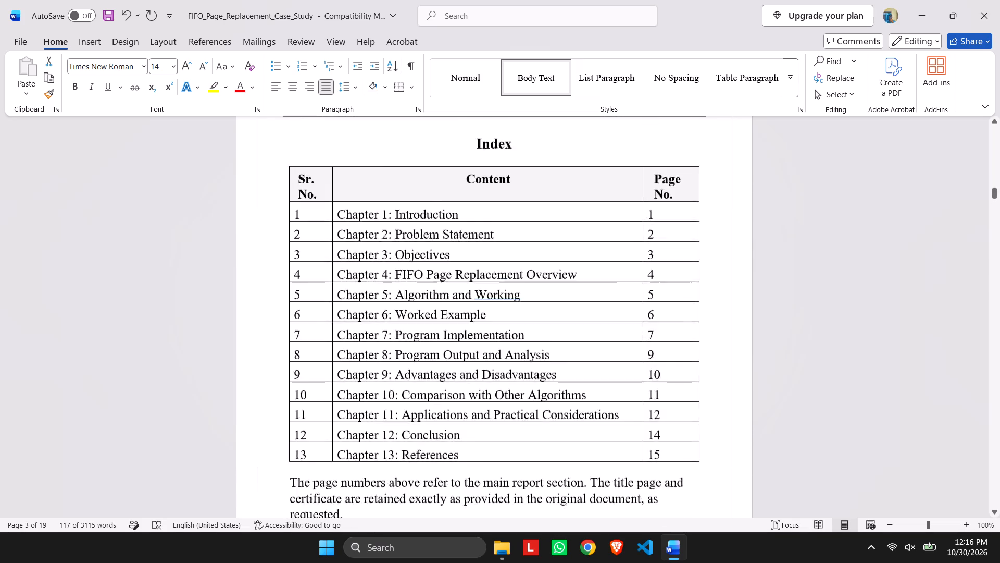
scroll(80, 161, "up", 20)
scroll(80, 161, "up", 5)
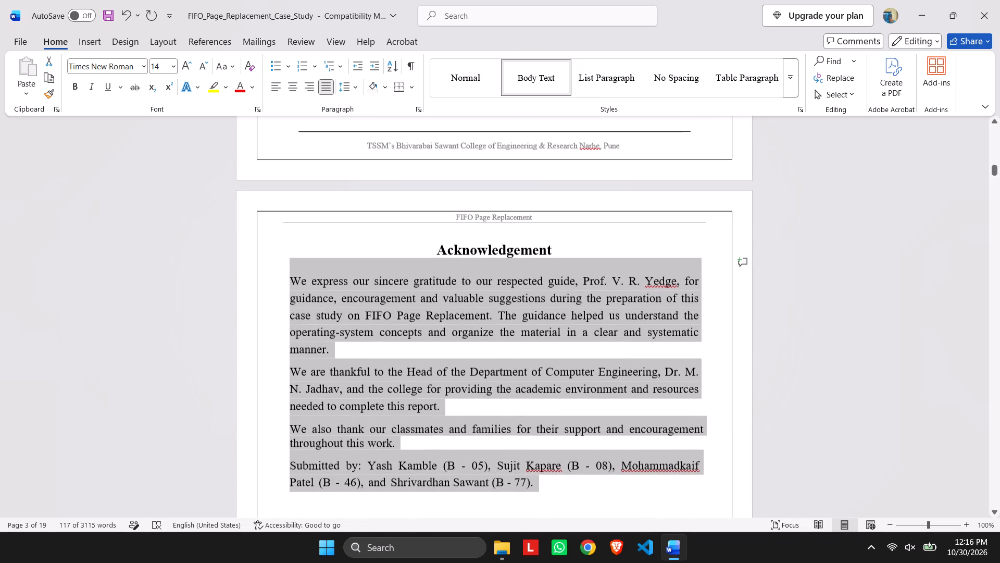
left_click(337, 243)
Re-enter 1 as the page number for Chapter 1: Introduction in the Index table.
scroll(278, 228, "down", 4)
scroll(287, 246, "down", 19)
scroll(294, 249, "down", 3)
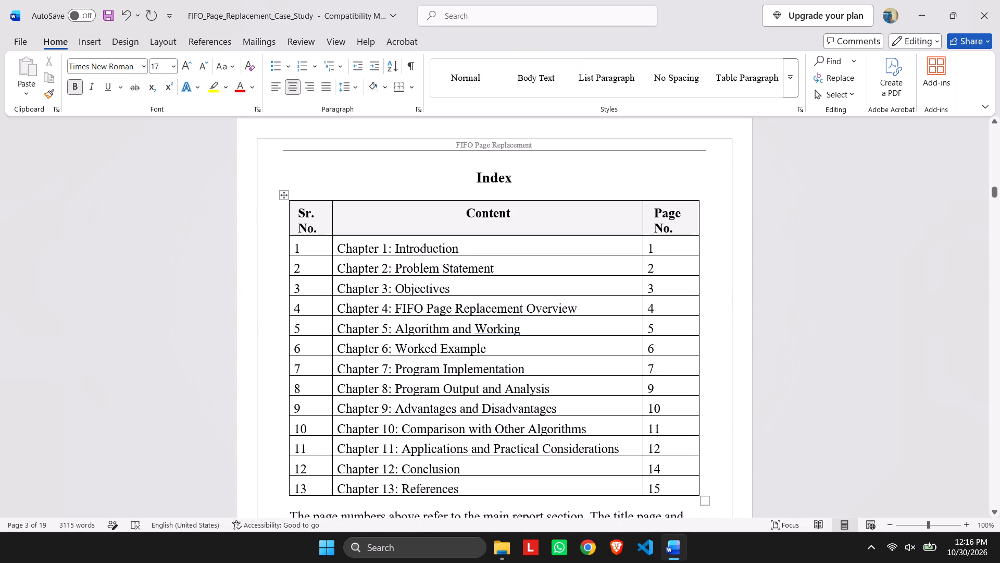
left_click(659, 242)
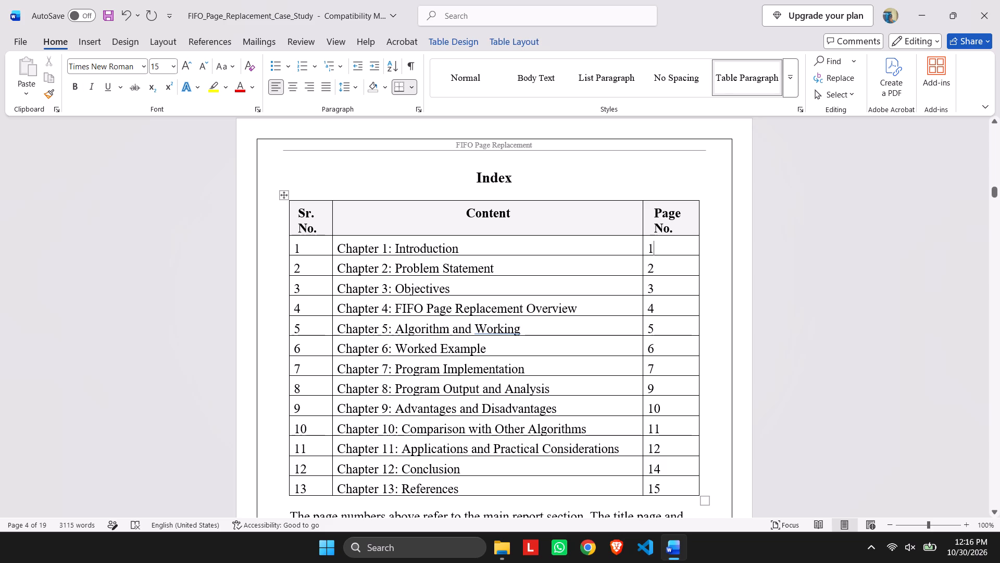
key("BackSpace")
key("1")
Check the page numbers in the Index table row by row, from Chapter 2: Problem Statement down to Chapter 12: Conclusion.
key("Down")
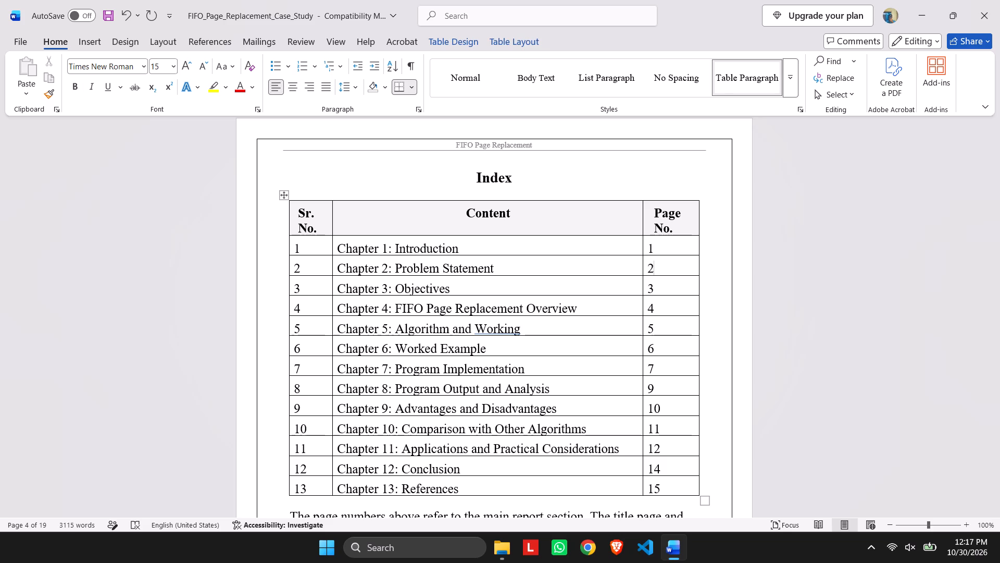
key("Down")
key("Down")
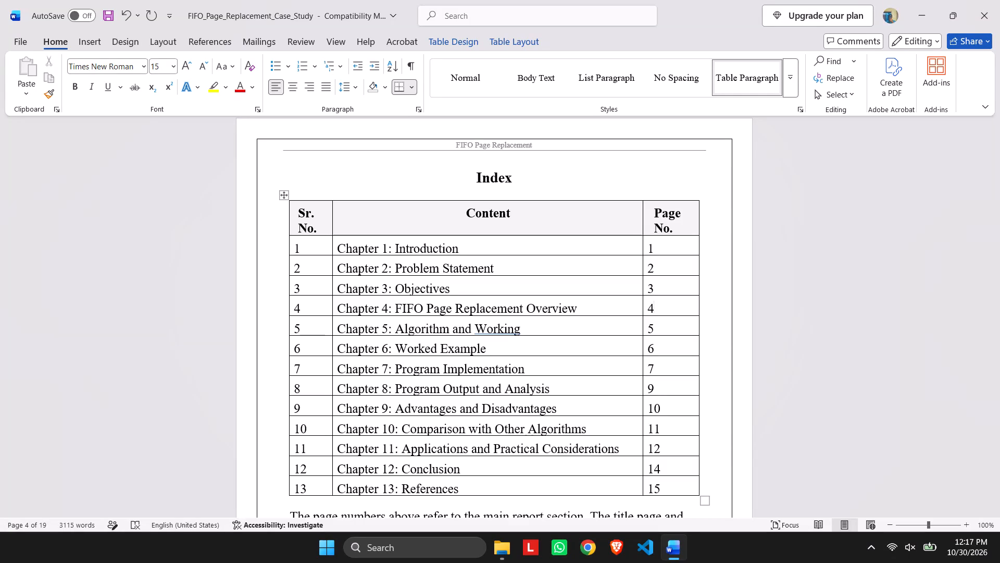
key("Down")
key("Down")
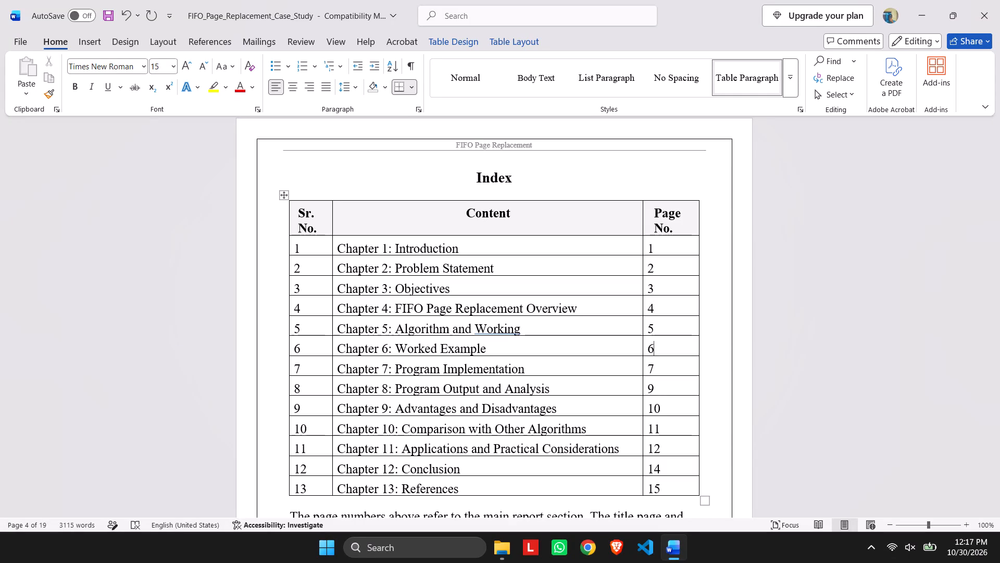
key("Down")
key("Down")
key("Down")
key("Right")
key("Down")
key("Down")
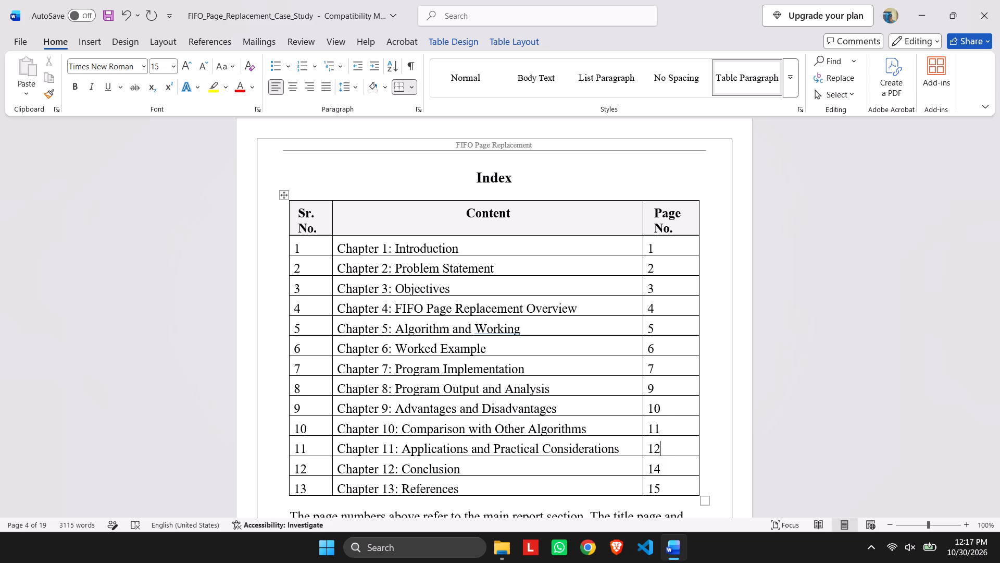
key("Down")
Set the Index table's page numbers to 13 for Chapter 12: Conclusion and 14 for Chapter 13: References.
key("BackSpace")
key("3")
key("Down")
key("BackSpace")
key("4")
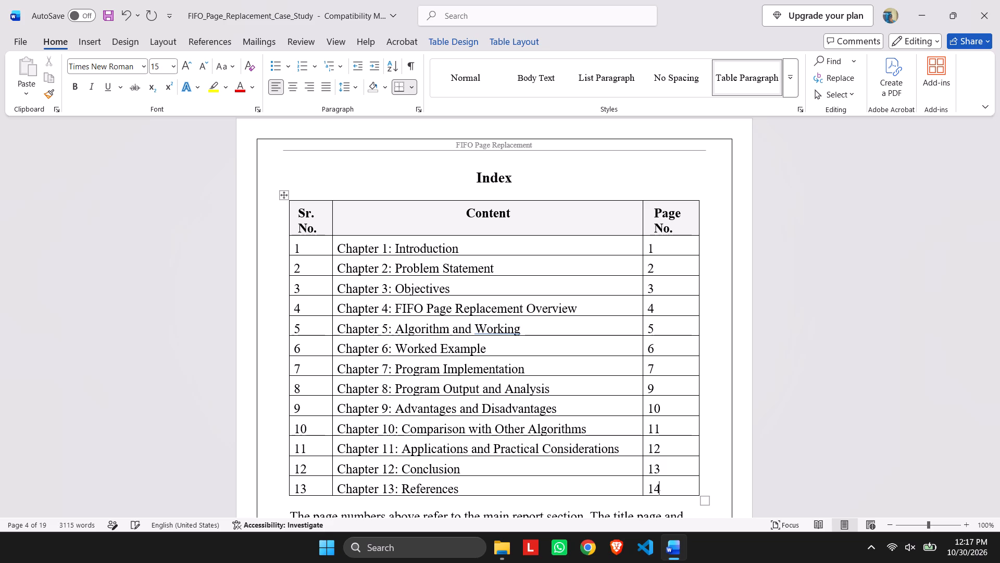
Save the FIFO page replacement report with the corrected index.
key("ctrl+s")
key("ctrl+s")
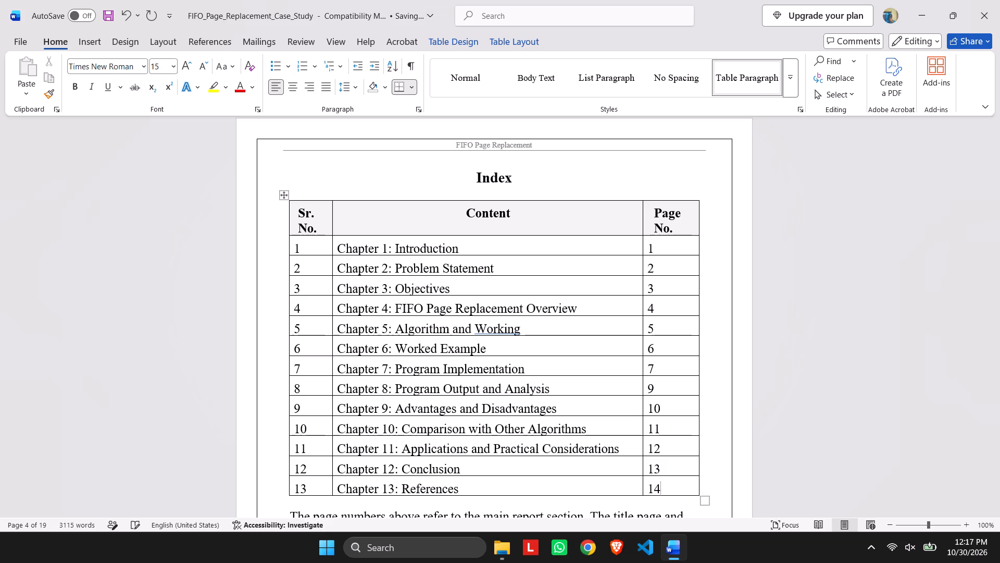
key("ctrl+s")
key("ctrl+s")
key("ctrl+s")
key("ctrl+s")
Review the report's pages from the Index through to the References section, and return to the certificate page.
scroll(777, 243, "down", 15)
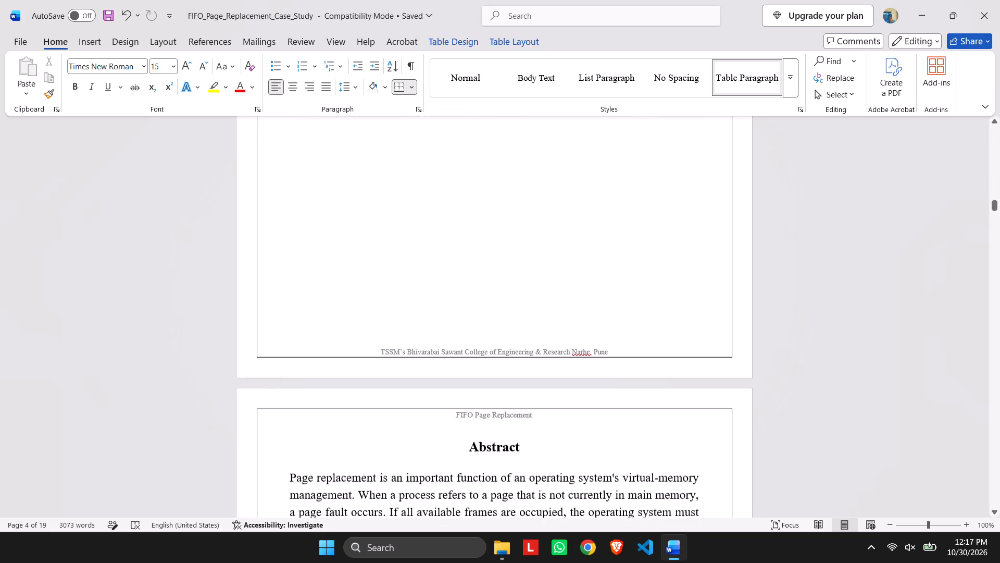
scroll(777, 243, "down", 16)
middle_click_drag(776, 240, 804, 521)
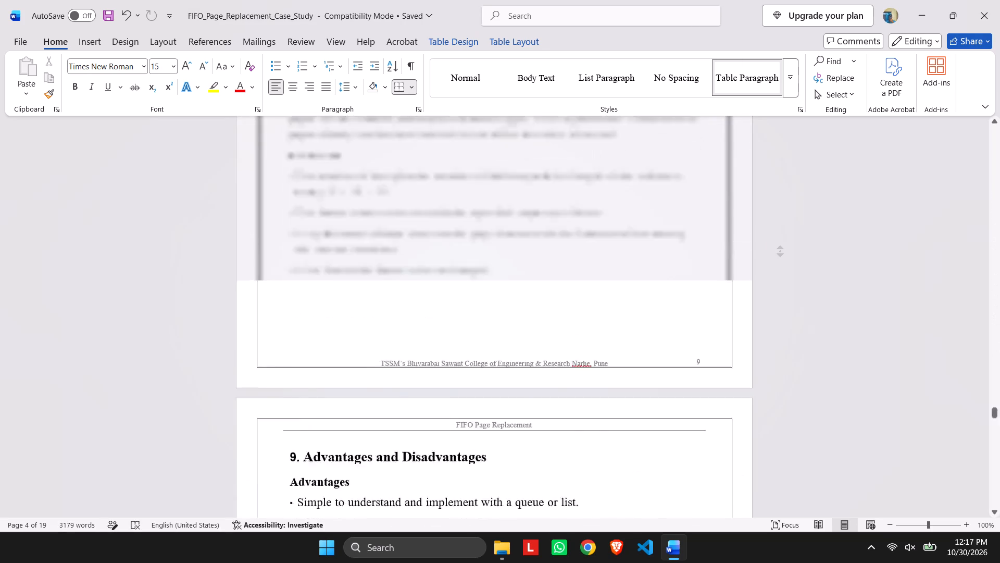
middle_click_drag(804, 521, 804, 522)
scroll(730, 346, "up", 16)
scroll(730, 345, "down", 7)
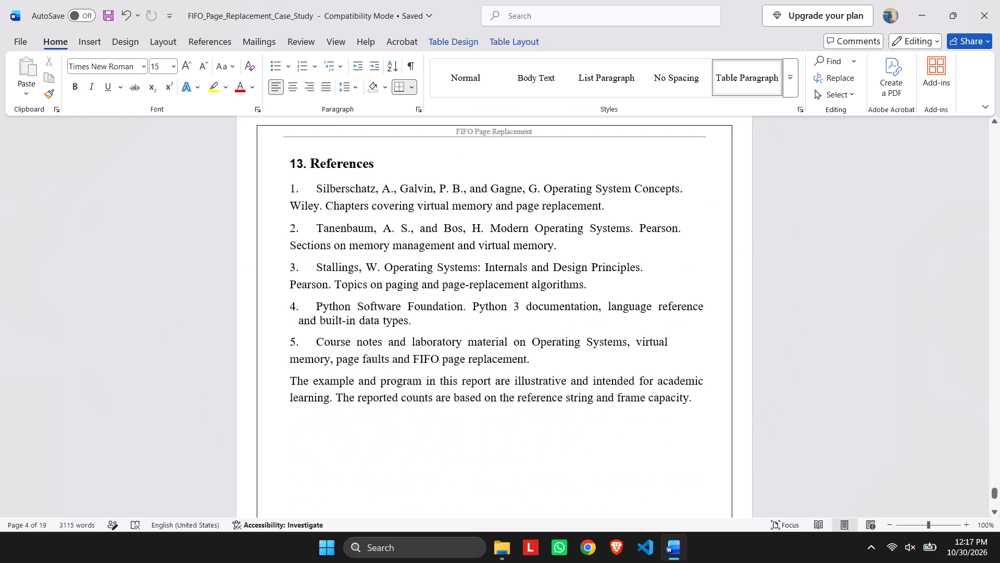
scroll(730, 345, "down", 15)
scroll(729, 345, "up", 20)
scroll(729, 345, "up", 10)
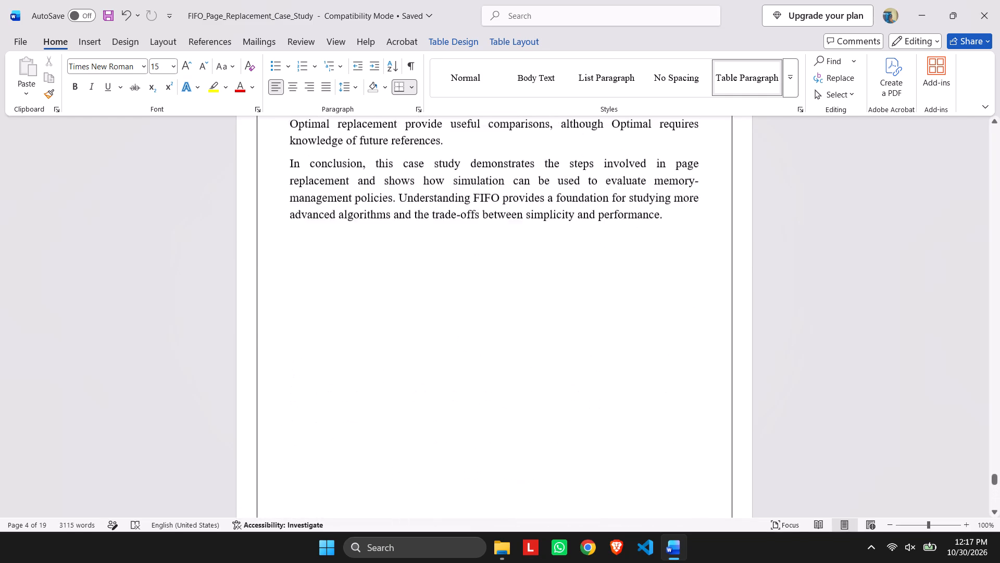
scroll(729, 345, "up", 5)
left_click_drag(996, 472, 999, 23)
scroll(831, 236, "down", 20)
scroll(831, 236, "down", 4)
Save the FIFO page replacement report again and close it.
key("ctrl+s")
key("ctrl+s")
key("ctrl+s")
key("ctrl+s")
key("ctrl+s")
key("ctrl+s")
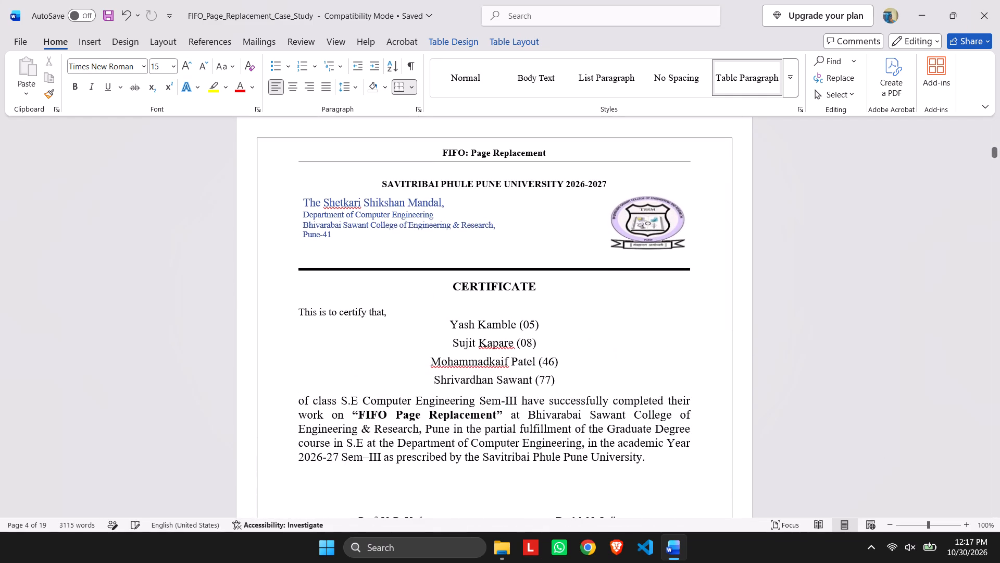